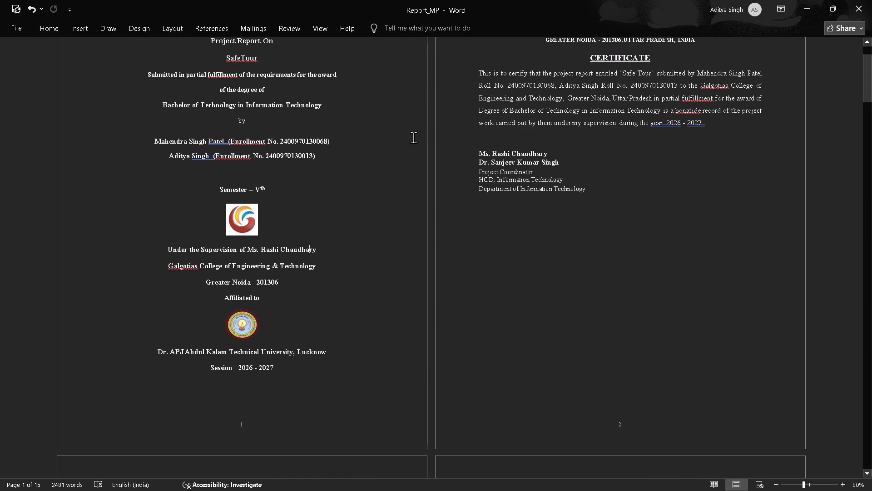
{"action": "scroll", "coordinate": [413, 137], "scroll_direction": "up", "scroll_amount": 2, "text": "ctrl"}
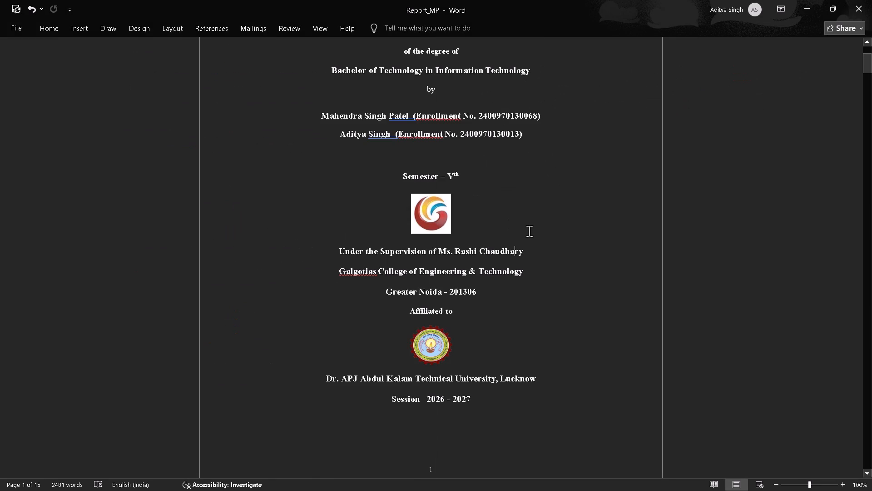
{"action": "double_click", "coordinate": [137, 75]}
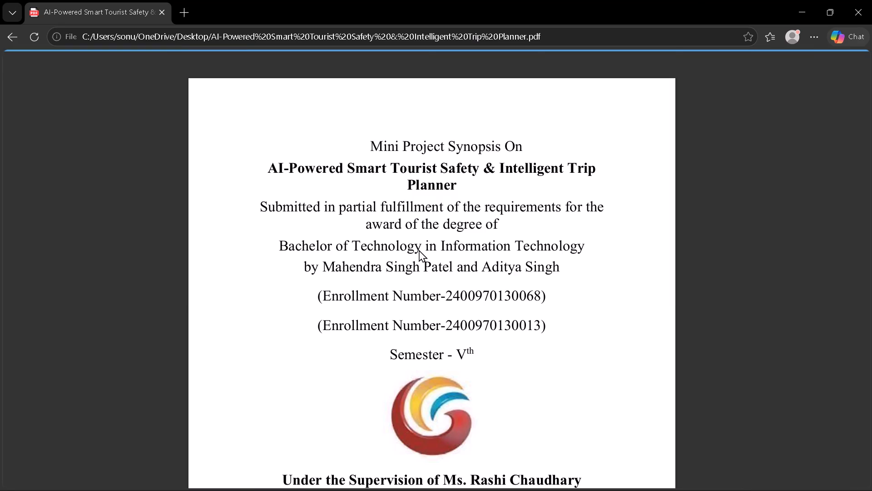
{"action": "scroll", "coordinate": [419, 250], "scroll_direction": "right", "scroll_amount": 1}
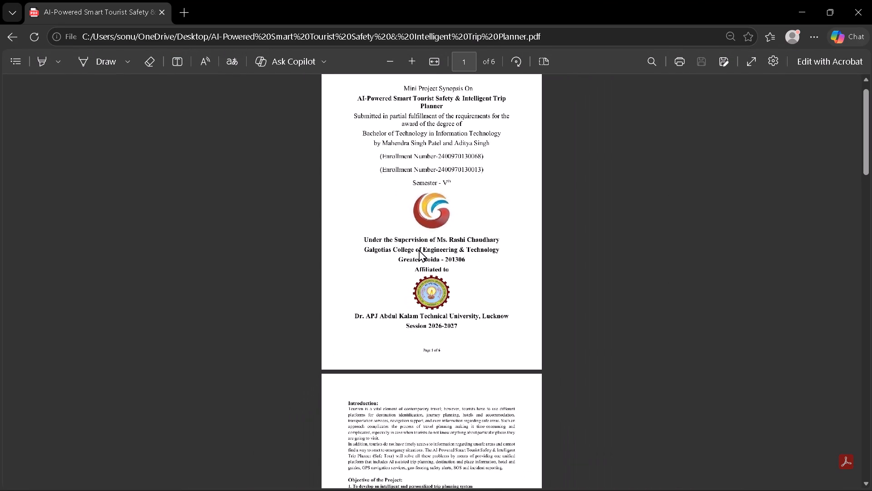
{"action": "scroll", "coordinate": [419, 250], "scroll_direction": "up", "scroll_amount": 1}
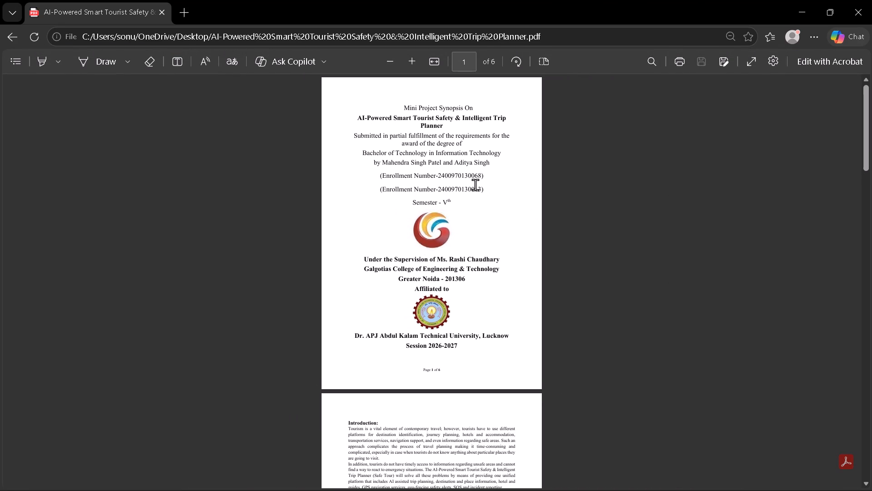
Switch to the Report_MP document in Word and make the word "by" on the cover page bold.
{"action": "key", "text": "alt+Tab"}
{"action": "scroll", "coordinate": [475, 185], "scroll_direction": "up", "scroll_amount": 1}
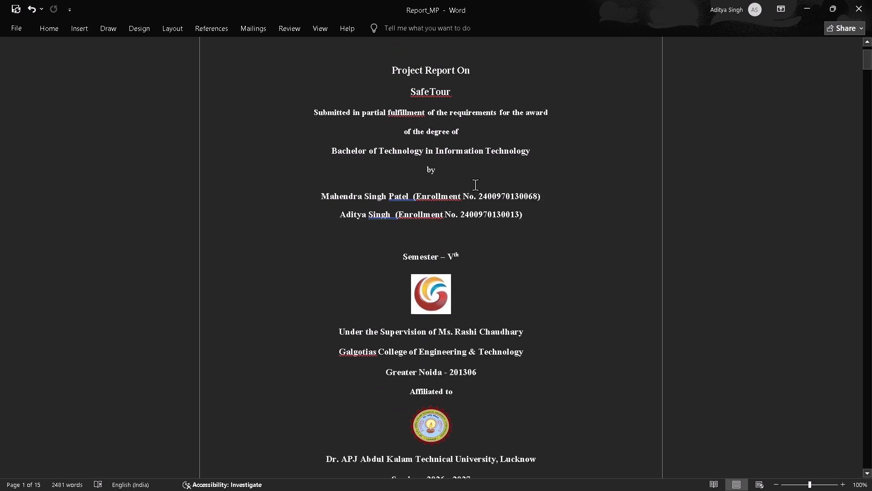
{"action": "scroll", "coordinate": [475, 185], "scroll_direction": "up", "scroll_amount": 1}
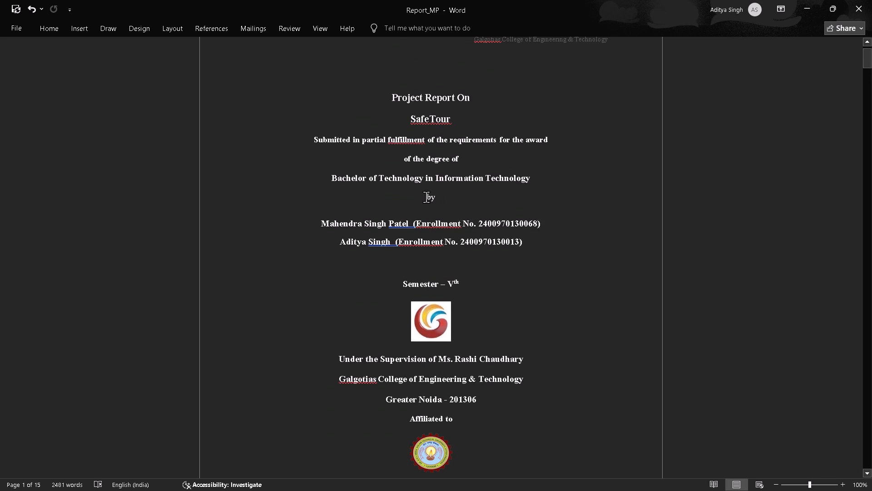
{"action": "left_click_drag", "start_coordinate": [426, 197], "coordinate": [445, 198]}
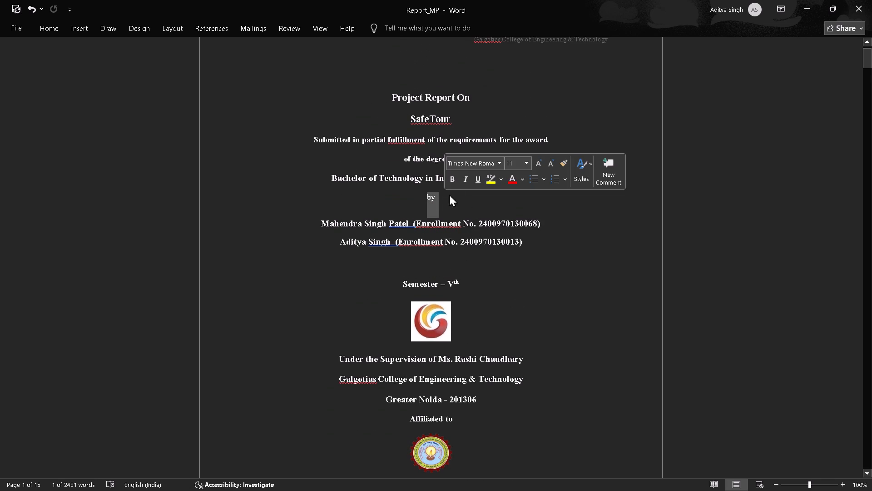
{"action": "left_click", "coordinate": [454, 178]}
{"action": "left_click", "coordinate": [441, 209]}
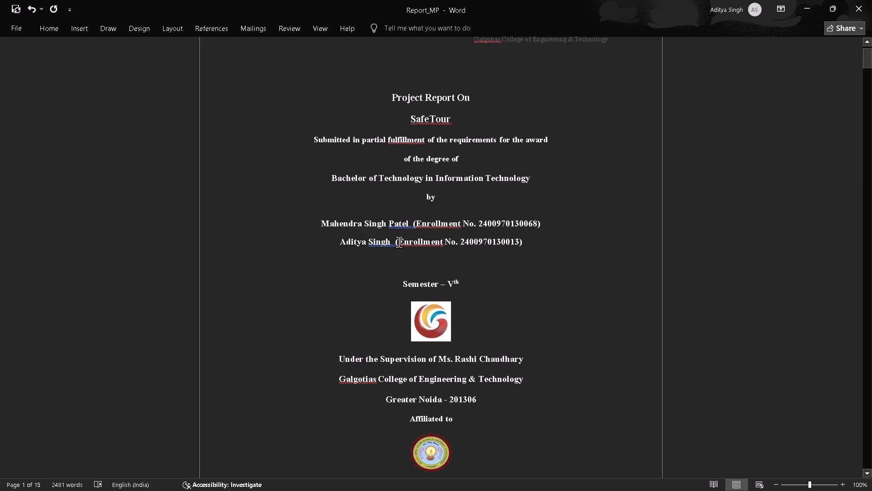
Enable Different First Page from the cover page's footer and return to the document body.
{"action": "scroll", "coordinate": [480, 271], "scroll_direction": "down", "scroll_amount": 1}
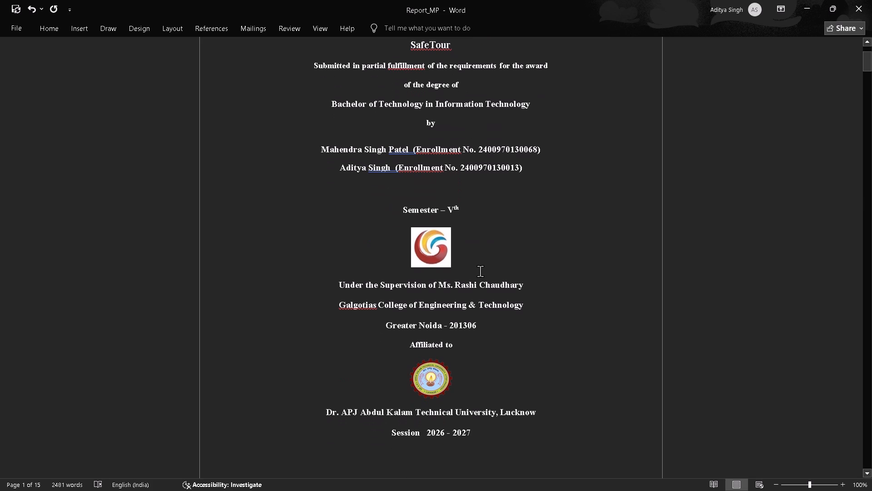
{"action": "scroll", "coordinate": [480, 271], "scroll_direction": "down", "scroll_amount": 2}
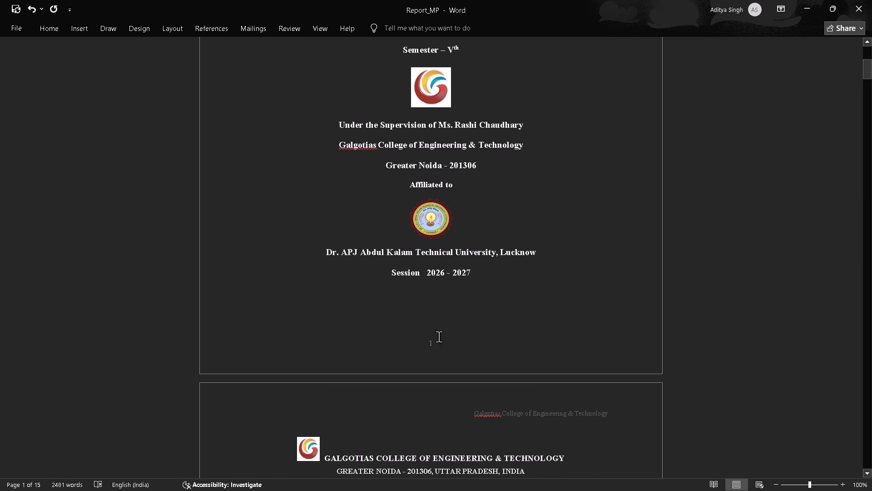
{"action": "left_click", "coordinate": [435, 346]}
{"action": "left_click", "coordinate": [426, 342]}
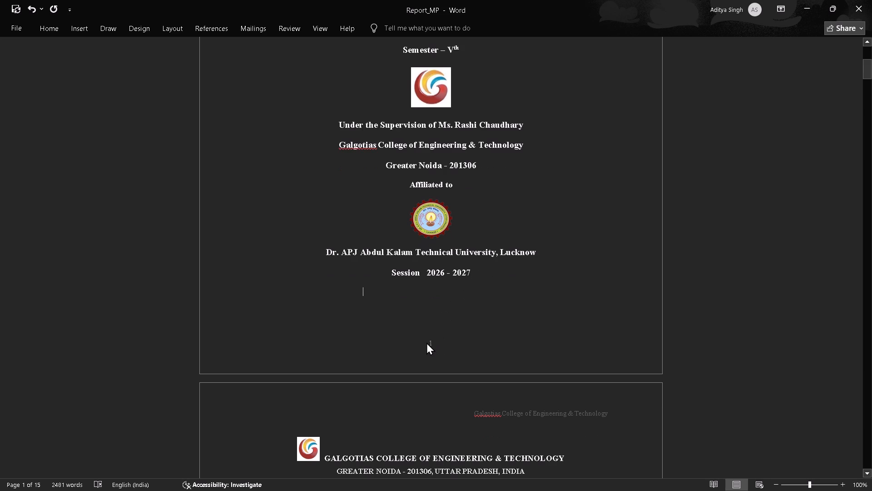
{"action": "double_click", "coordinate": [427, 342]}
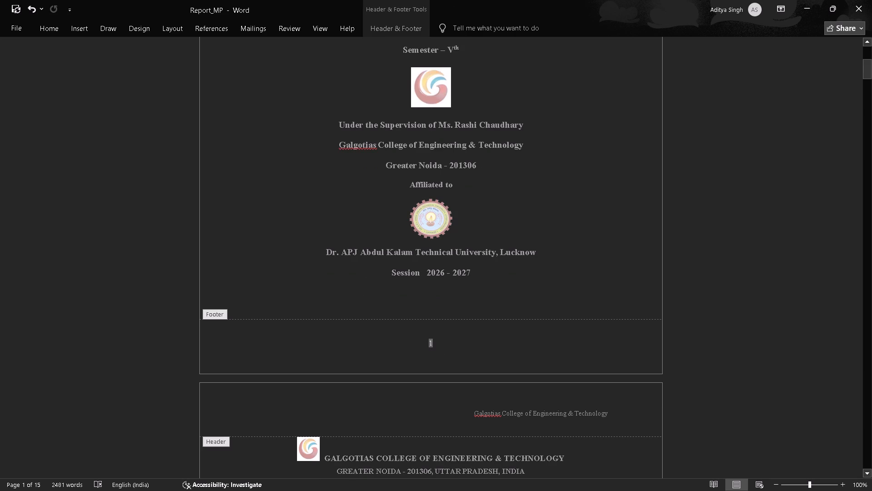
{"action": "left_click", "coordinate": [391, 26]}
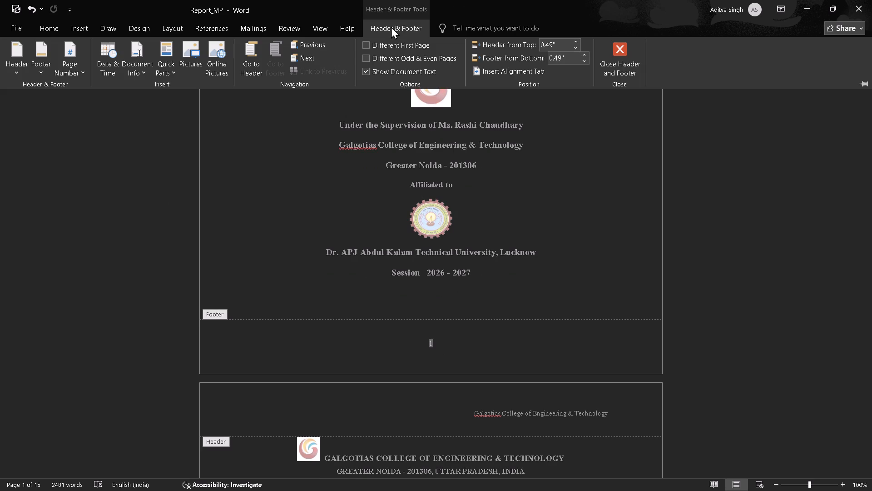
{"action": "left_click", "coordinate": [368, 44]}
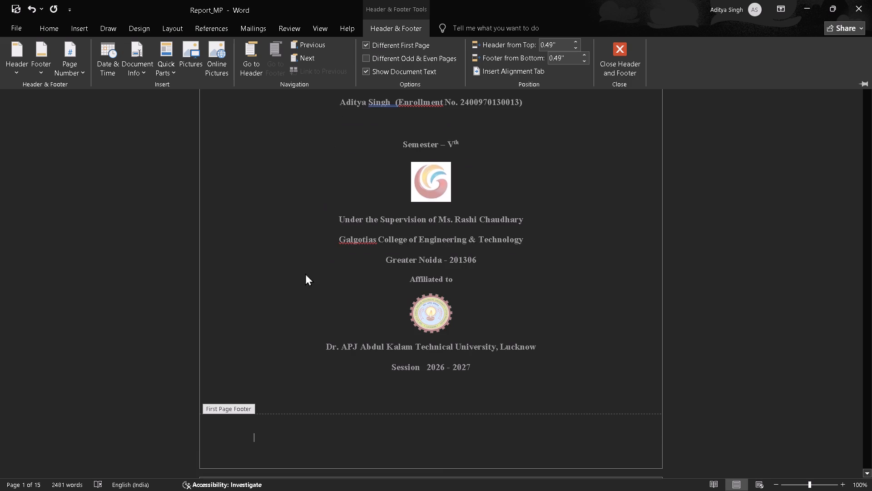
{"action": "left_click", "coordinate": [309, 286]}
{"action": "double_click", "coordinate": [309, 286]}
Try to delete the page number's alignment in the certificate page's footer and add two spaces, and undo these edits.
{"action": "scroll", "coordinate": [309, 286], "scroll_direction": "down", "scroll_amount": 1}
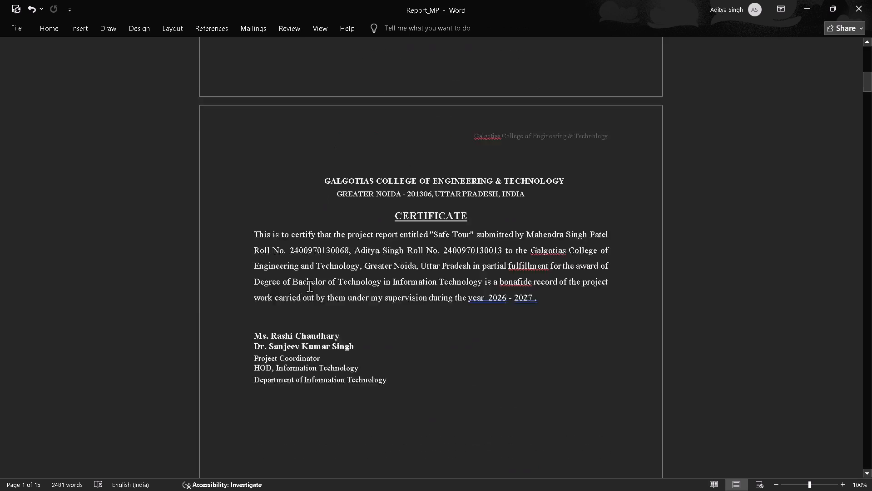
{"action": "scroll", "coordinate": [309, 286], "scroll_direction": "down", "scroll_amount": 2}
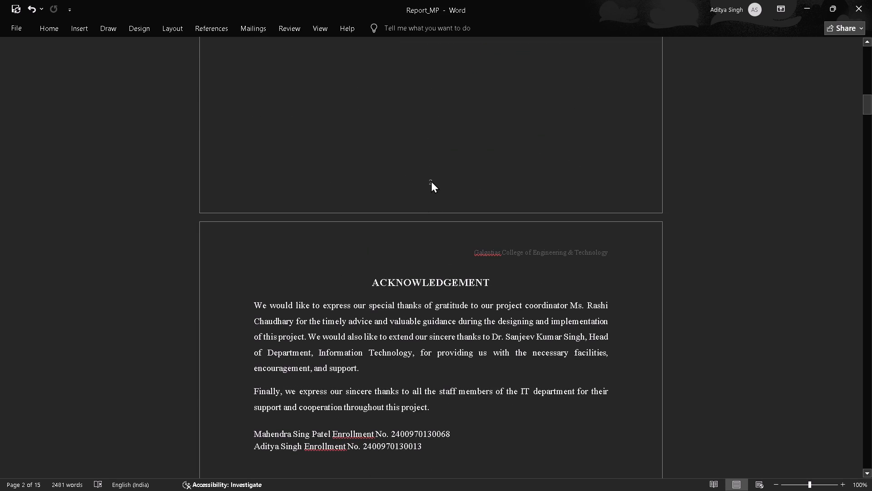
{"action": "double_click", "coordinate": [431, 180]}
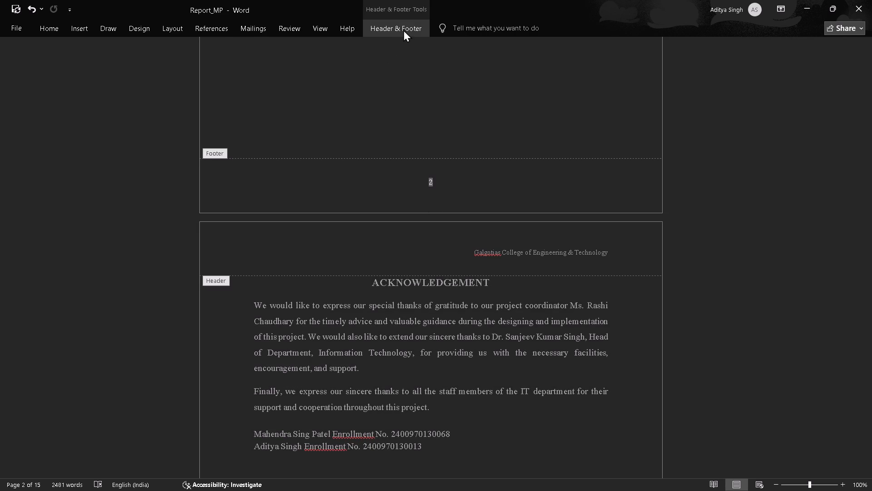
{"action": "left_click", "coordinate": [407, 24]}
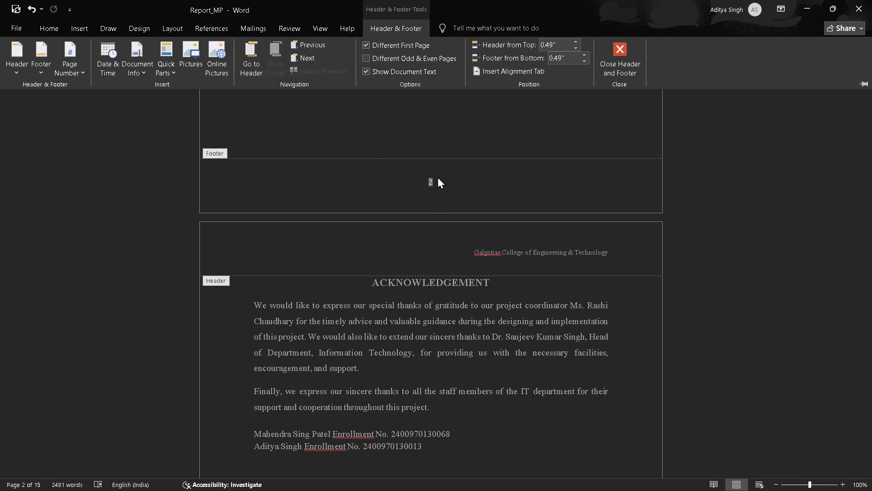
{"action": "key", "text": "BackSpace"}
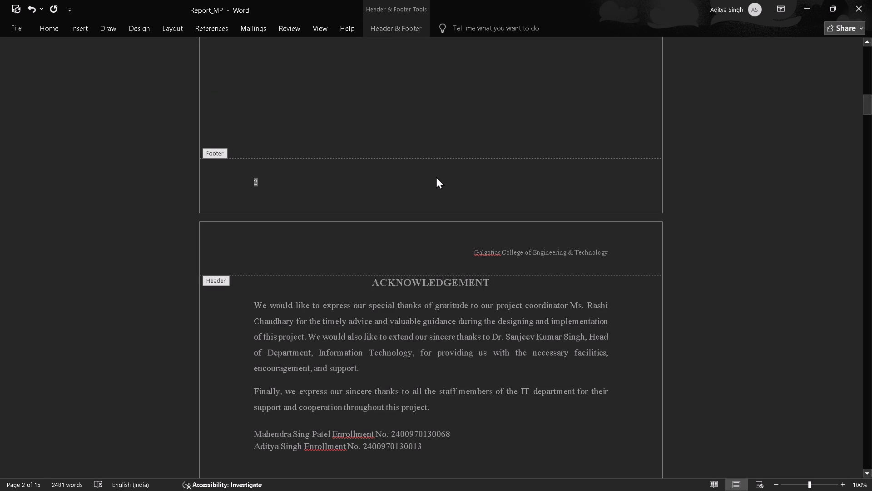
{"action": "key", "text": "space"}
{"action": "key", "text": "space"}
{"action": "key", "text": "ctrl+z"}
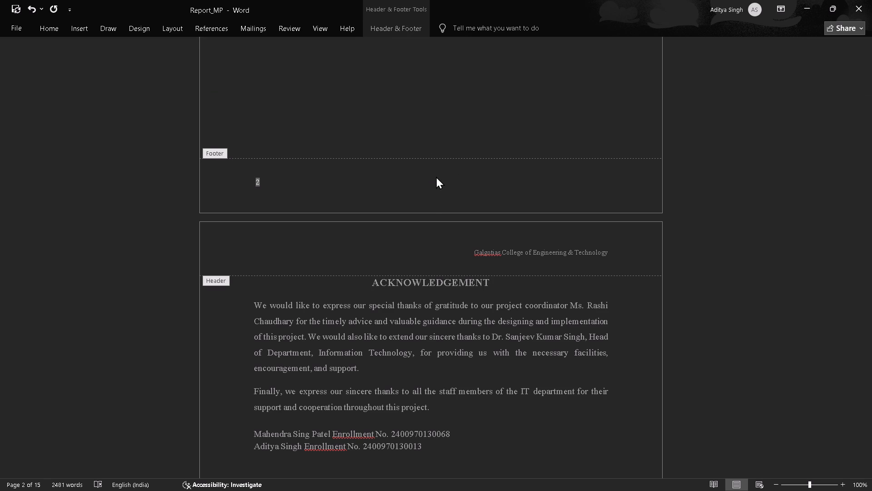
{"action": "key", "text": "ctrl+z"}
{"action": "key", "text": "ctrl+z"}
Exit the footer and check the page numbering on the cover and certificate pages.
{"action": "scroll", "coordinate": [436, 176], "scroll_direction": "up", "scroll_amount": 1}
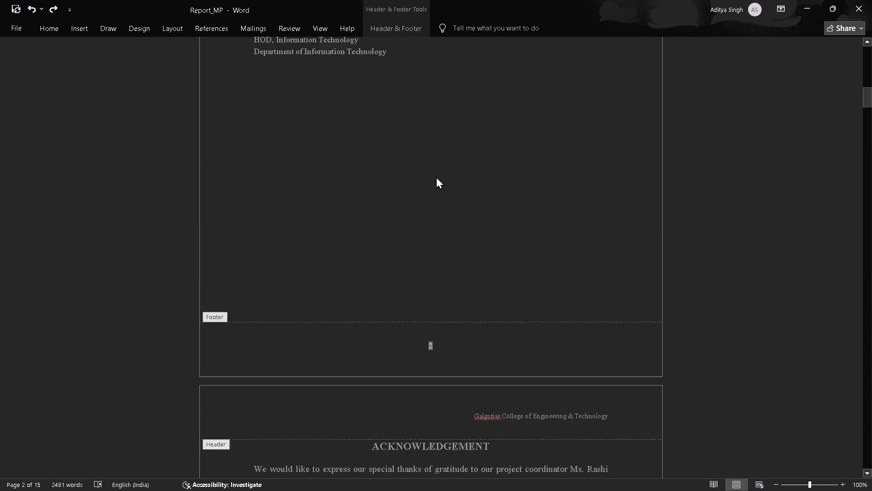
{"action": "scroll", "coordinate": [436, 176], "scroll_direction": "up", "scroll_amount": 1}
{"action": "left_click", "coordinate": [436, 176]}
{"action": "double_click", "coordinate": [436, 176]}
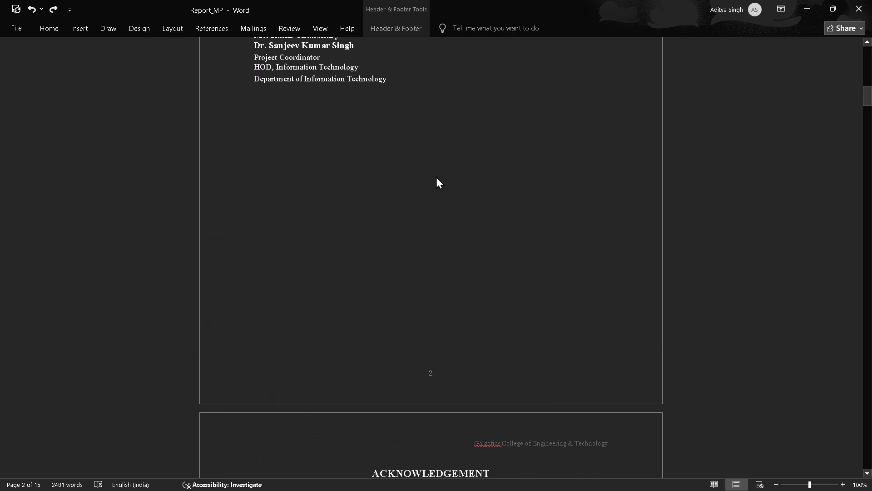
{"action": "left_click", "coordinate": [436, 176]}
{"action": "scroll", "coordinate": [436, 176], "scroll_direction": "down", "scroll_amount": 2}
{"action": "scroll", "coordinate": [436, 176], "scroll_direction": "up", "scroll_amount": 4}
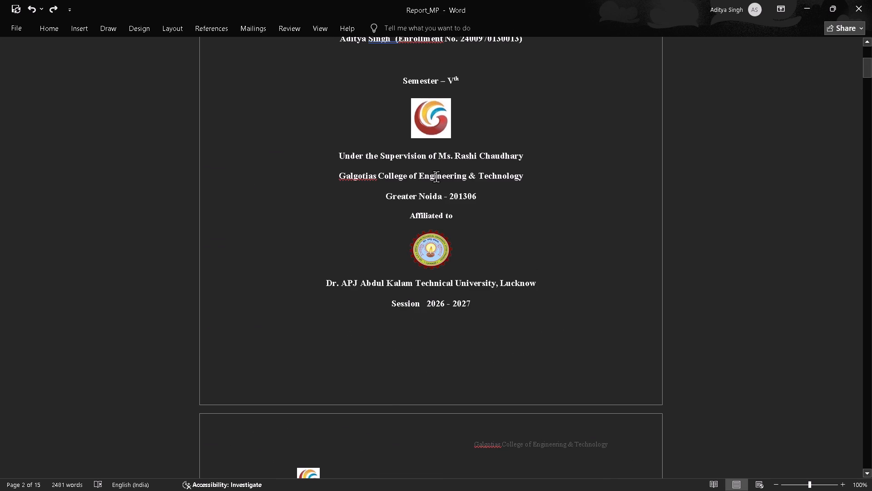
{"action": "scroll", "coordinate": [436, 176], "scroll_direction": "down", "scroll_amount": 1}
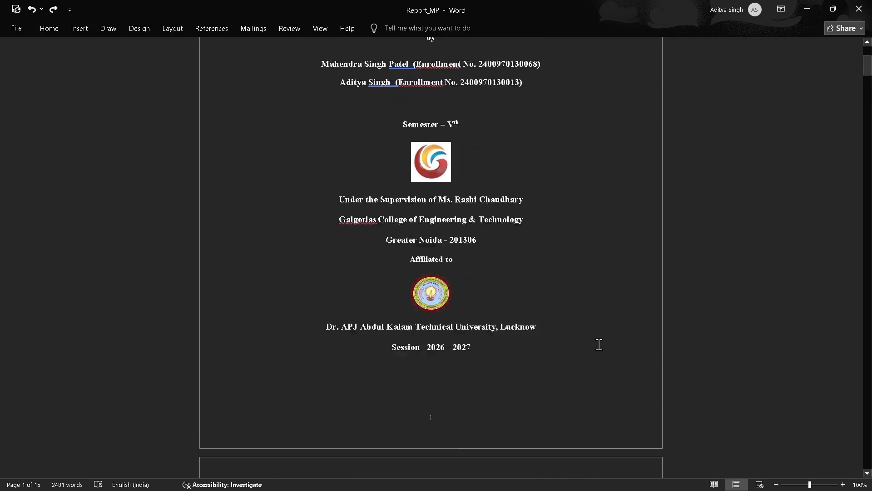
{"action": "scroll", "coordinate": [599, 344], "scroll_direction": "down", "scroll_amount": 1}
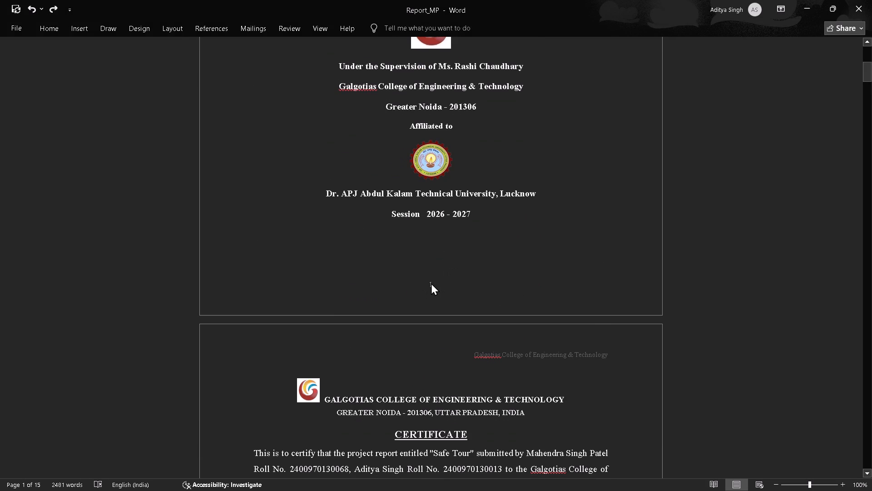
{"action": "left_click", "coordinate": [431, 283]}
{"action": "left_click", "coordinate": [431, 283]}
{"action": "double_click", "coordinate": [431, 283]}
{"action": "left_click", "coordinate": [408, 23]}
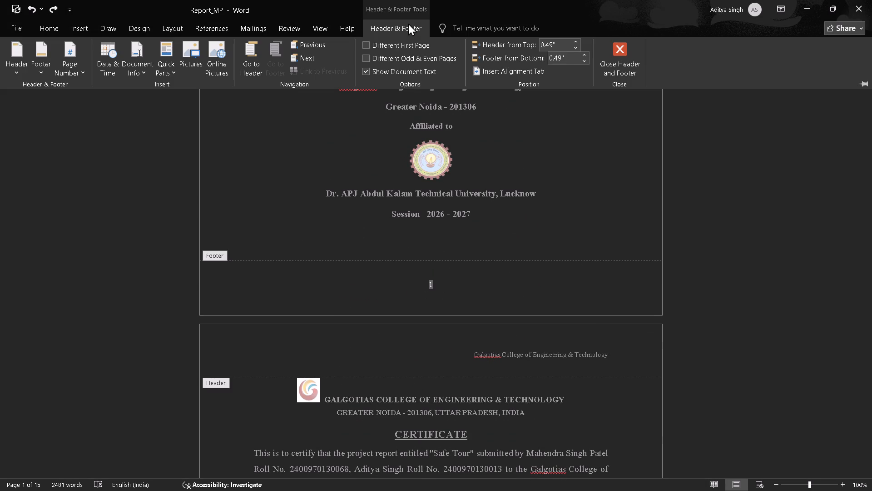
{"action": "left_click", "coordinate": [369, 45]}
{"action": "double_click", "coordinate": [284, 198]}
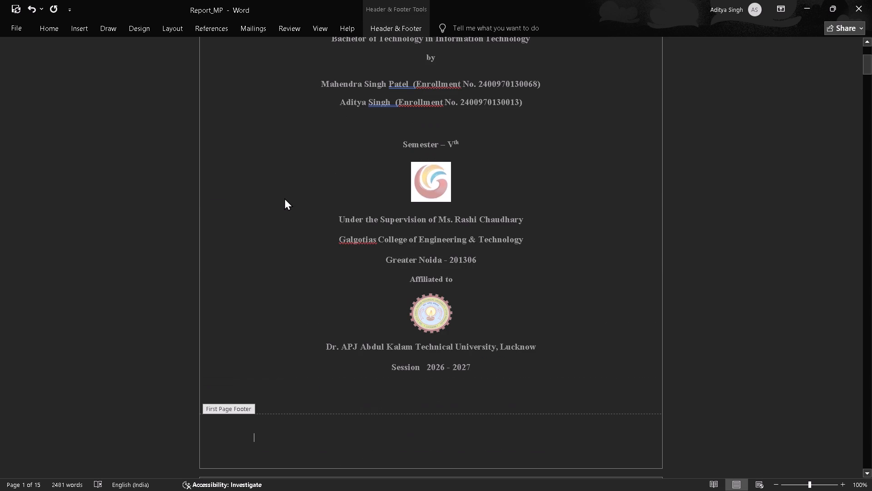
{"action": "scroll", "coordinate": [284, 198], "scroll_direction": "down", "scroll_amount": 1}
{"action": "left_click", "coordinate": [282, 115]}
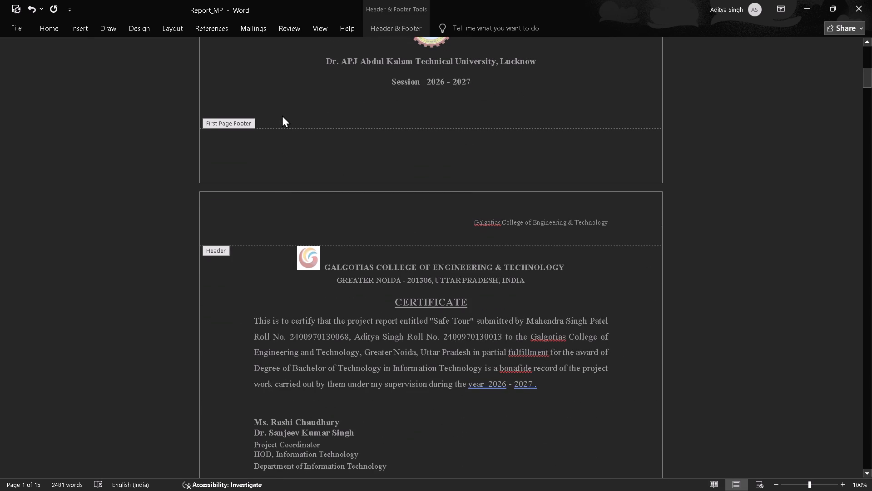
{"action": "double_click", "coordinate": [282, 115]}
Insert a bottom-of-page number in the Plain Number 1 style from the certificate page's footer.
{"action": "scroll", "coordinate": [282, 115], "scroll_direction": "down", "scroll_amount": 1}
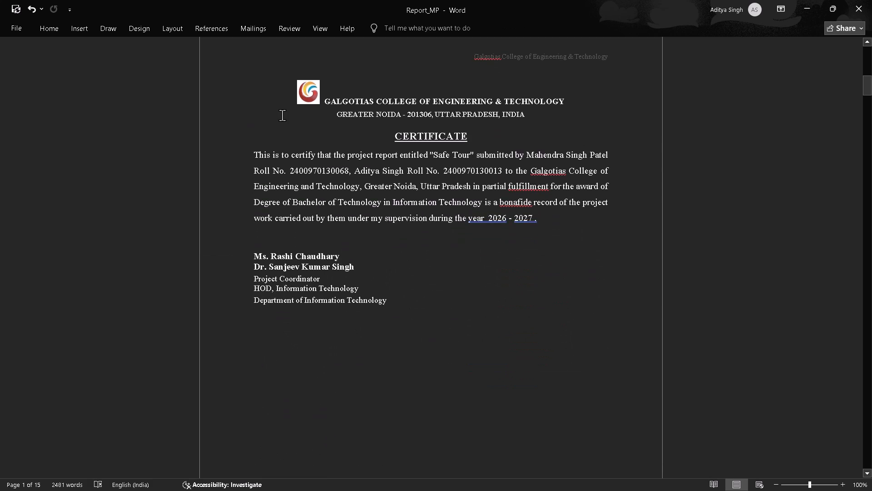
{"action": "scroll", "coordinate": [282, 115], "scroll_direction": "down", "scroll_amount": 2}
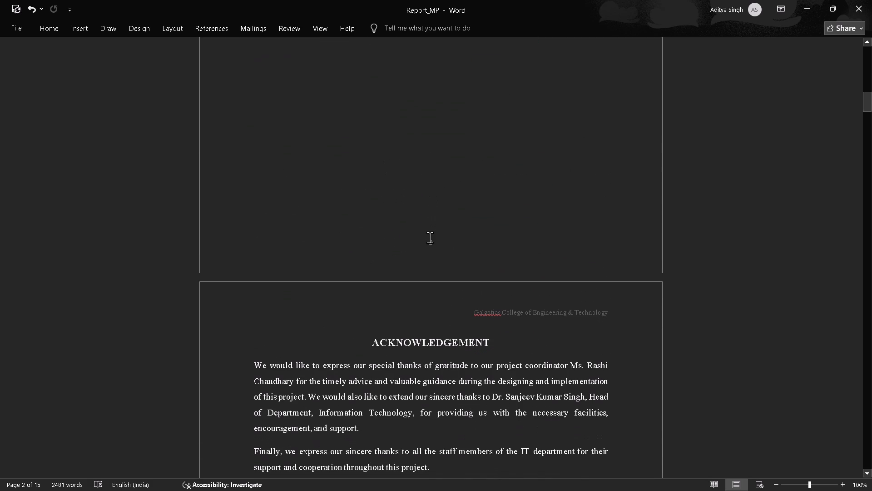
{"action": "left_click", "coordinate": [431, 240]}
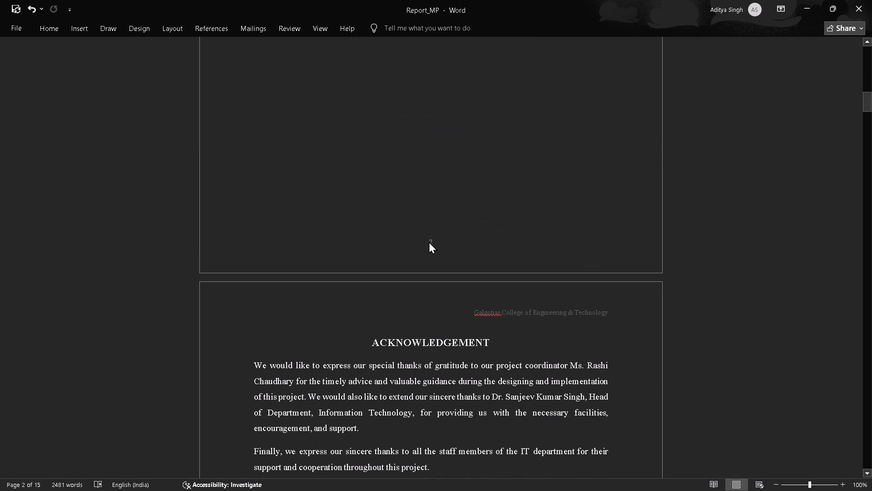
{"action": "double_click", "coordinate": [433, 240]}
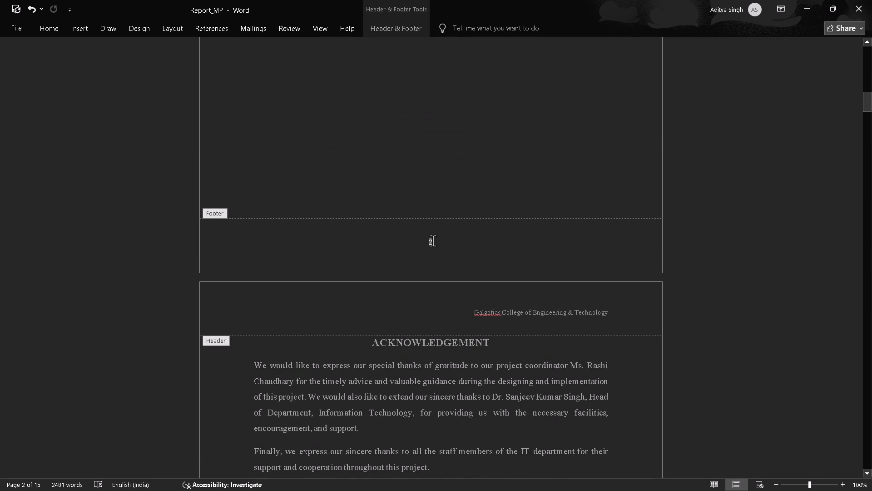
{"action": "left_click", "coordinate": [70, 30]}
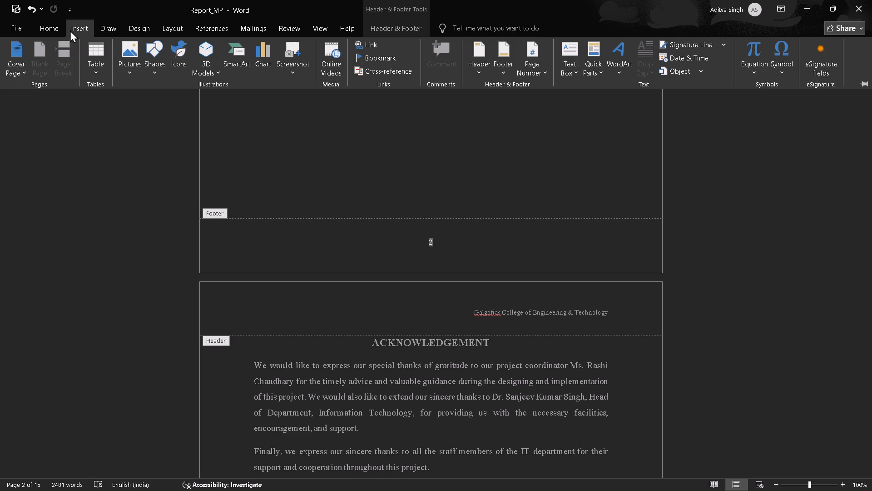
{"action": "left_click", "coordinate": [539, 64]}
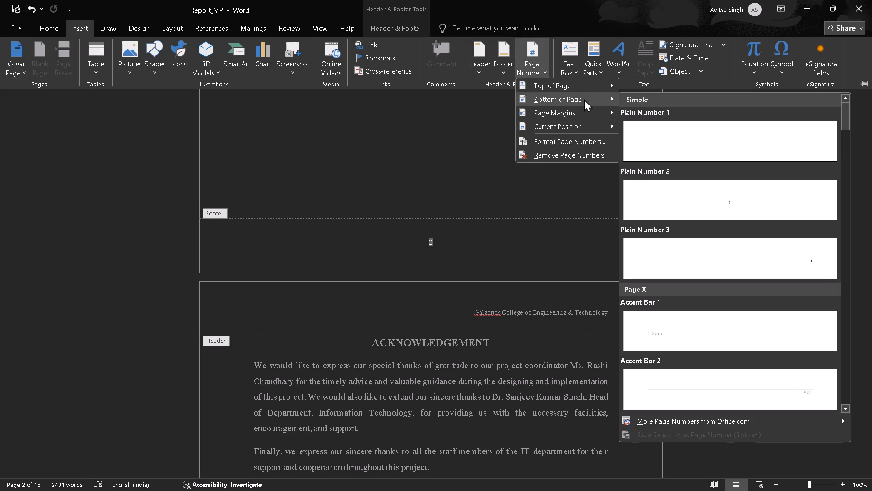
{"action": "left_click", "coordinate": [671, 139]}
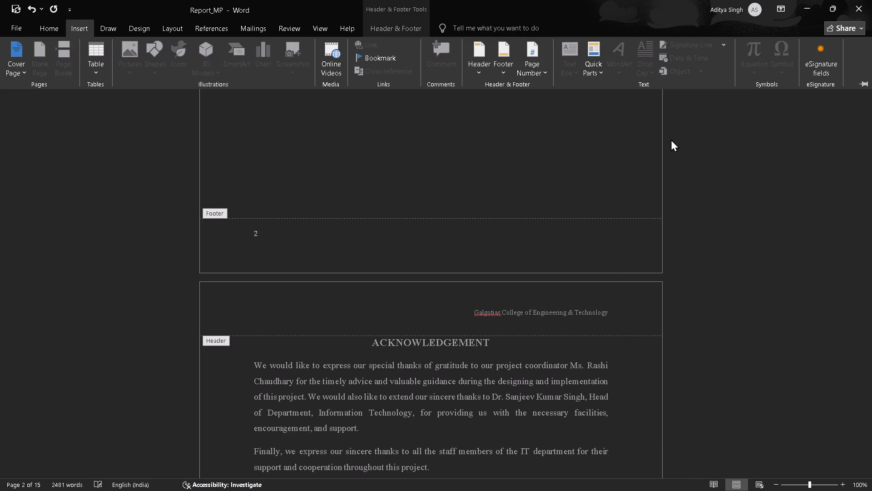
Change the bottom-of-page number in the certificate page's footer to the Plain Number 2 style.
{"action": "left_click", "coordinate": [538, 68]}
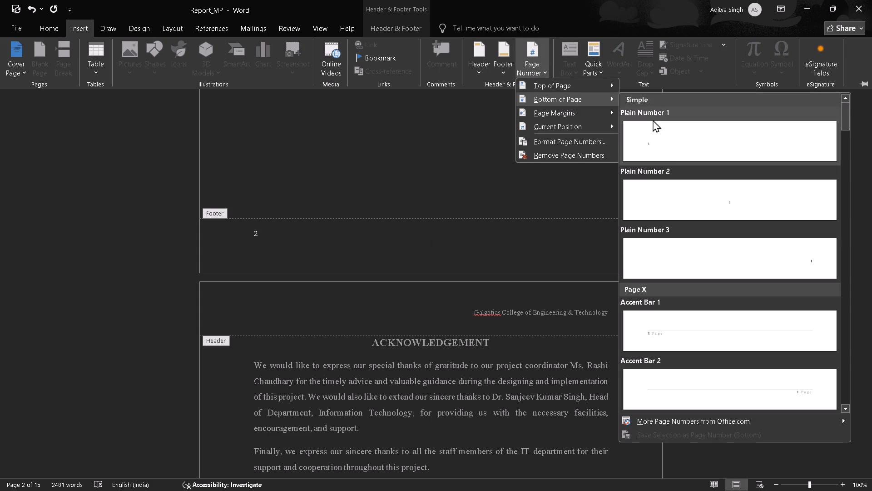
{"action": "left_click", "coordinate": [690, 207]}
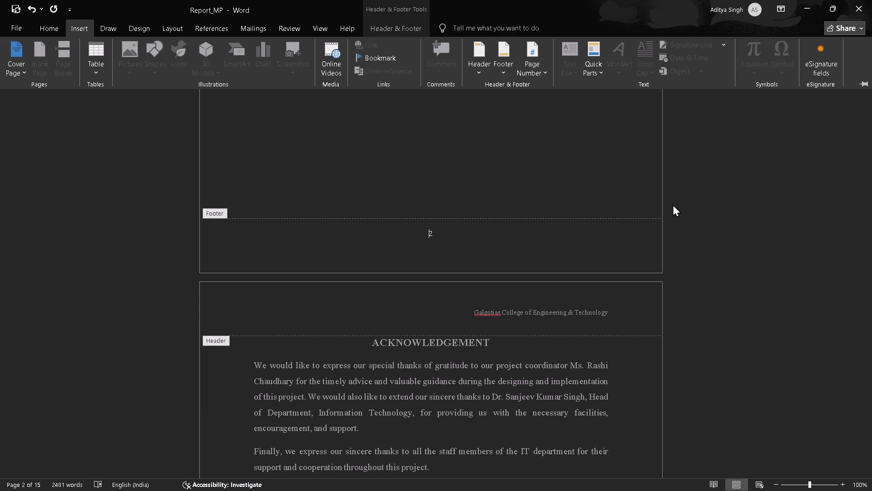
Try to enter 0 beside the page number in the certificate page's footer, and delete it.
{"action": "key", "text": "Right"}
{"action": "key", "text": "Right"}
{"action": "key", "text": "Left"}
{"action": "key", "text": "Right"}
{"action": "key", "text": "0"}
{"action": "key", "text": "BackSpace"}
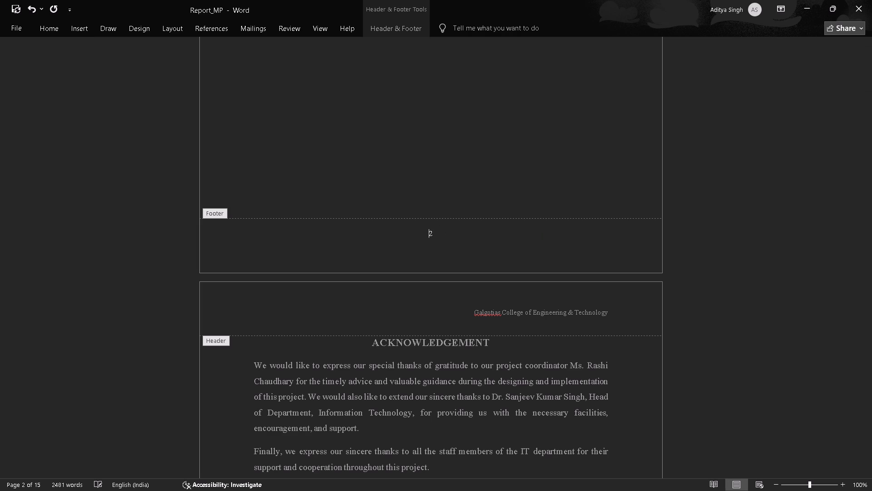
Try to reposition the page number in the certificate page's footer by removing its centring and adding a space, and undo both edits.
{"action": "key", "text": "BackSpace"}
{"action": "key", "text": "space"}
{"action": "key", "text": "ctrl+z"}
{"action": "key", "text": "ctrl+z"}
Replace the entire content of the certificate page's footer with a typed 1.
{"action": "scroll", "coordinate": [441, 225], "scroll_direction": "down", "scroll_amount": 2}
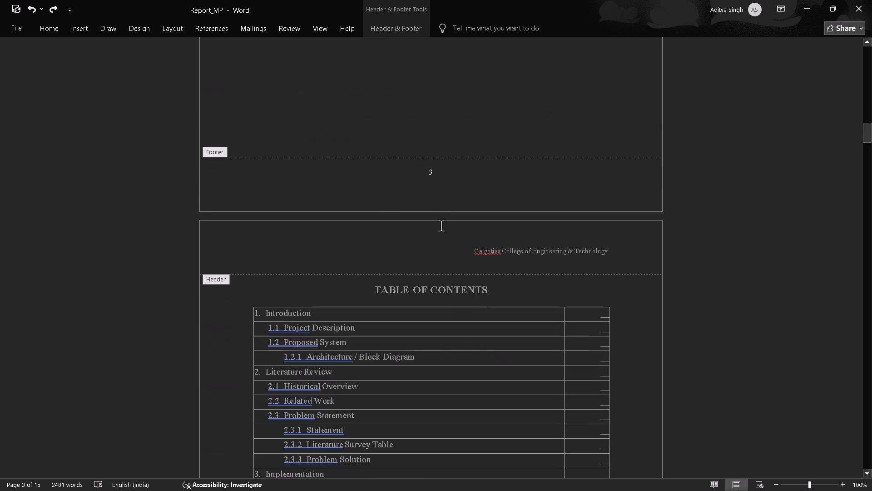
{"action": "scroll", "coordinate": [441, 225], "scroll_direction": "up", "scroll_amount": 2}
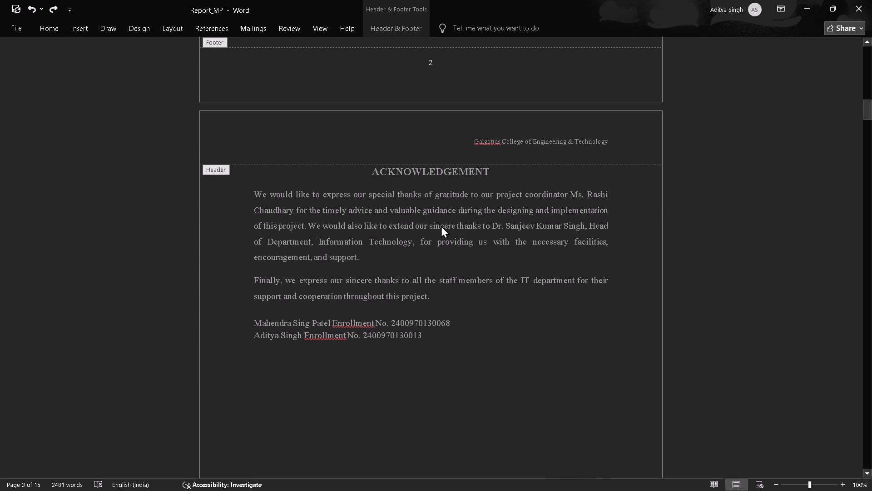
{"action": "key", "text": "ctrl+a"}
{"action": "key", "text": "1"}
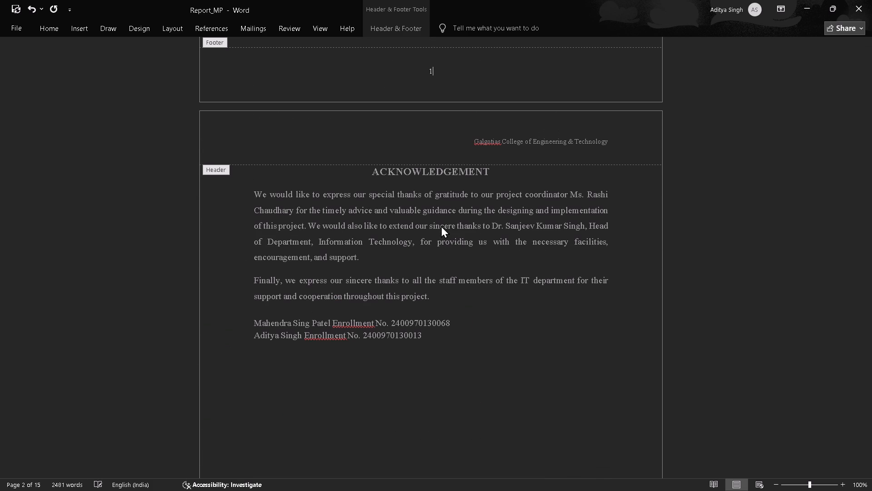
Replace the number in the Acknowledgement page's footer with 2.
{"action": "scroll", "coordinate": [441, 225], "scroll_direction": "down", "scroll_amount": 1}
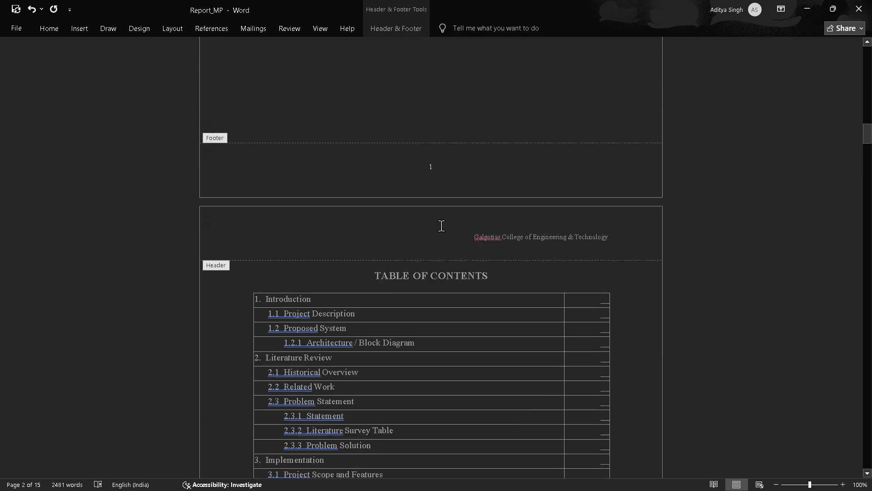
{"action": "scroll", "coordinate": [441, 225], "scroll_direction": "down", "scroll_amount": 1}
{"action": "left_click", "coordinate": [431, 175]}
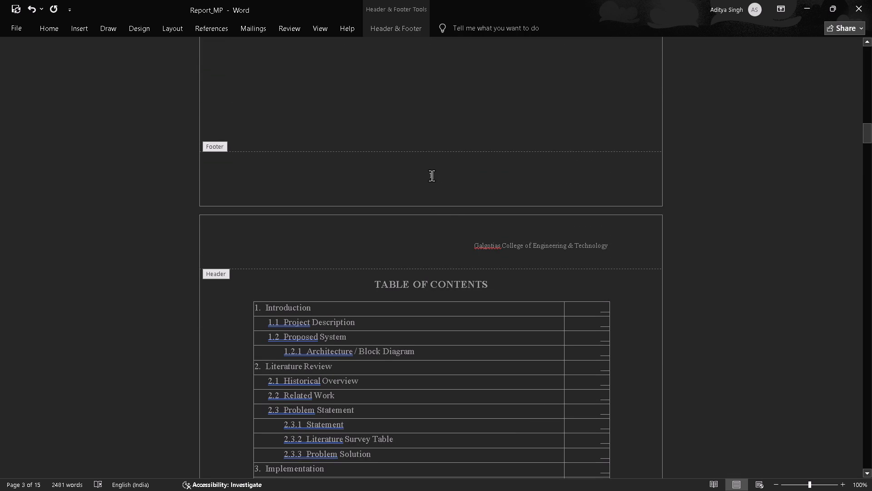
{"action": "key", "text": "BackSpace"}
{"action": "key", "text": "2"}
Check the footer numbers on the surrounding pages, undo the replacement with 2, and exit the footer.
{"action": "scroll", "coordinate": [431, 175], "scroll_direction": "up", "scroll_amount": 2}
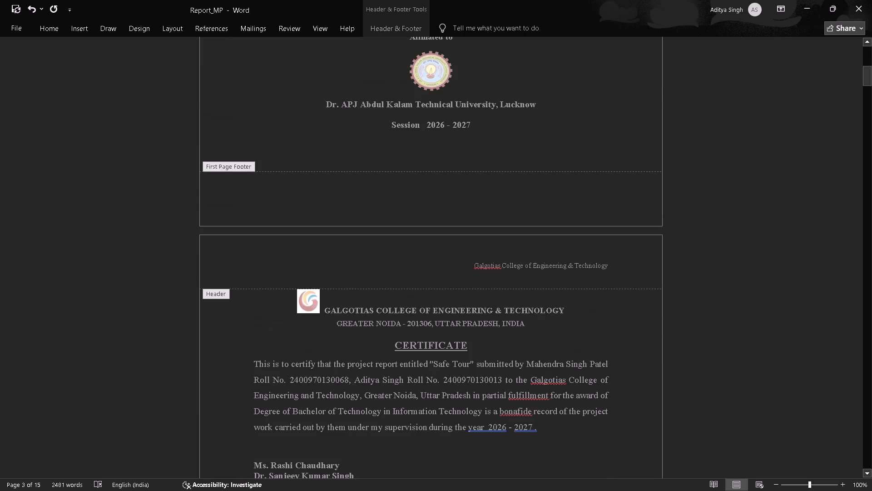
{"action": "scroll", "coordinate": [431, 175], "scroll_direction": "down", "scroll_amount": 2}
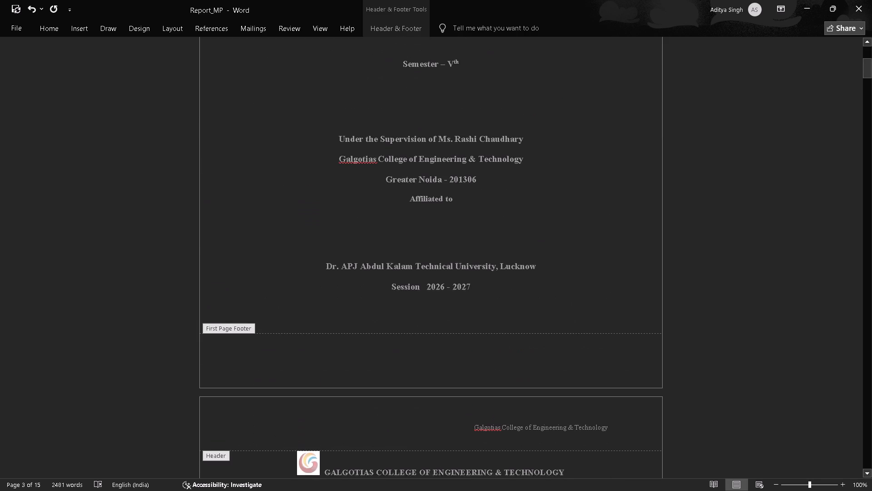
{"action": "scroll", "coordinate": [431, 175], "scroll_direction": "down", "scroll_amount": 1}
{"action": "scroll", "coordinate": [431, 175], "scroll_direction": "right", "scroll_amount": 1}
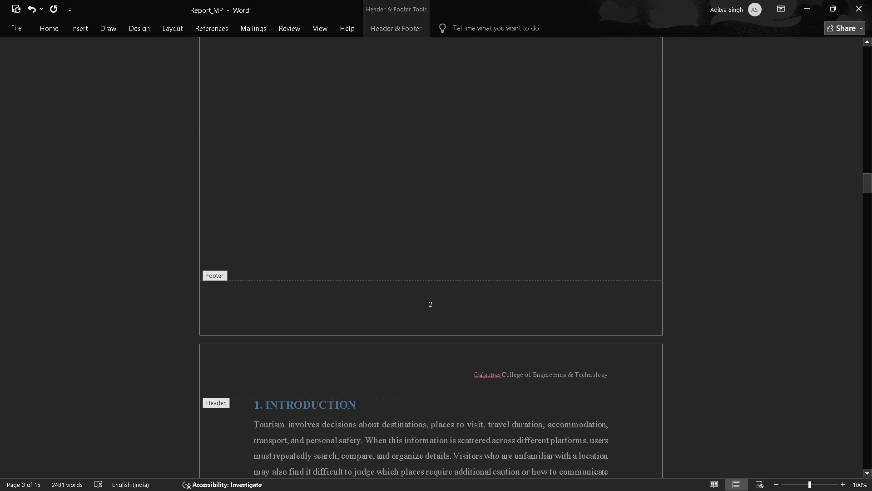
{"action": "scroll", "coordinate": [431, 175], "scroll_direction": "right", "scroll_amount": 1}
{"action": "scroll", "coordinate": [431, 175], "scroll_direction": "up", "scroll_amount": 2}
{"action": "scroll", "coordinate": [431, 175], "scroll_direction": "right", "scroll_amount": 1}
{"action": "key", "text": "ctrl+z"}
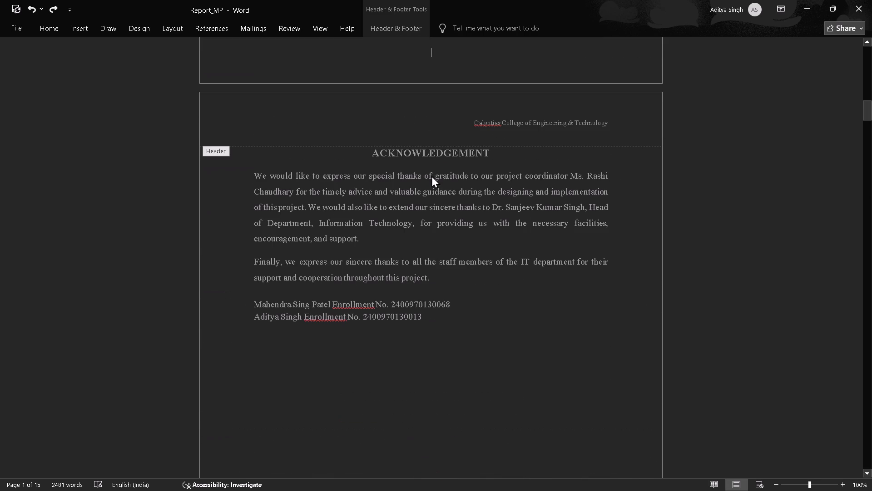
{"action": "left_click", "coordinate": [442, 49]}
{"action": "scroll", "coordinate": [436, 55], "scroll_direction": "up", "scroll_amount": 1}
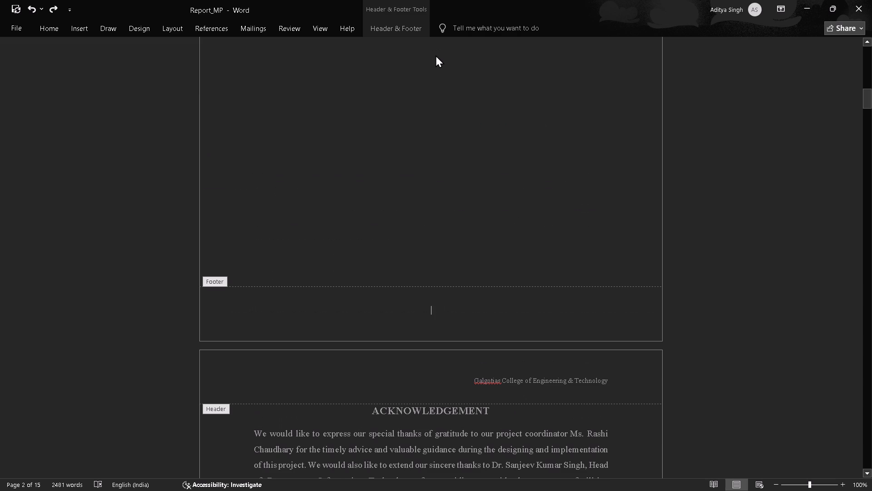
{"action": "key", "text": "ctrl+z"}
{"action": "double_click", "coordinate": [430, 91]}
Examine the footer numbering from the cover page through the Acknowledgement page.
{"action": "scroll", "coordinate": [430, 91], "scroll_direction": "up", "scroll_amount": 2}
{"action": "scroll", "coordinate": [430, 91], "scroll_direction": "down", "scroll_amount": 1}
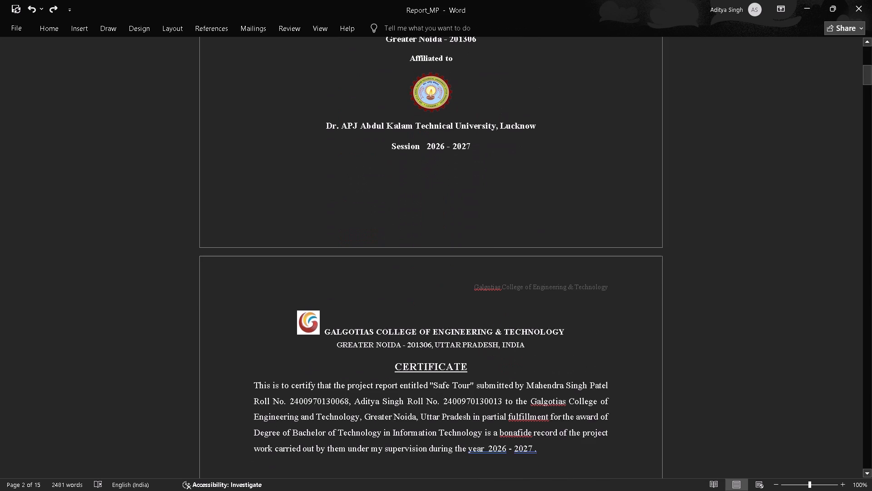
{"action": "scroll", "coordinate": [430, 91], "scroll_direction": "down", "scroll_amount": 3}
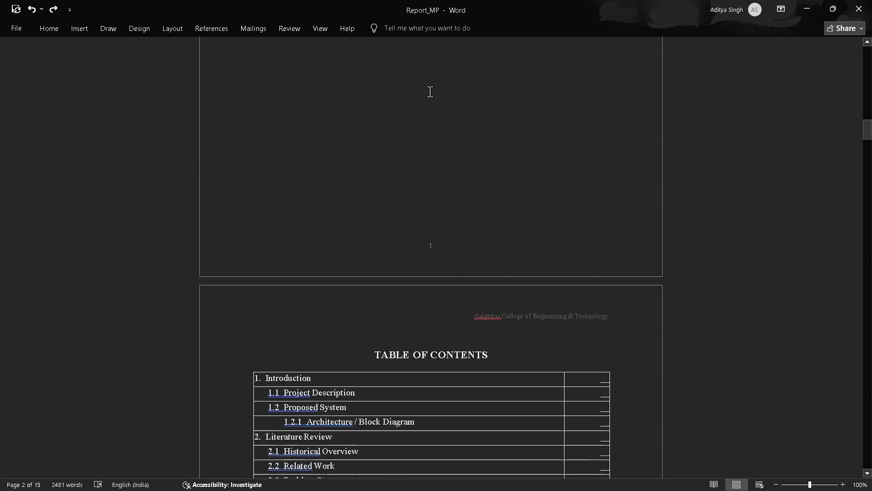
{"action": "scroll", "coordinate": [430, 91], "scroll_direction": "down", "scroll_amount": 1}
{"action": "left_click", "coordinate": [432, 100]}
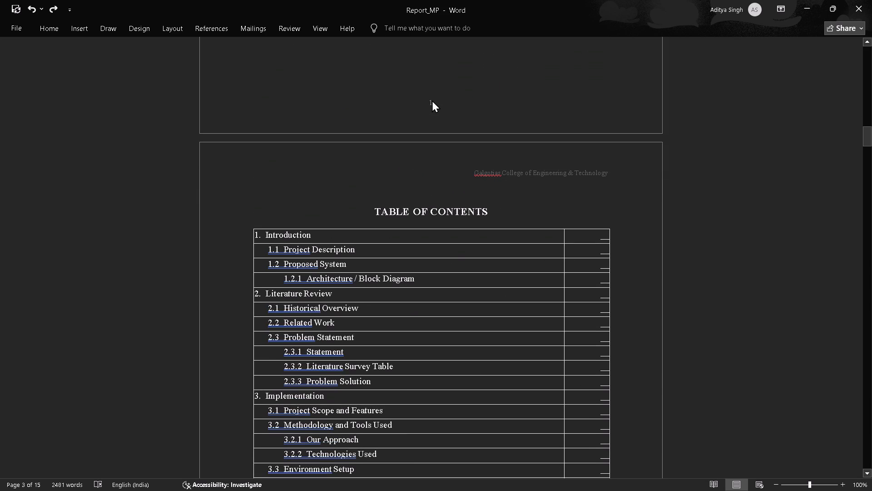
{"action": "left_click", "coordinate": [430, 101]}
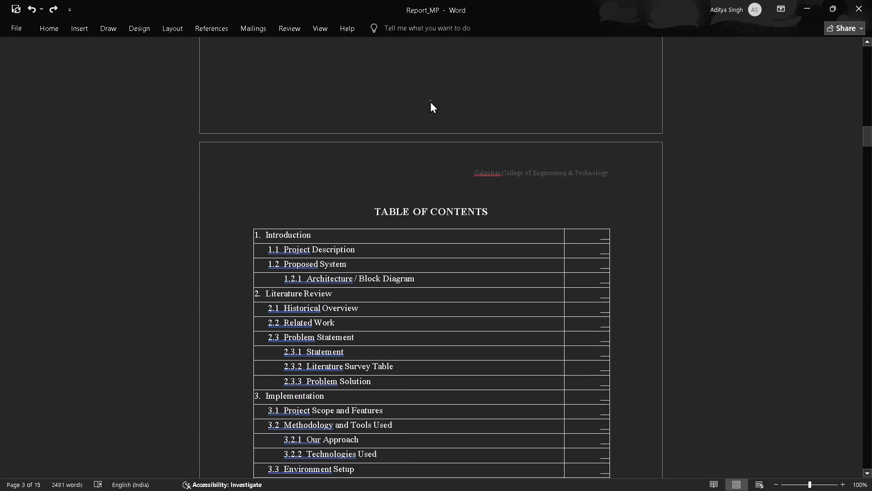
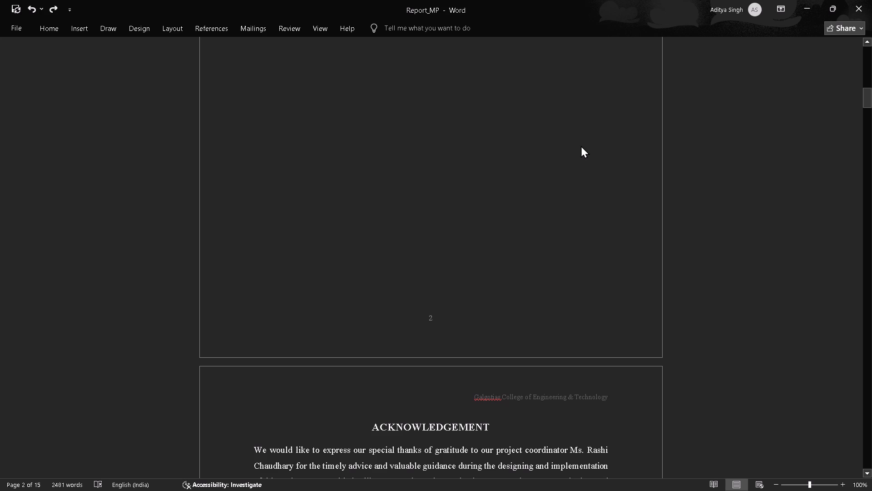
Format the page numbers as 1, 2, 3 without chapter numbers, with numbering starting at 0.
{"action": "left_click", "coordinate": [51, 28]}
{"action": "left_click", "coordinate": [51, 28]}
{"action": "left_click", "coordinate": [71, 27]}
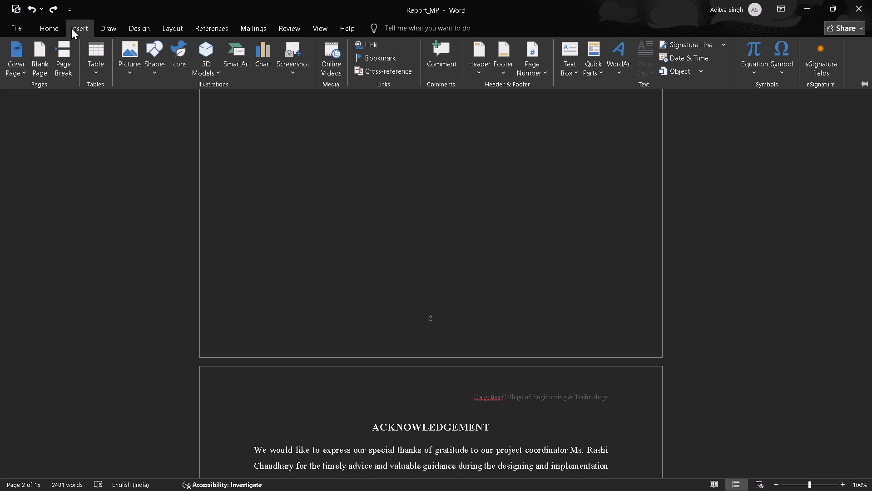
{"action": "left_click", "coordinate": [538, 66]}
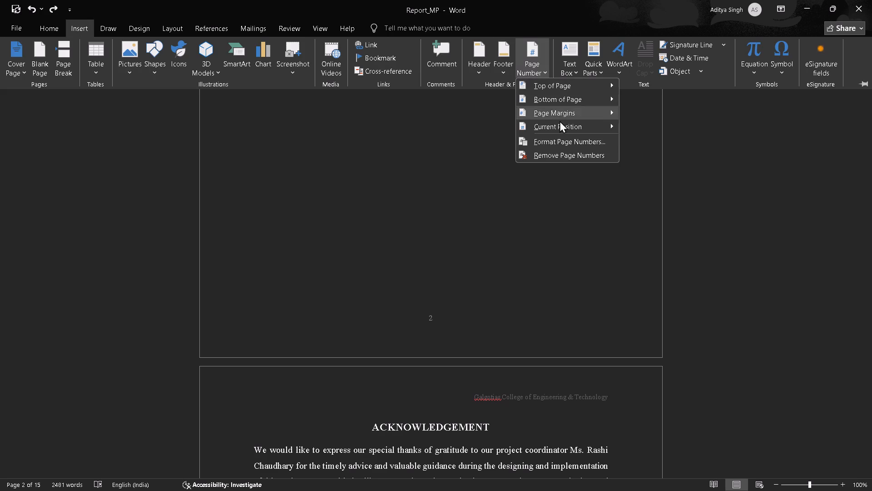
{"action": "left_click", "coordinate": [560, 144]}
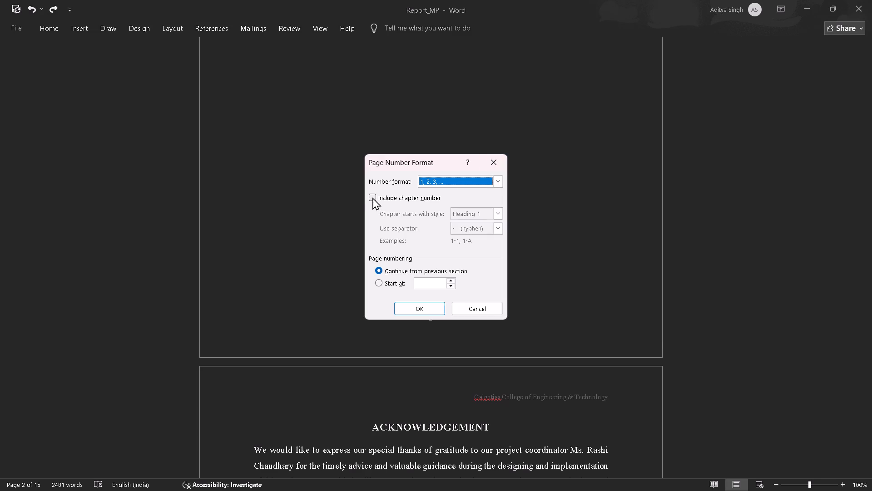
{"action": "left_click", "coordinate": [372, 197]}
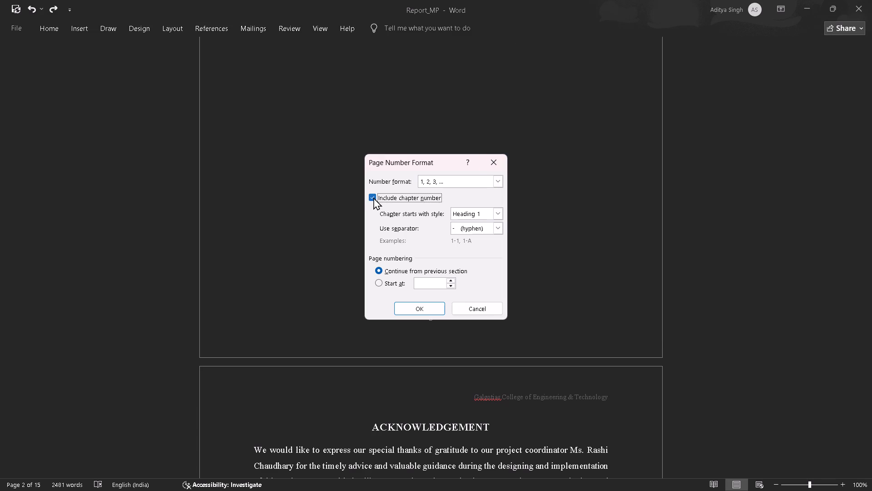
{"action": "left_click", "coordinate": [373, 197]}
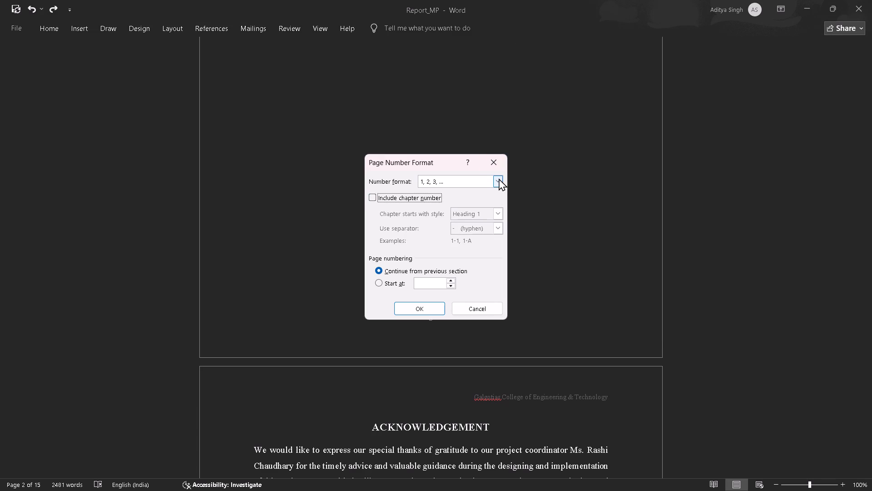
{"action": "left_click", "coordinate": [499, 178]}
{"action": "scroll", "coordinate": [453, 205], "scroll_direction": "down", "scroll_amount": 1}
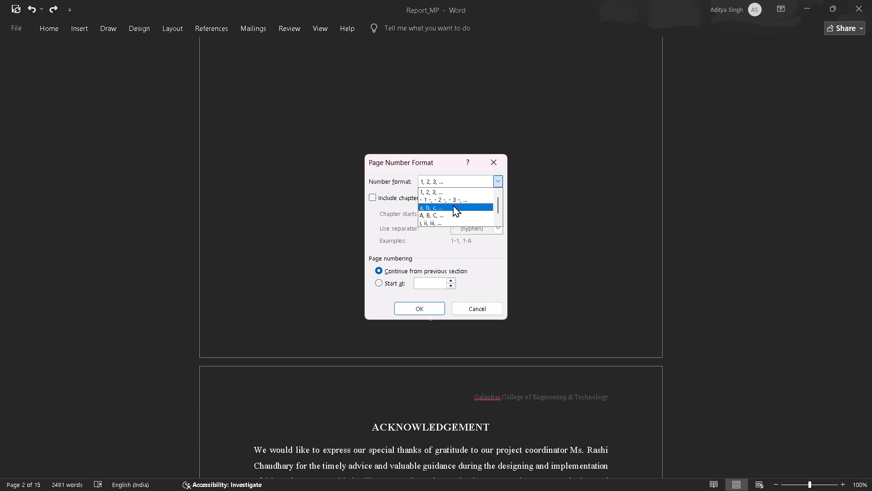
{"action": "left_click", "coordinate": [422, 181]}
{"action": "left_click", "coordinate": [422, 181]}
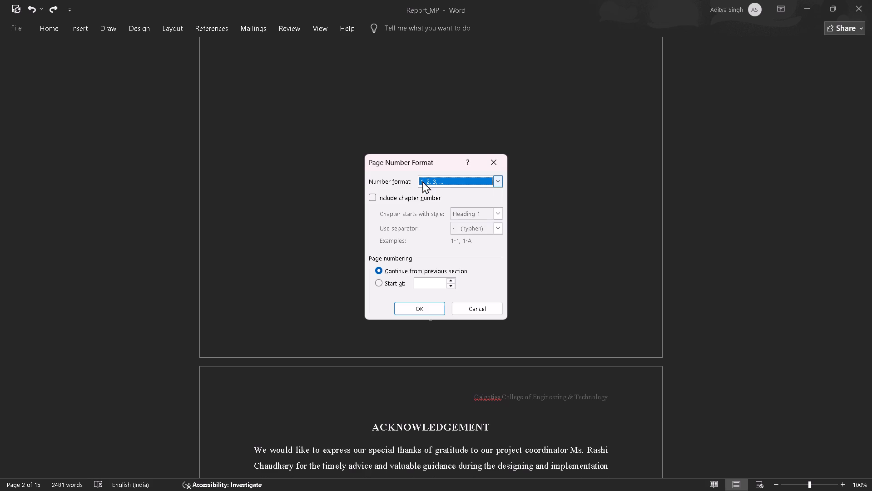
{"action": "left_click", "coordinate": [422, 181]}
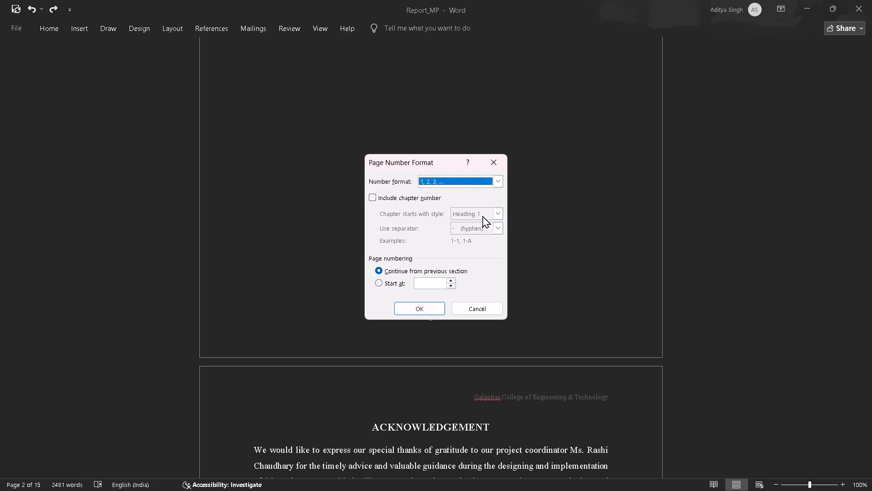
{"action": "left_click", "coordinate": [482, 215]}
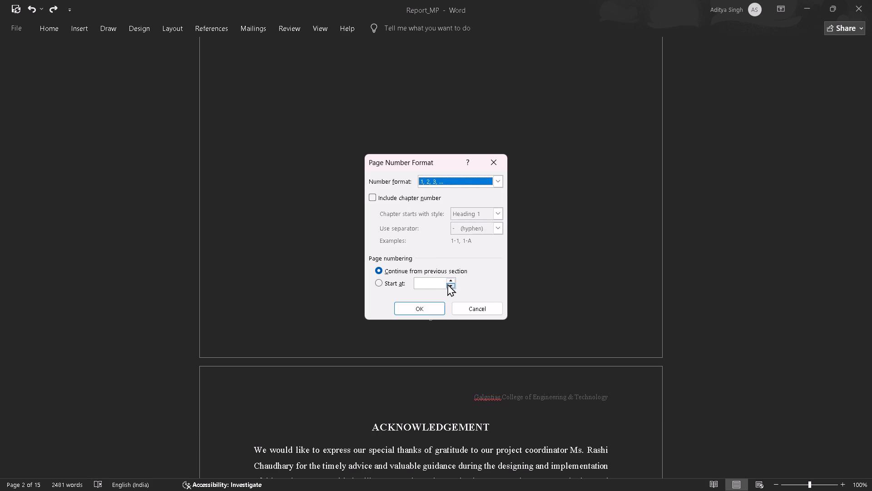
{"action": "left_click", "coordinate": [448, 283]}
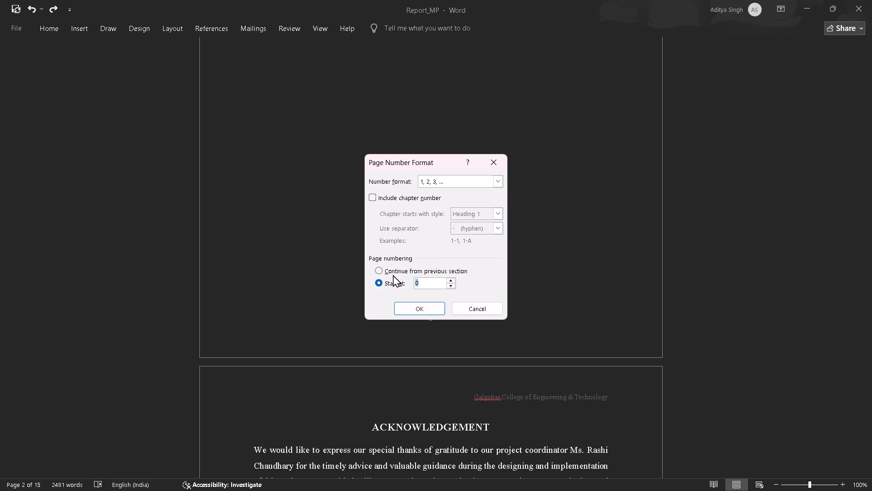
{"action": "left_click", "coordinate": [418, 310]}
Examine the footer page numbers from the Acknowledgement page through to the References page.
{"action": "scroll", "coordinate": [418, 310], "scroll_direction": "down", "scroll_amount": 3}
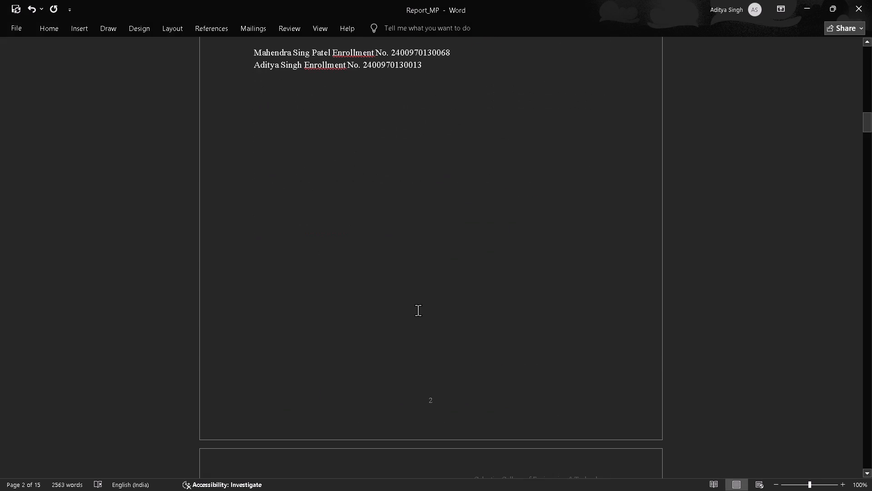
{"action": "scroll", "coordinate": [418, 310], "scroll_direction": "down", "scroll_amount": 1}
{"action": "scroll", "coordinate": [426, 139], "scroll_direction": "down", "scroll_amount": 4}
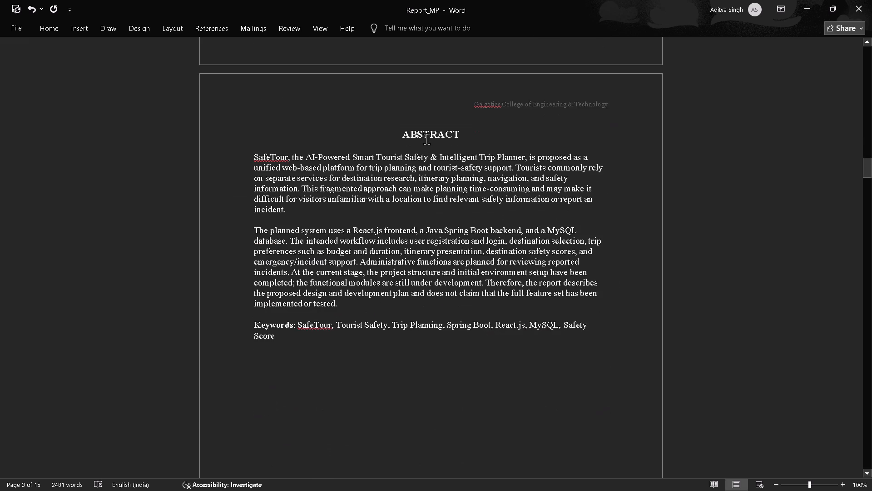
{"action": "scroll", "coordinate": [426, 139], "scroll_direction": "down", "scroll_amount": 2}
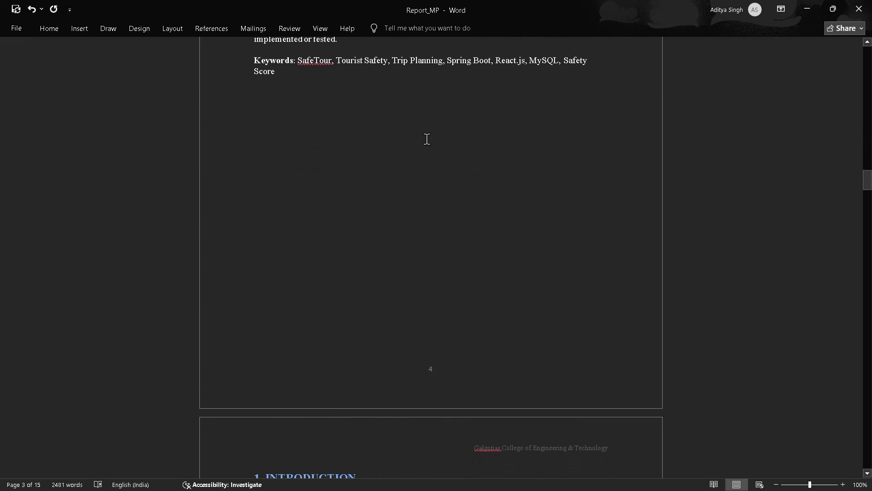
{"action": "scroll", "coordinate": [426, 139], "scroll_direction": "down", "scroll_amount": 20}
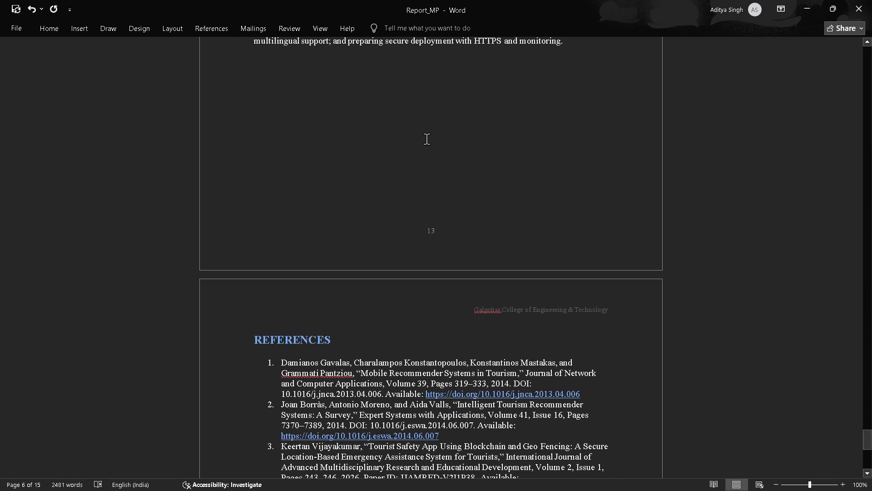
Set the line spacing of all body paragraphs under "5. Conclusion and Future Scope" to 1.15.
{"action": "scroll", "coordinate": [426, 139], "scroll_direction": "up", "scroll_amount": 1}
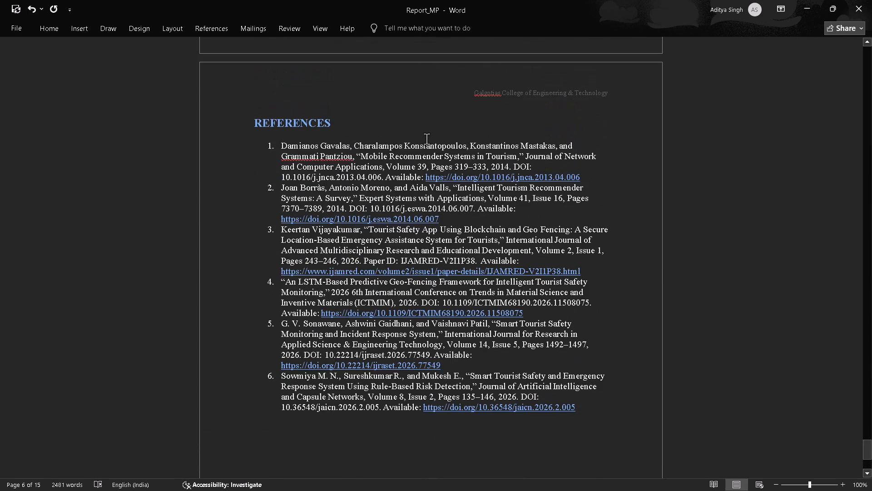
{"action": "scroll", "coordinate": [426, 139], "scroll_direction": "up", "scroll_amount": 1}
{"action": "scroll", "coordinate": [494, 181], "scroll_direction": "up", "scroll_amount": 1}
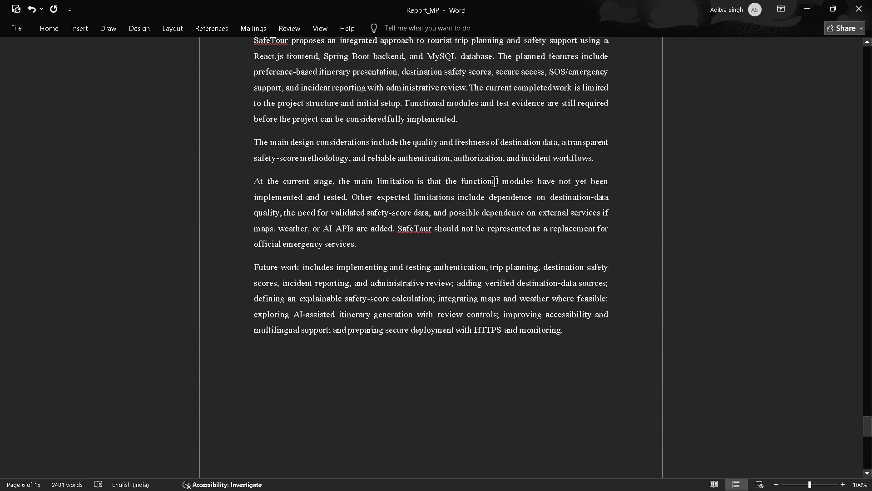
{"action": "scroll", "coordinate": [494, 181], "scroll_direction": "up", "scroll_amount": 1}
{"action": "left_click_drag", "start_coordinate": [562, 342], "coordinate": [340, 125]}
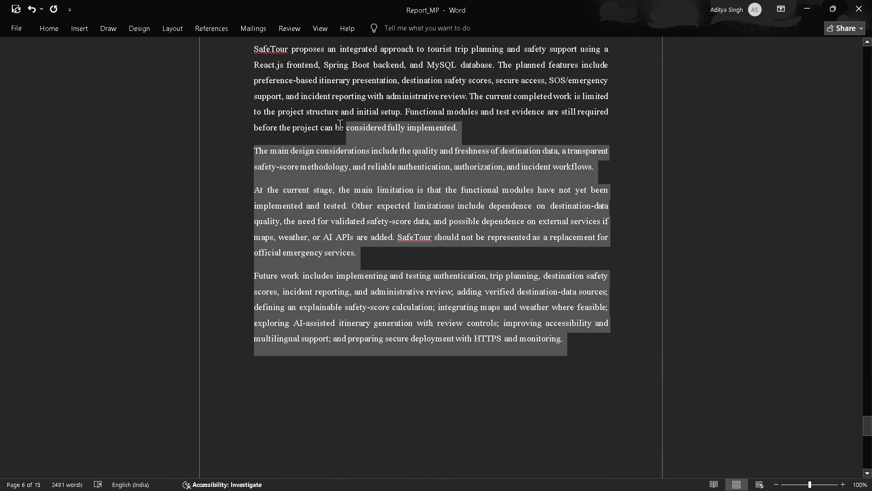
{"action": "left_click_drag", "start_coordinate": [340, 125], "coordinate": [246, 208]}
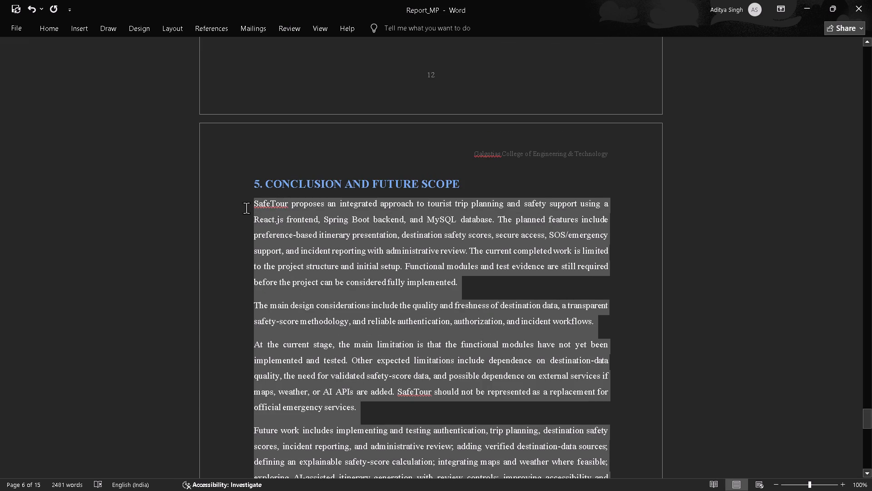
{"action": "left_click_drag", "start_coordinate": [246, 208], "coordinate": [247, 208]}
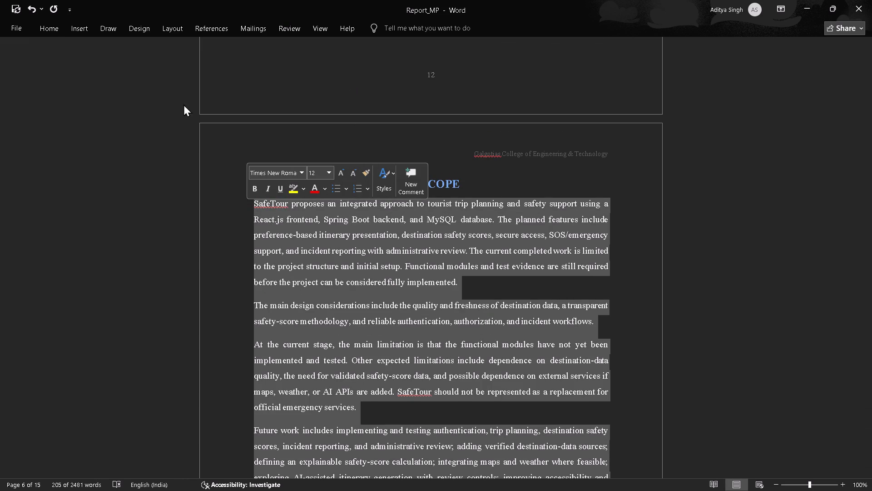
{"action": "left_click", "coordinate": [54, 26]}
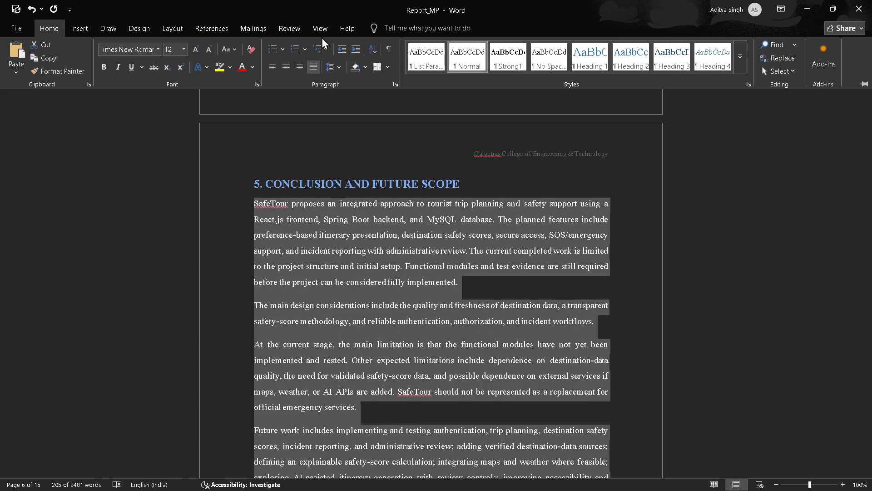
{"action": "left_click", "coordinate": [335, 66]}
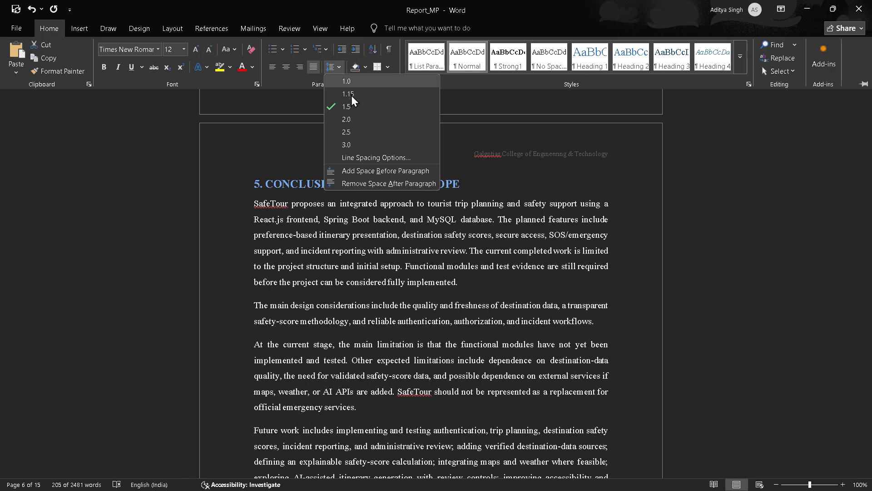
{"action": "left_click", "coordinate": [354, 93]}
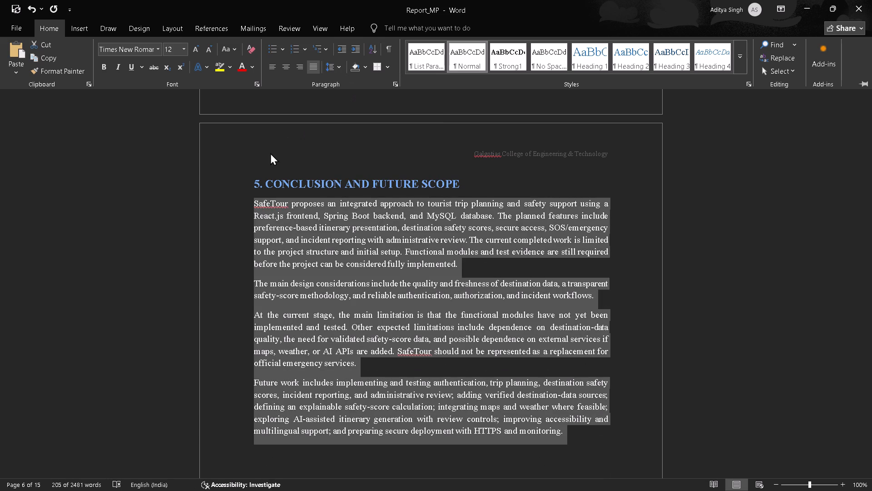
{"action": "left_click", "coordinate": [266, 156]}
{"action": "left_click", "coordinate": [266, 156]}
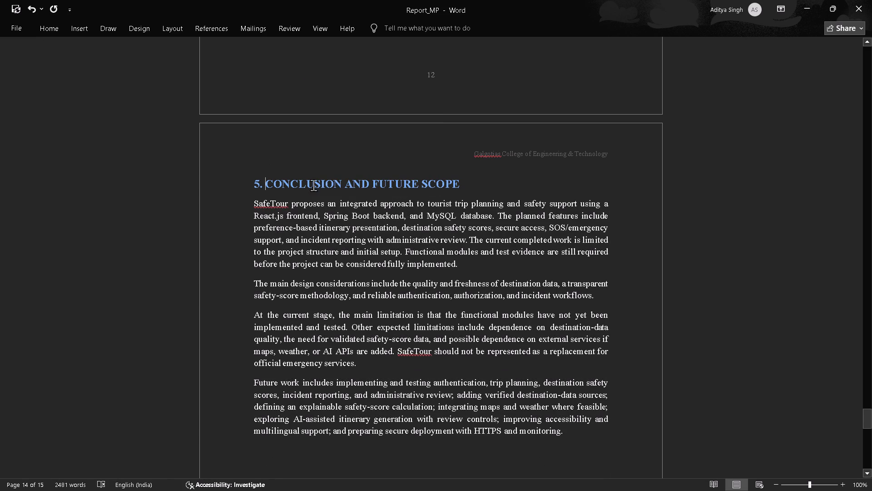
Set the line spacing of all six entries under the References heading to 1.15.
{"action": "scroll", "coordinate": [364, 223], "scroll_direction": "down", "scroll_amount": 2}
{"action": "scroll", "coordinate": [364, 223], "scroll_direction": "right", "scroll_amount": 1}
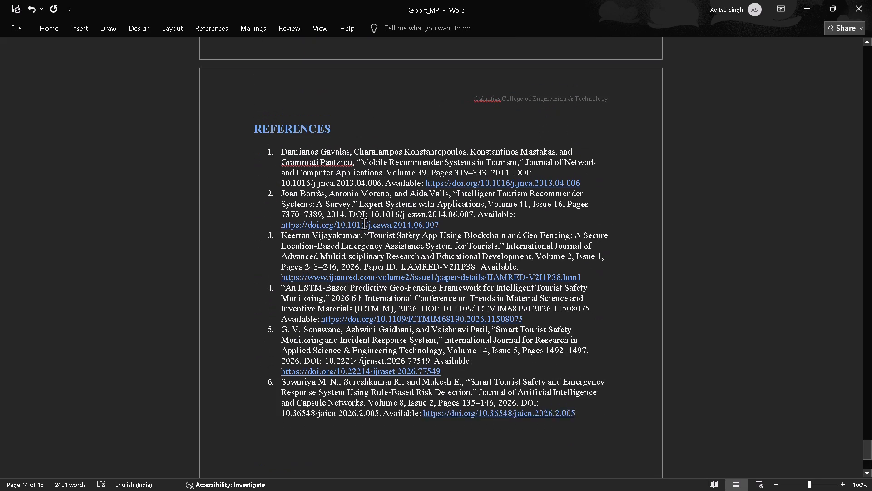
{"action": "scroll", "coordinate": [364, 223], "scroll_direction": "right", "scroll_amount": 1}
{"action": "left_click_drag", "start_coordinate": [267, 150], "coordinate": [544, 380]}
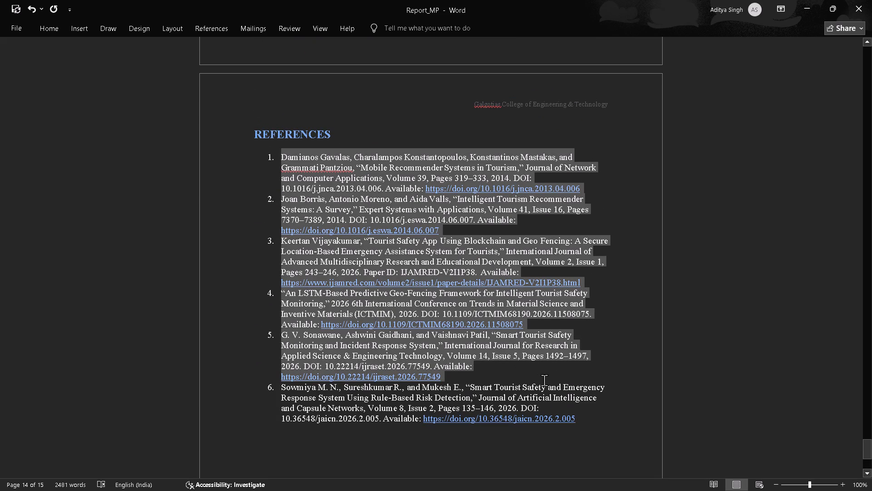
{"action": "left_click_drag", "start_coordinate": [544, 380], "coordinate": [579, 419]}
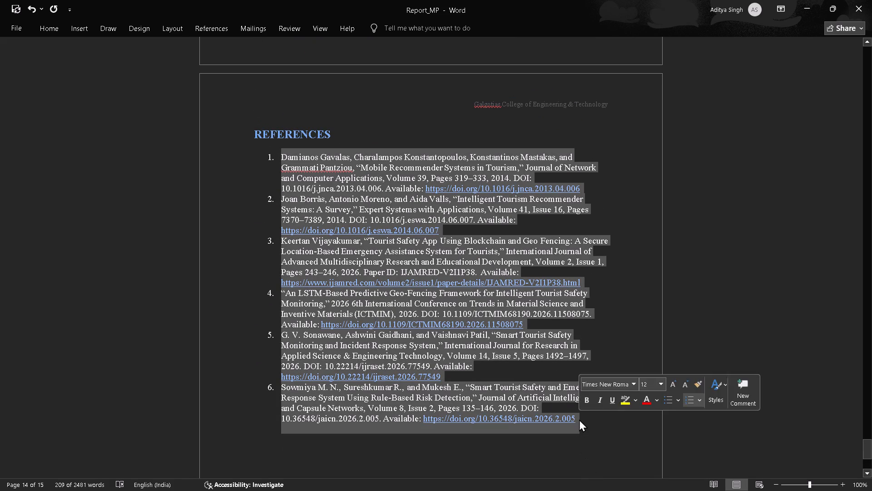
{"action": "left_click", "coordinate": [52, 30]}
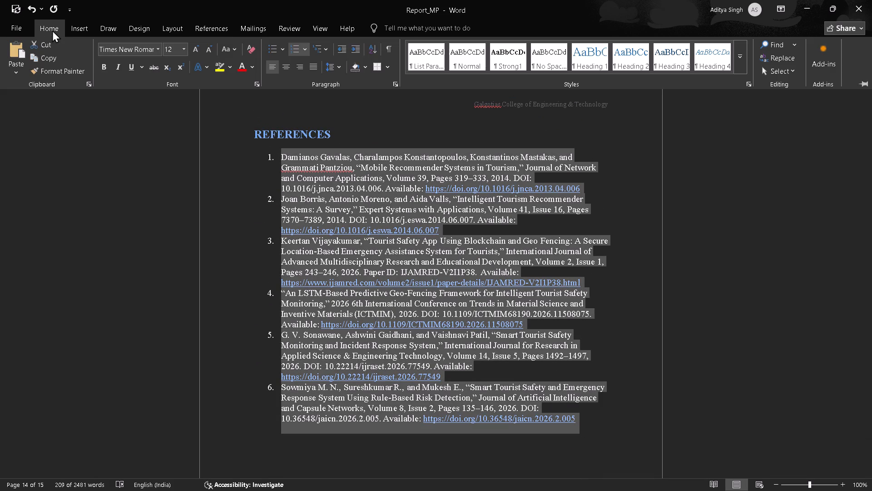
{"action": "left_click", "coordinate": [335, 68]}
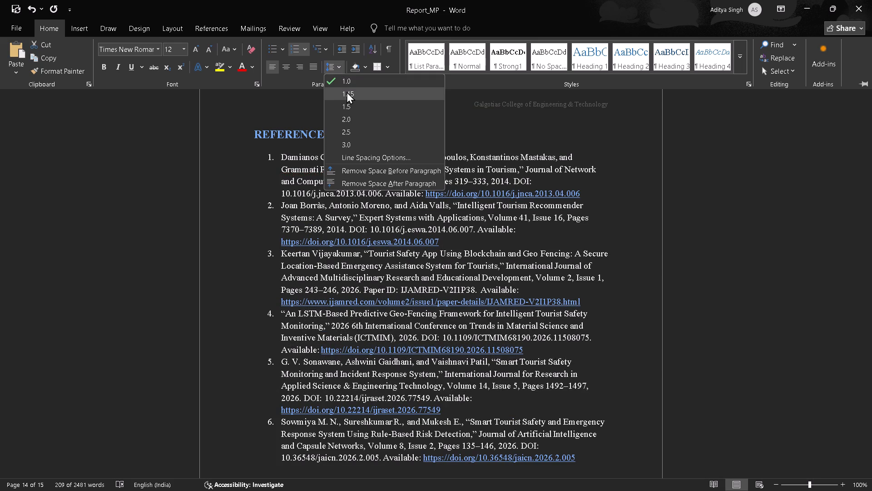
{"action": "left_click", "coordinate": [347, 91]}
{"action": "left_click", "coordinate": [367, 130]}
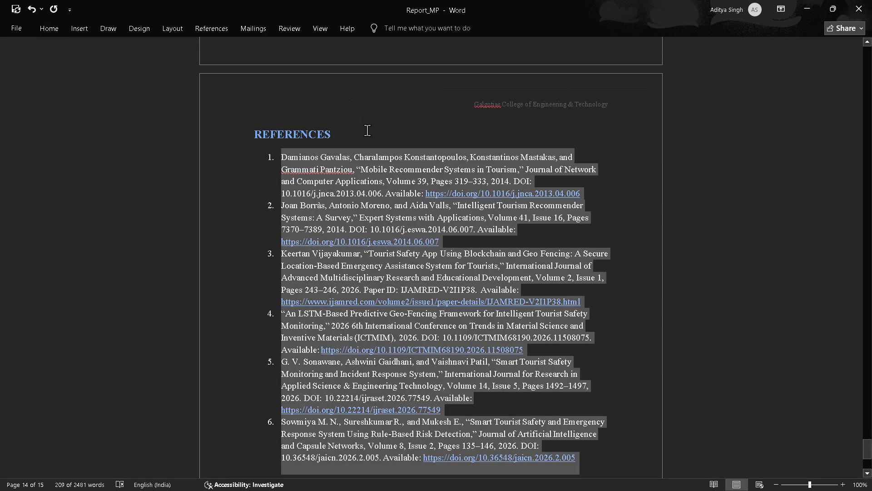
Check the line spacing of the body paragraphs under "5. Conclusion and Future Scope".
{"action": "scroll", "coordinate": [367, 130], "scroll_direction": "up", "scroll_amount": 1}
{"action": "left_click_drag", "start_coordinate": [367, 130], "coordinate": [310, 18]}
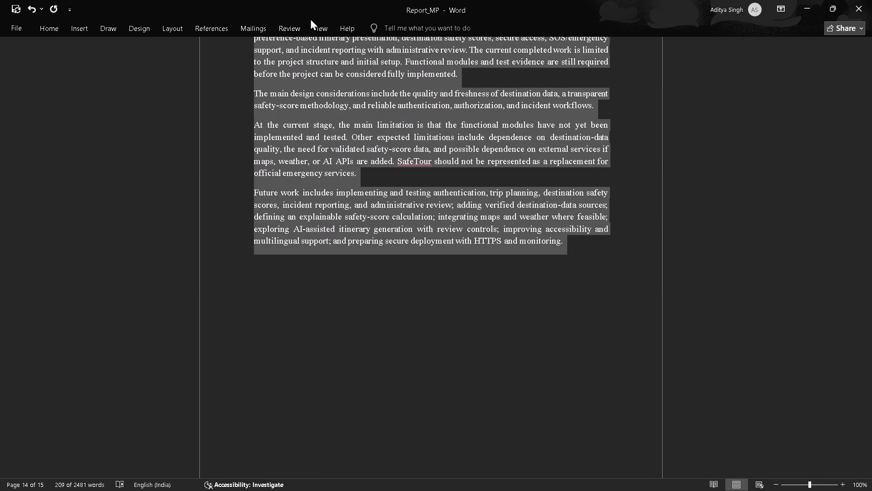
{"action": "left_click", "coordinate": [54, 25]}
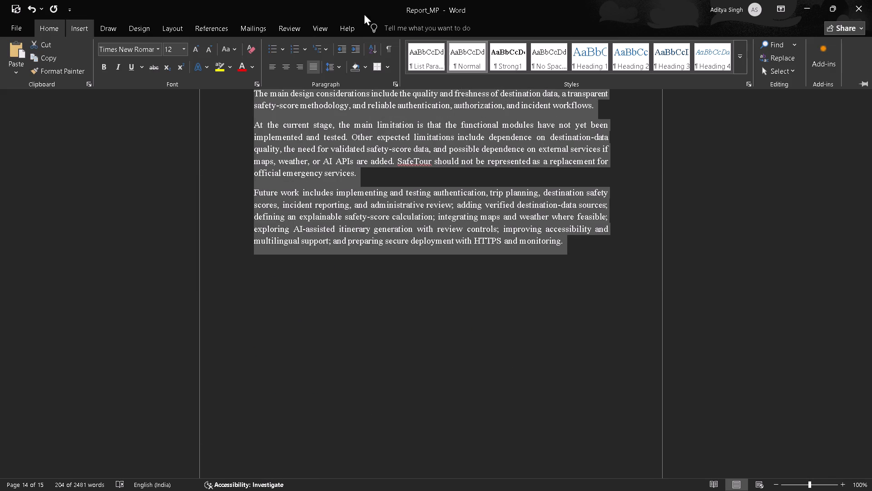
{"action": "left_click", "coordinate": [341, 66]}
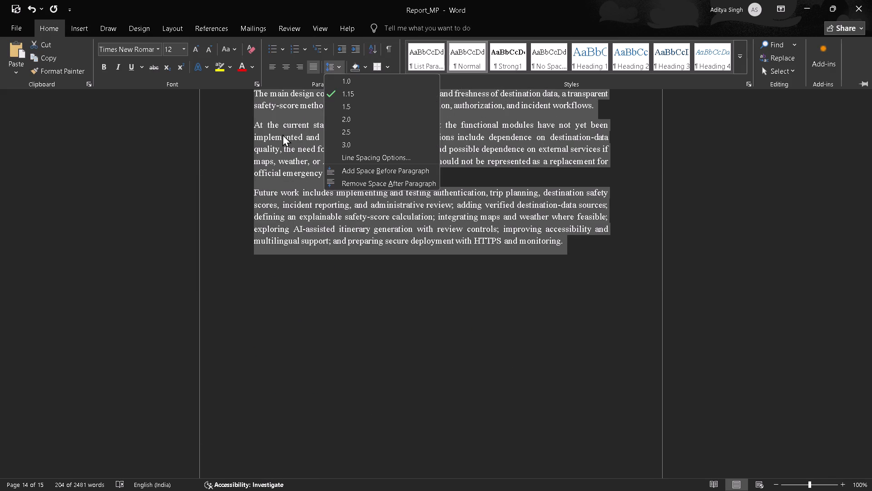
{"action": "left_click", "coordinate": [235, 146]}
{"action": "scroll", "coordinate": [235, 146], "scroll_direction": "up", "scroll_amount": 1}
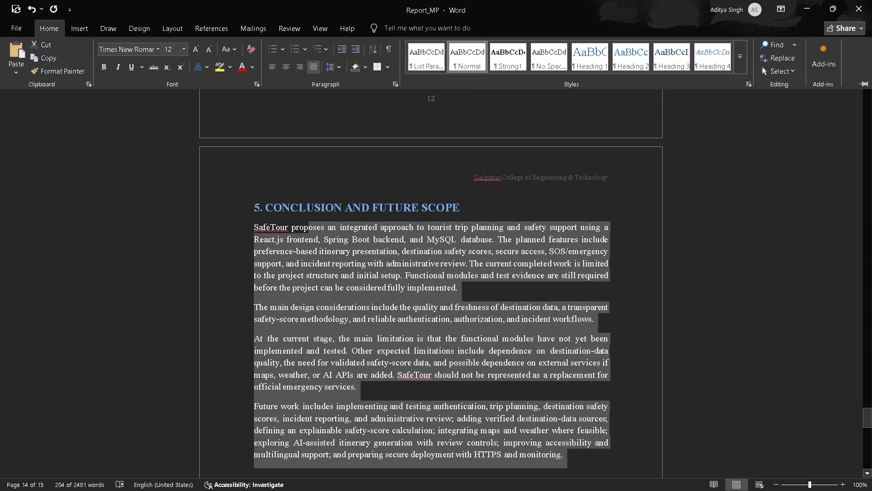
{"action": "left_click", "coordinate": [235, 146]}
{"action": "left_click", "coordinate": [243, 157]}
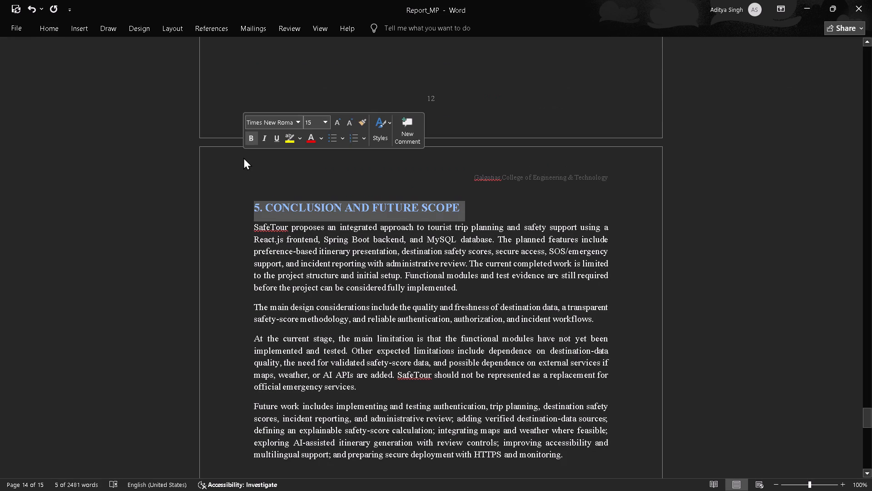
{"action": "left_click", "coordinate": [243, 157]}
Examine the screenshot and comparison placeholders in section "4. Results / Snapshots", placing the cursor in the comparison graph placeholder.
{"action": "scroll", "coordinate": [243, 157], "scroll_direction": "up", "scroll_amount": 1}
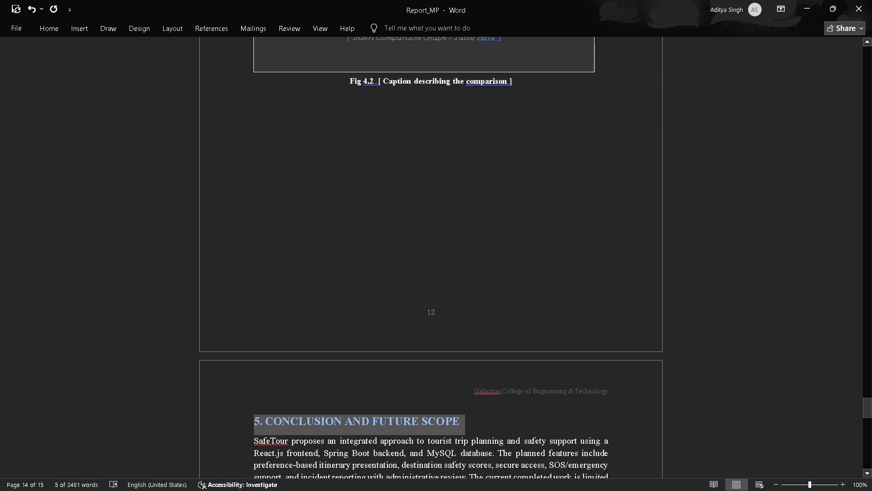
{"action": "scroll", "coordinate": [243, 157], "scroll_direction": "up", "scroll_amount": 2}
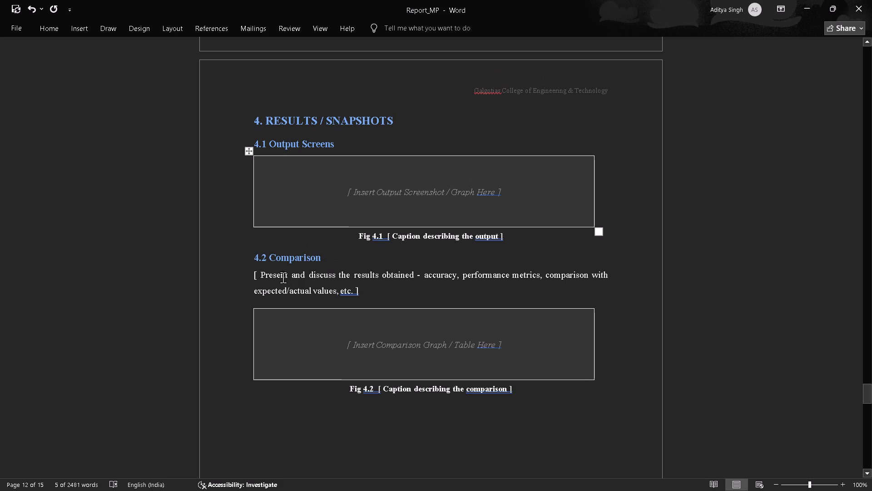
{"action": "left_click", "coordinate": [369, 343]}
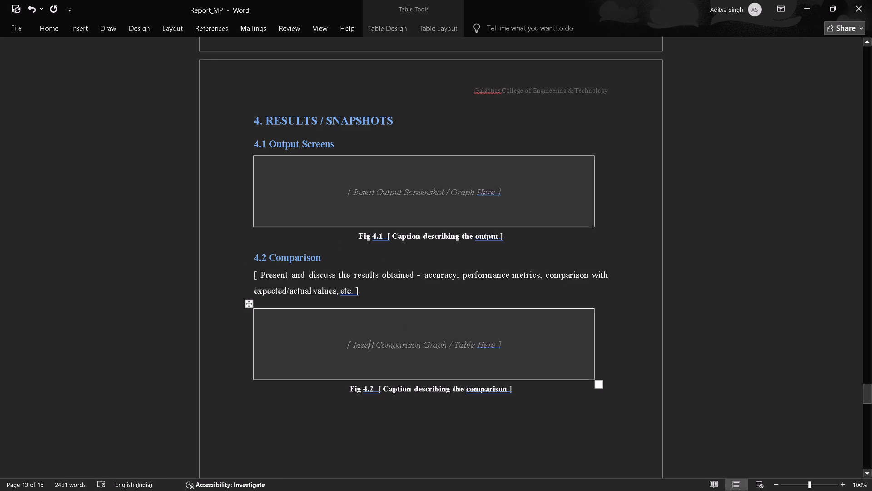
Switch to the "AI-Powered Smart Tourist Safety & Intelligent Trip Planner" PDF in Edge and skim its pages for report material.
{"action": "key", "text": "alt+Tab"}
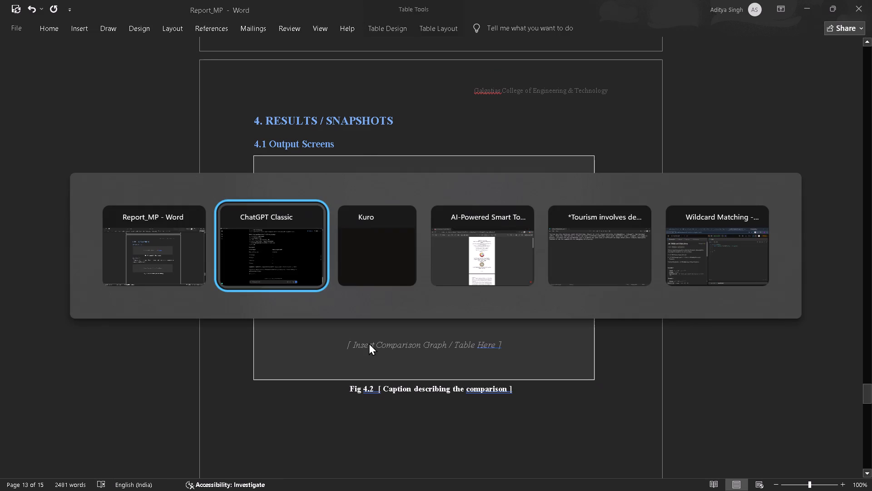
{"action": "key", "text": "alt+Tab"}
{"action": "key", "text": "alt+Tab"}
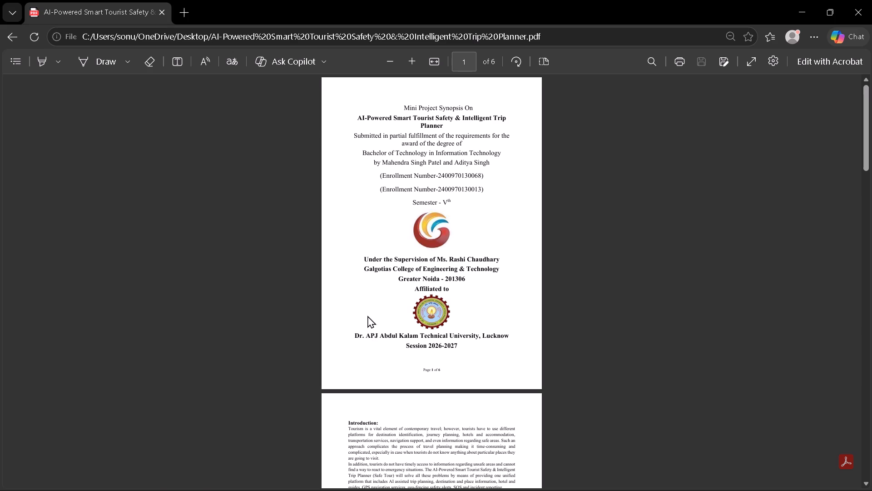
{"action": "scroll", "coordinate": [367, 316], "scroll_direction": "down", "scroll_amount": 8}
{"action": "scroll", "coordinate": [367, 316], "scroll_direction": "up", "scroll_amount": 3}
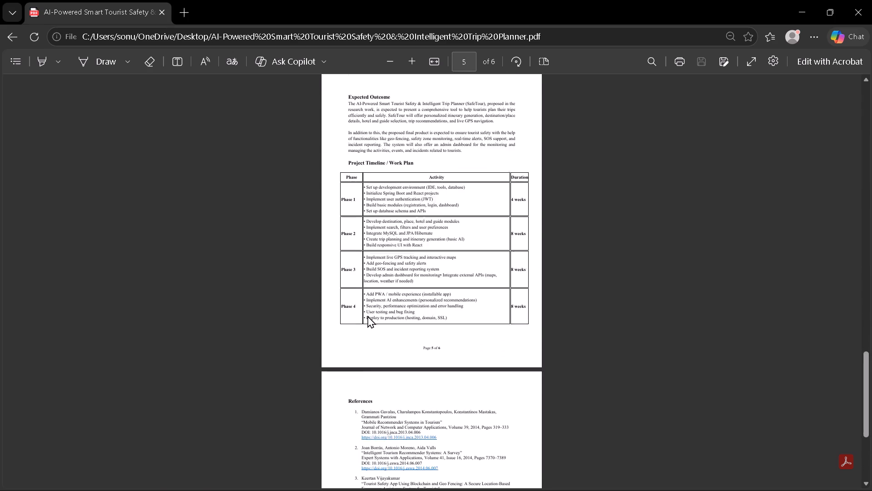
{"action": "scroll", "coordinate": [367, 316], "scroll_direction": "up", "scroll_amount": 4}
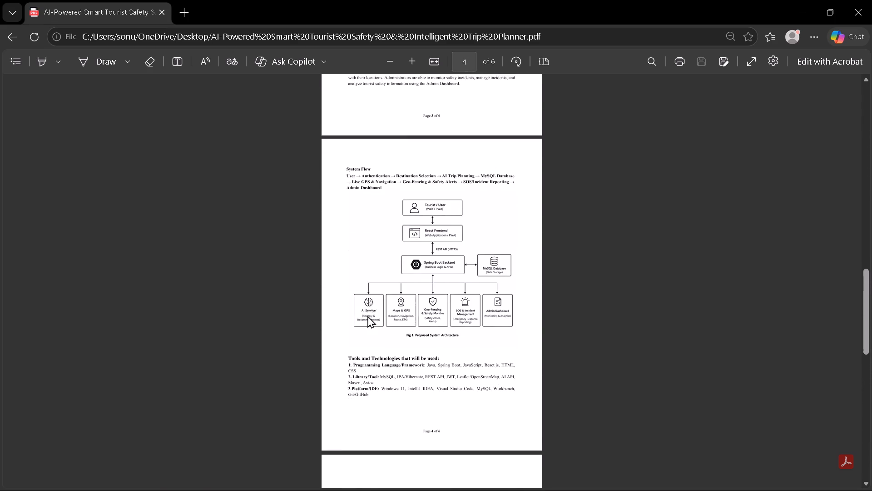
{"action": "scroll", "coordinate": [367, 316], "scroll_direction": "up", "scroll_amount": 5}
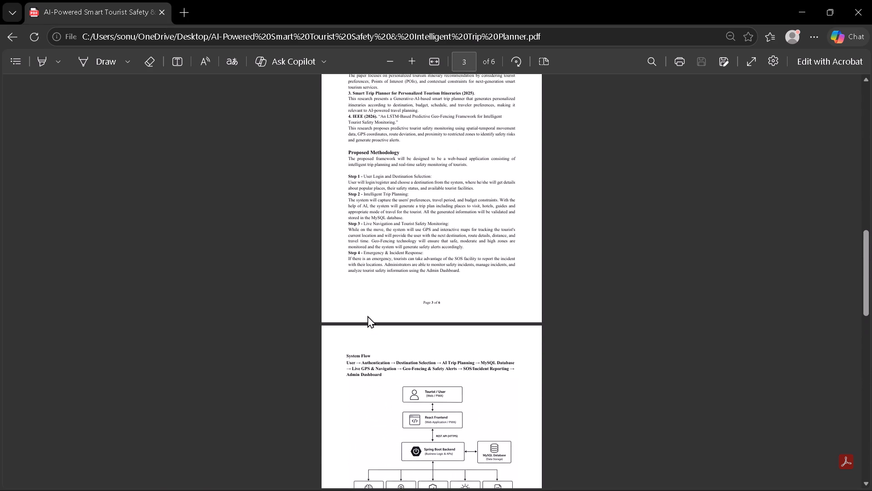
{"action": "scroll", "coordinate": [367, 316], "scroll_direction": "up", "scroll_amount": 5}
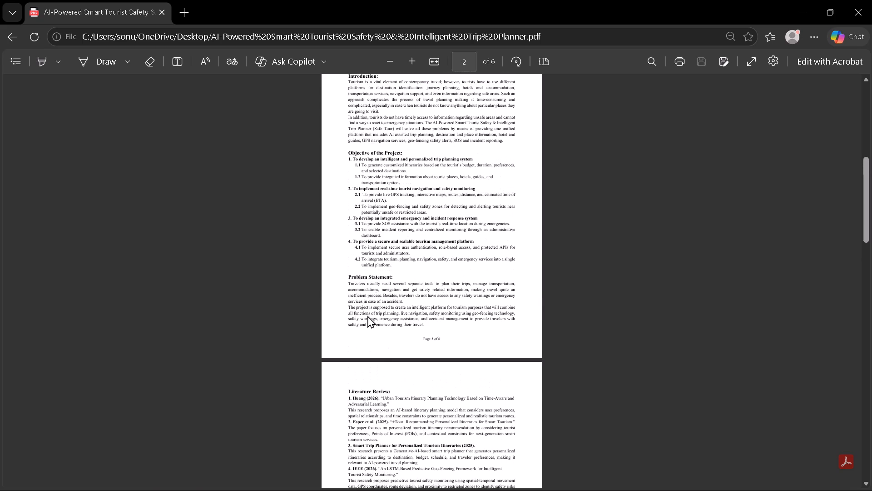
{"action": "scroll", "coordinate": [367, 316], "scroll_direction": "down", "scroll_amount": 3}
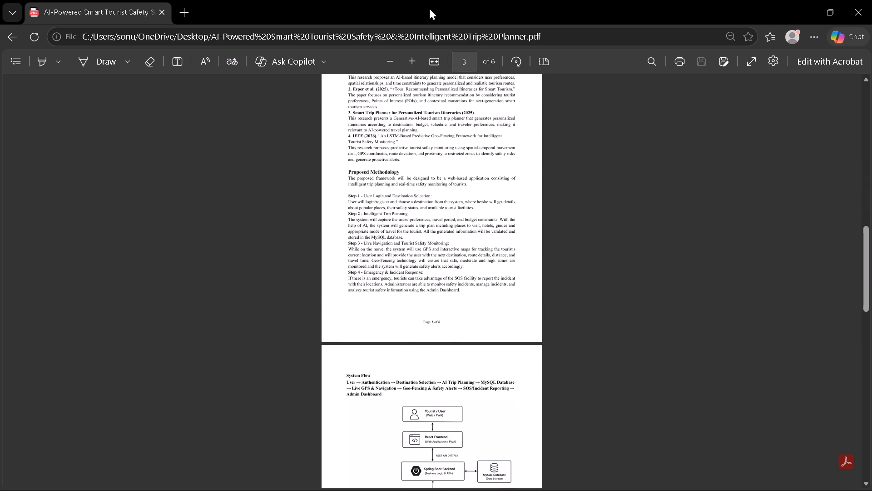
Fit a whole page of the synopsis PDF in view and return to its first page.
{"action": "left_click", "coordinate": [430, 60]}
{"action": "left_click", "coordinate": [430, 60]}
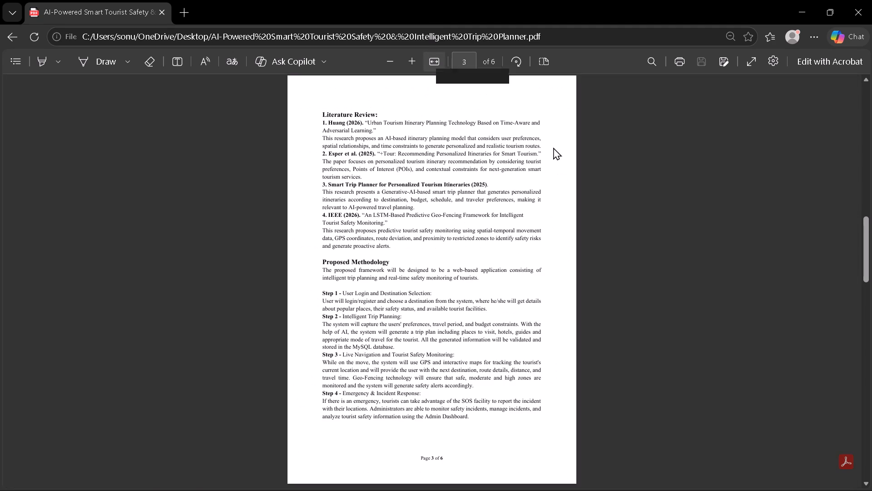
{"action": "key", "text": "Left"}
{"action": "key", "text": "Left"}
{"action": "key", "text": "Left"}
{"action": "key", "text": "Left"}
{"action": "key", "text": "Left"}
{"action": "key", "text": "Left"}
{"action": "key", "text": "Left"}
{"action": "key", "text": "Left"}
{"action": "key", "text": "Left"}
{"action": "key", "text": "Left"}
{"action": "key", "text": "Left"}
{"action": "key", "text": "Left"}
{"action": "key", "text": "Left"}
{"action": "key", "text": "Left"}
{"action": "key", "text": "Left"}
{"action": "key", "text": "Left"}
{"action": "key", "text": "Left"}
{"action": "key", "text": "Left"}
{"action": "key", "text": "Left"}
{"action": "key", "text": "Left"}
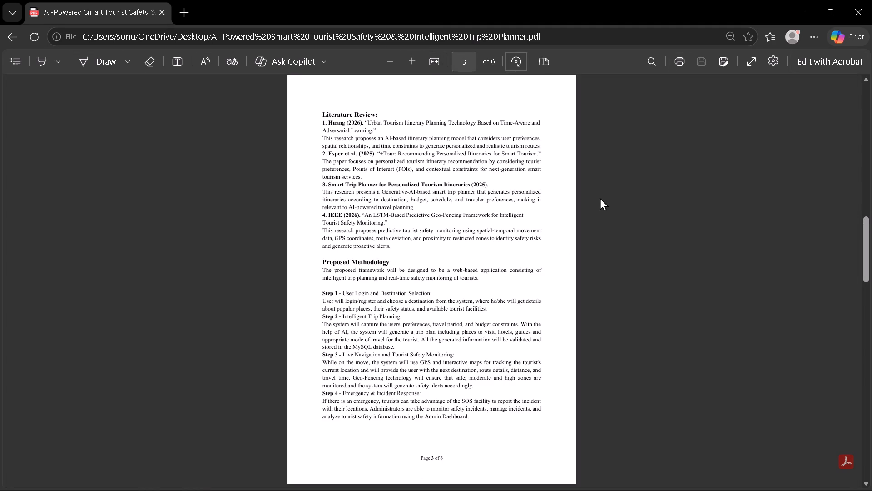
{"action": "left_click", "coordinate": [586, 202]}
{"action": "key", "text": "Left"}
{"action": "key", "text": "Left"}
{"action": "key", "text": "Left"}
{"action": "key", "text": "Left"}
{"action": "key", "text": "Left"}
{"action": "key", "text": "Left"}
{"action": "key", "text": "Left"}
{"action": "key", "text": "Left"}
{"action": "key", "text": "Left"}
{"action": "key", "text": "Left"}
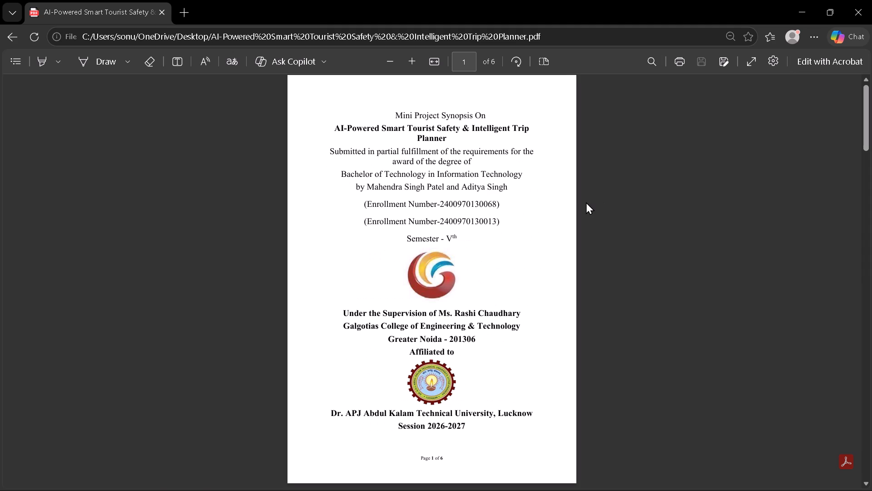
Examine the synopsis PDF page by page from the Introduction through to the end, and close it.
{"action": "key", "text": "Right"}
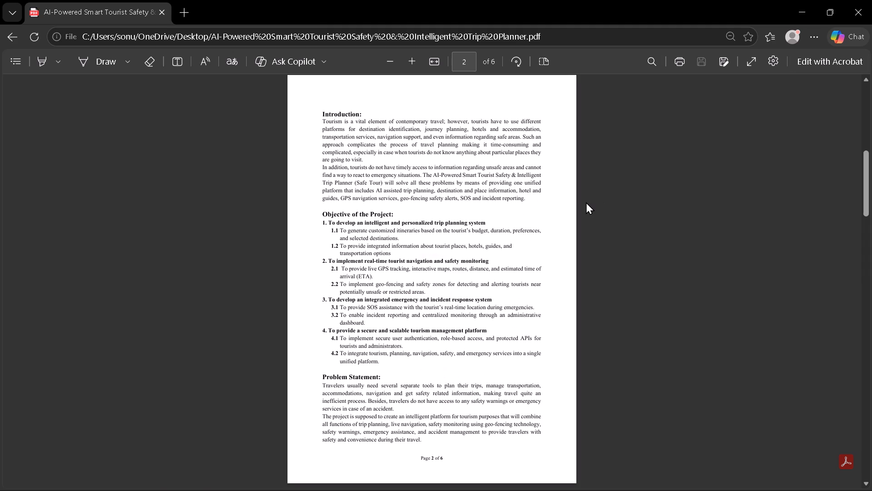
{"action": "key", "text": "Right"}
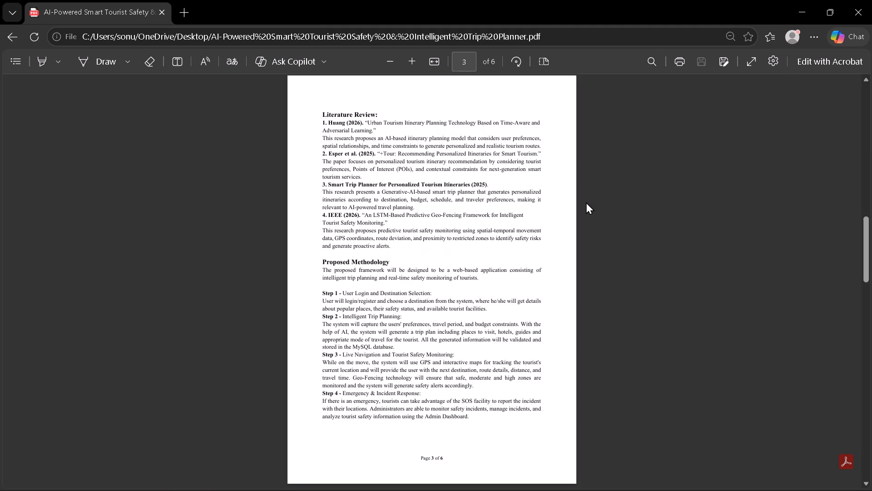
{"action": "key", "text": "Right"}
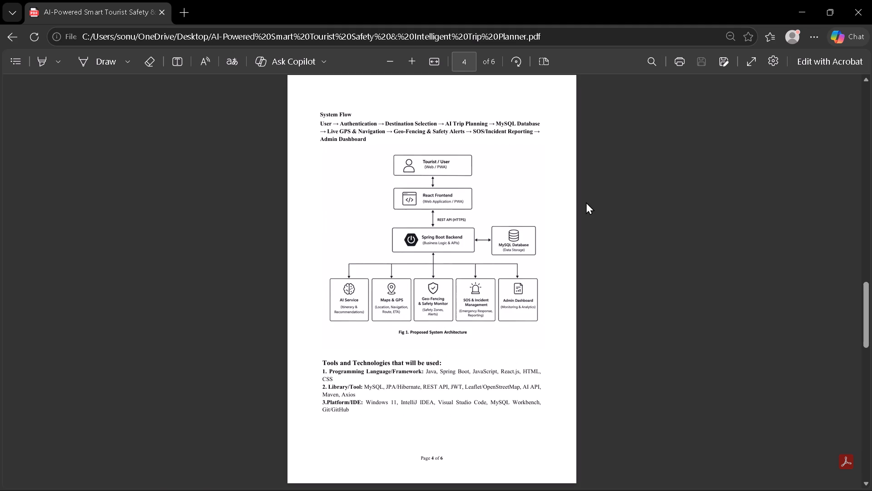
{"action": "key", "text": "Right"}
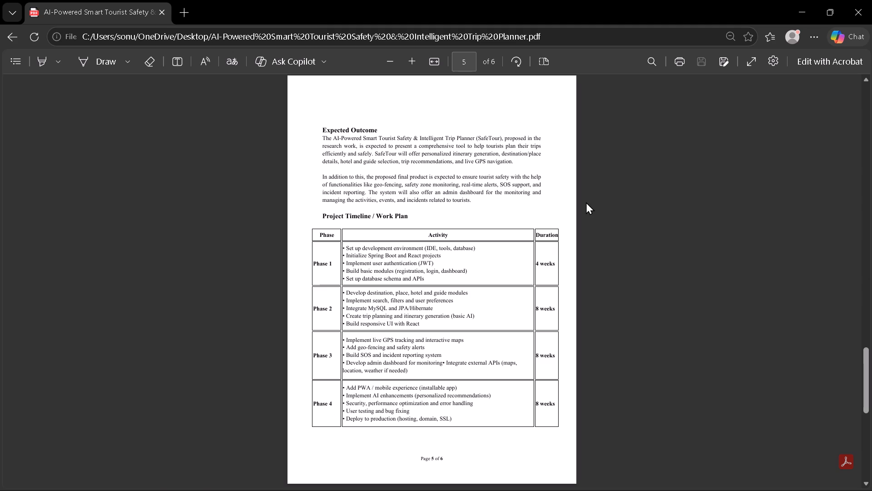
{"action": "key", "text": "Right"}
{"action": "key", "text": "Right"}
{"action": "left_click", "coordinate": [871, 0]}
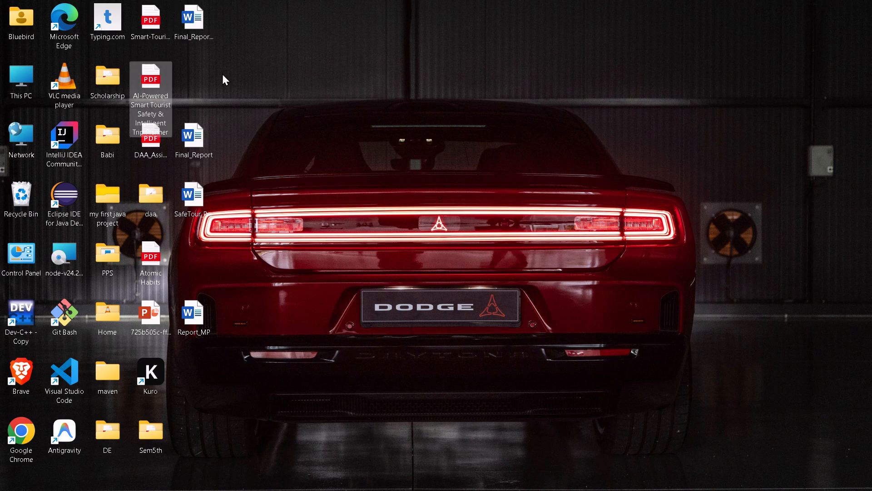
Open the Smart-Tourist-Safety-Monitoring-and-Incident-Response-System PDF from the desktop and fit a whole page in view.
{"action": "left_click", "coordinate": [228, 71]}
{"action": "double_click", "coordinate": [157, 23]}
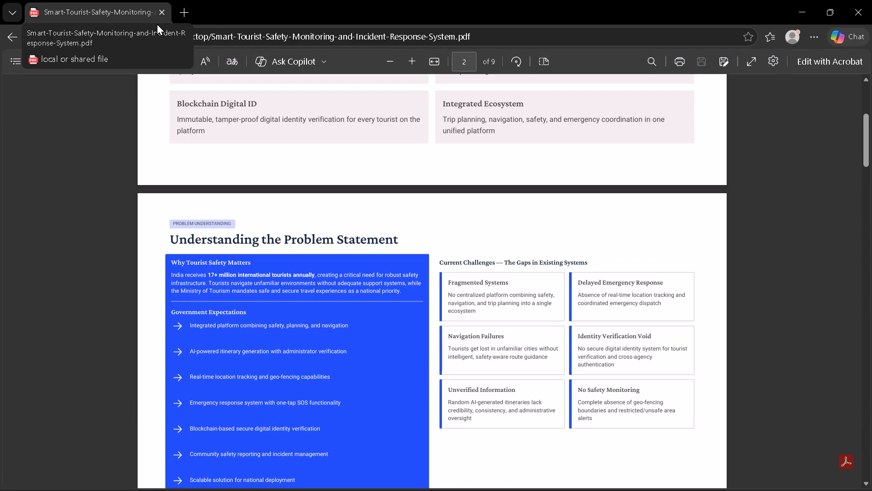
{"action": "left_click", "coordinate": [441, 63]}
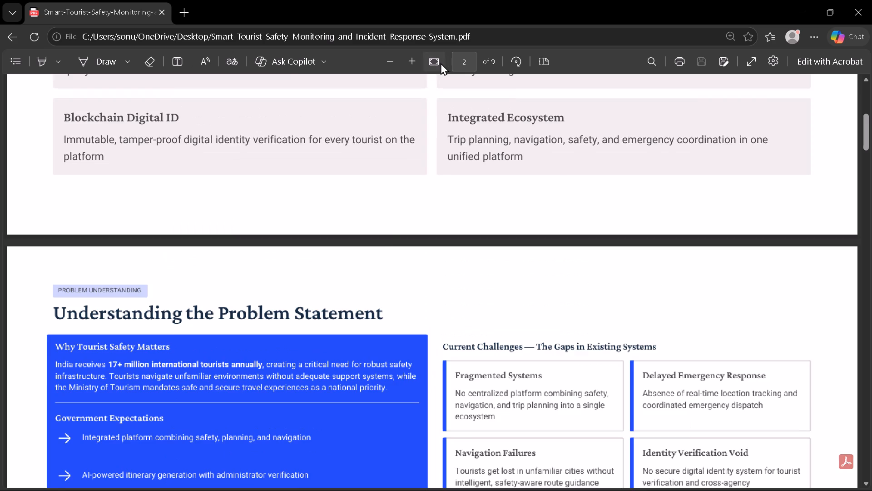
{"action": "left_click", "coordinate": [441, 63]}
{"action": "left_click", "coordinate": [706, 210]}
Examine the PDF's pages from Real Problems Faced by Tourists through the end, and return to the Competitor Analysis page.
{"action": "key", "text": "Right"}
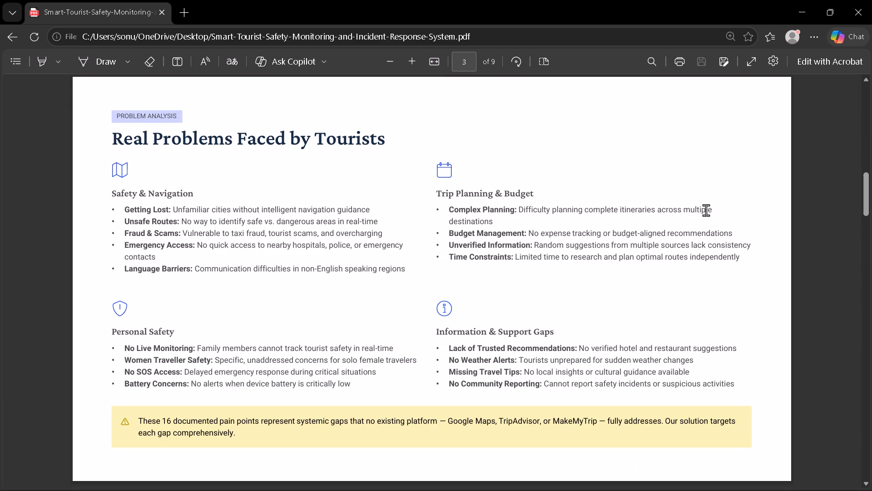
{"action": "key", "text": "Right"}
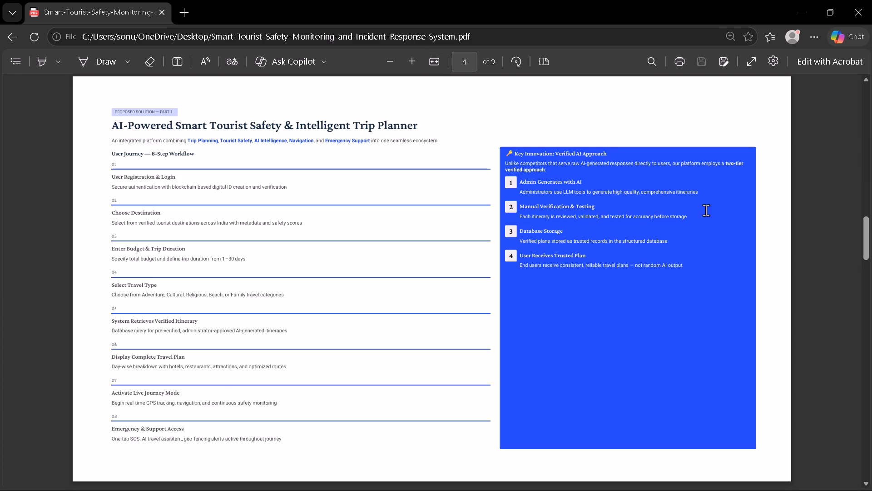
{"action": "key", "text": "Right"}
{"action": "key", "text": "Right"}
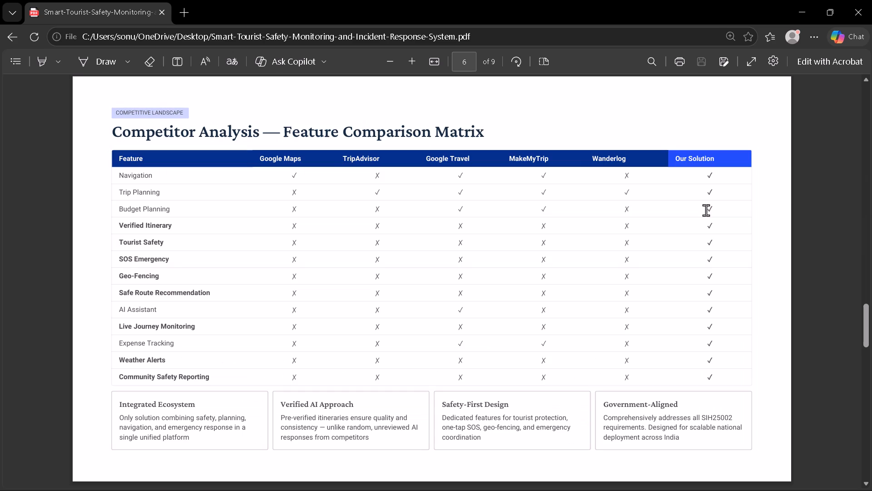
{"action": "key", "text": "Right"}
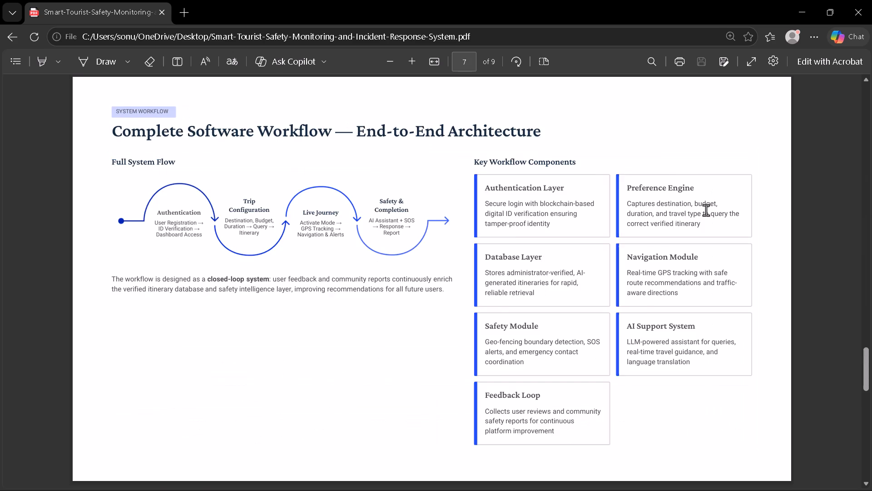
{"action": "key", "text": "Right"}
{"action": "key", "text": "Right"}
{"action": "key", "text": "Right"}
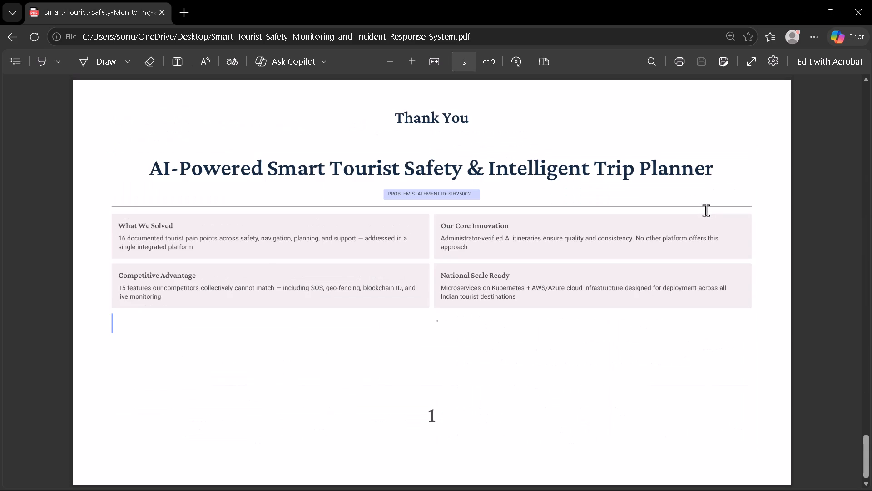
{"action": "key", "text": "Left"}
{"action": "key", "text": "Left"}
{"action": "key", "text": "Left"}
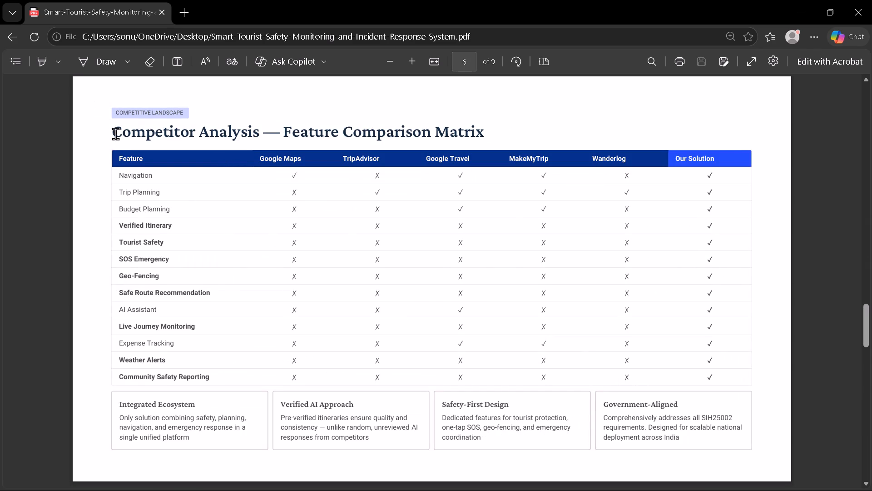
Capture a rectangular screen snip of the whole Competitor Analysis — Feature Comparison Matrix page and copy it.
{"action": "left_click_drag", "start_coordinate": [96, 110], "coordinate": [315, 305]}
{"action": "key", "text": "shift+super+s"}
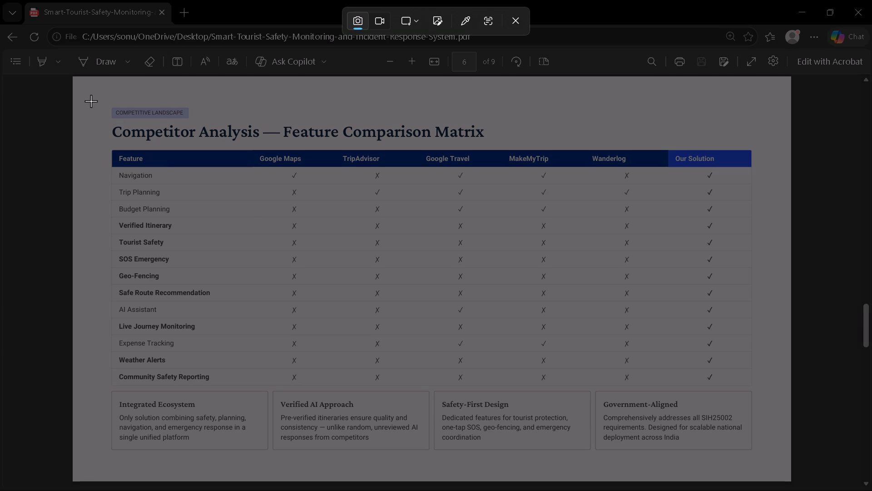
{"action": "left_click_drag", "start_coordinate": [79, 85], "coordinate": [500, 249]}
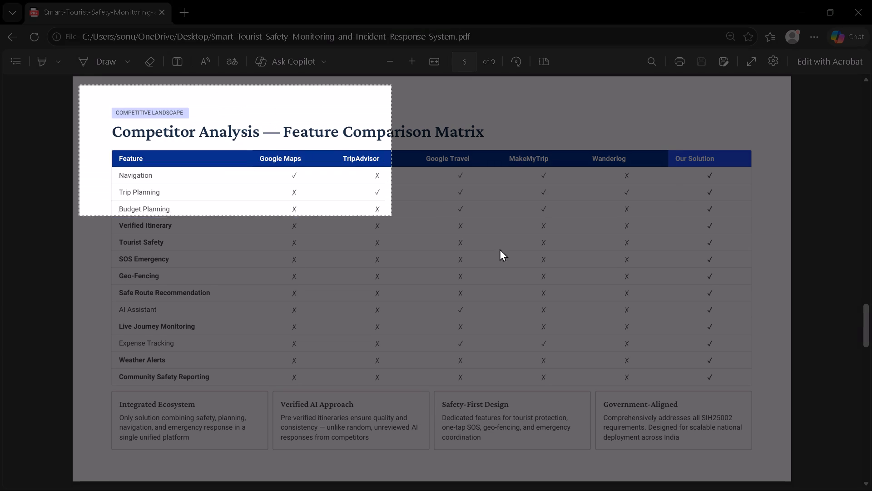
{"action": "left_click_drag", "start_coordinate": [500, 249], "coordinate": [773, 447]}
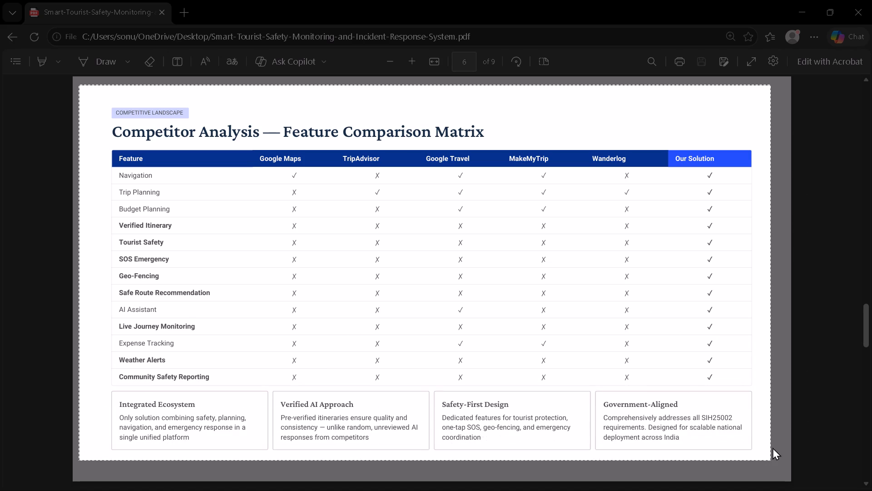
{"action": "left_click_drag", "start_coordinate": [773, 447], "coordinate": [775, 462]}
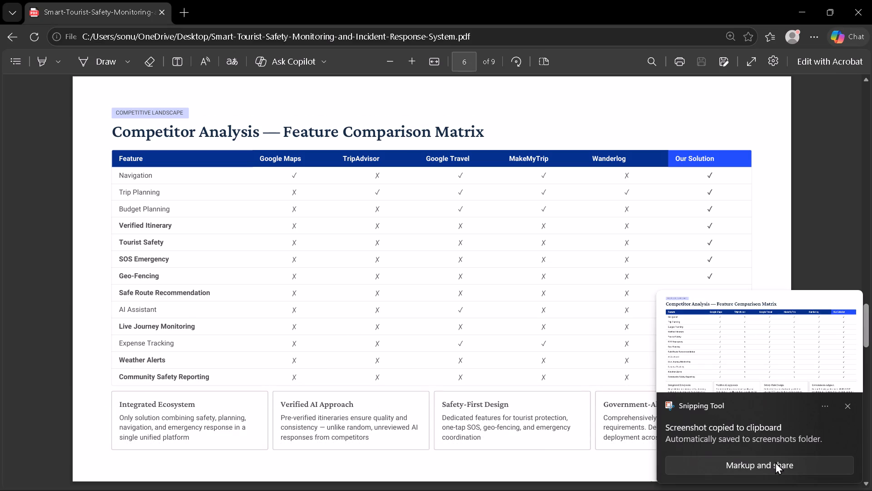
{"action": "left_click", "coordinate": [716, 366]}
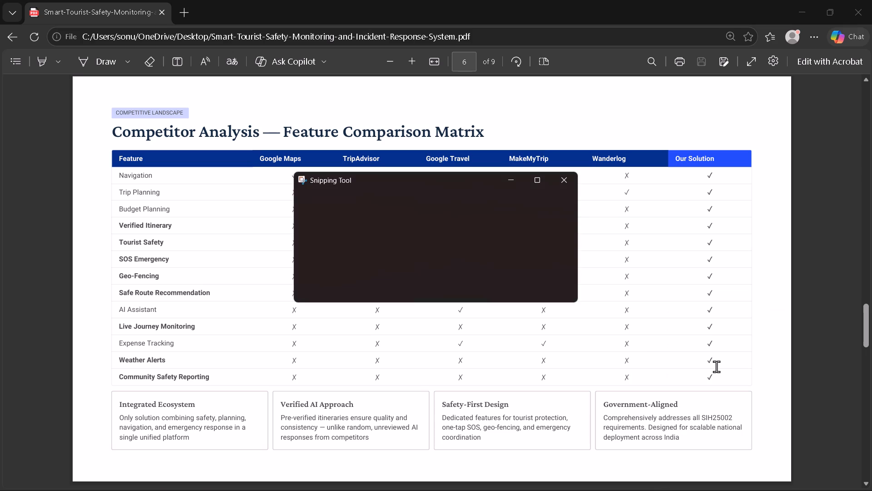
{"action": "left_click", "coordinate": [588, 338]}
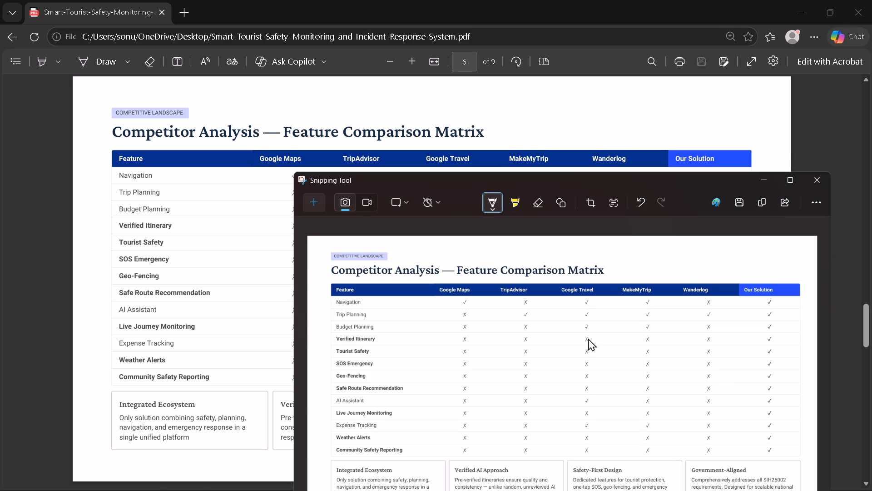
{"action": "key", "text": "ctrl+c"}
Switch to Report_MP in Word and delete the "[ Insert Comparison Graph / Table Here ]" placeholder text under 4.2 Comparison.
{"action": "key", "text": "alt+Tab"}
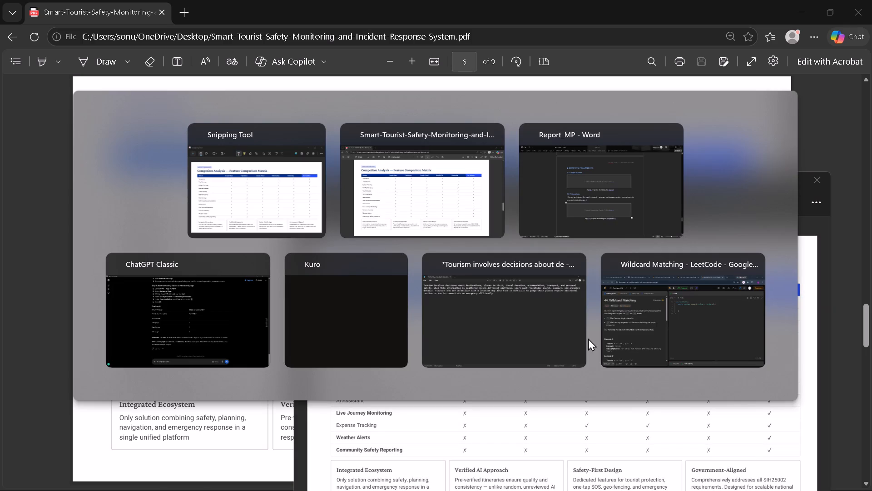
{"action": "key", "text": "alt+Tab"}
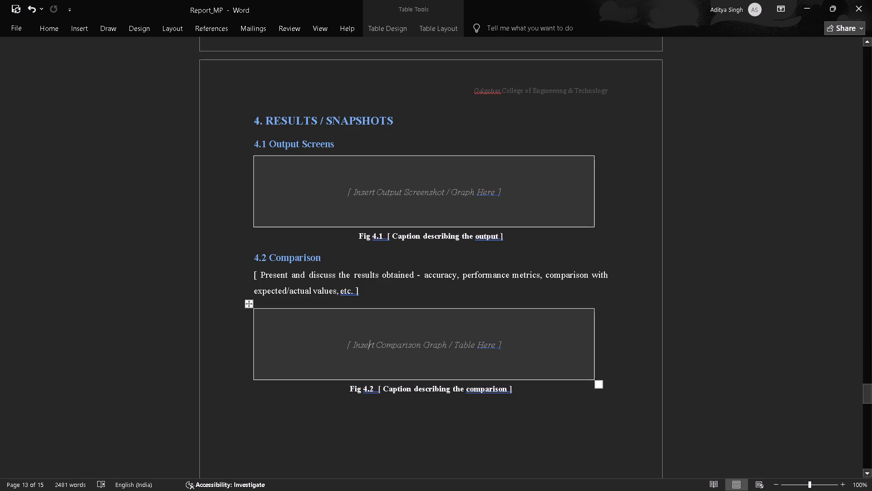
{"action": "left_click", "coordinate": [513, 343]}
{"action": "key", "text": "ctrl+BackSpace"}
{"action": "key", "text": "ctrl+BackSpace"}
{"action": "key", "text": "ctrl+BackSpace"}
{"action": "key", "text": "ctrl+BackSpace"}
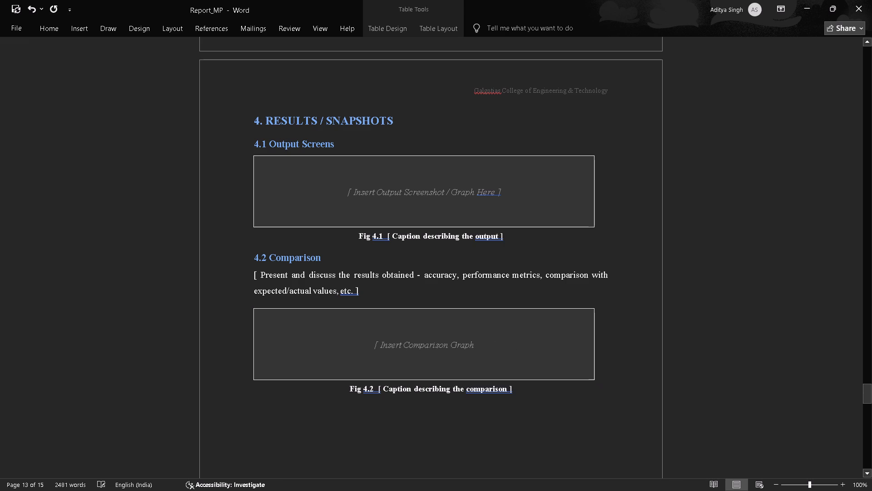
{"action": "key", "text": "ctrl+BackSpace"}
{"action": "key", "text": "ctrl+BackSpace"}
{"action": "key", "text": "ctrl+BackSpace"}
{"action": "key", "text": "ctrl+BackSpace"}
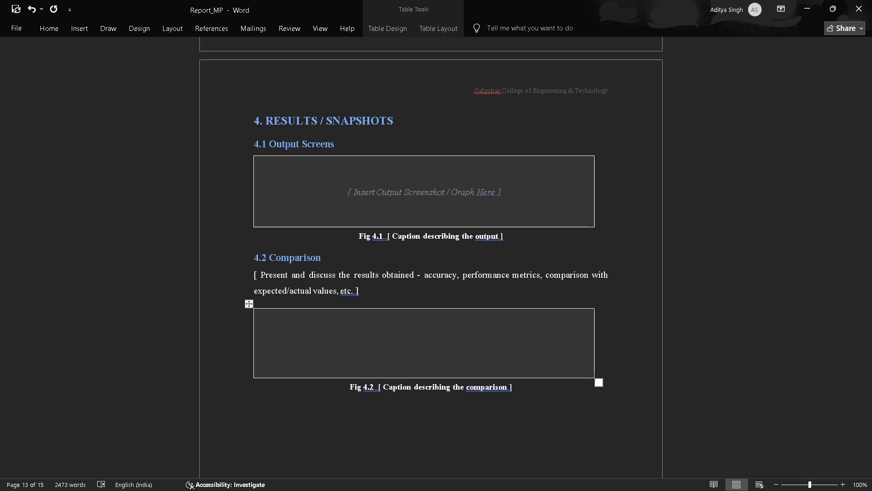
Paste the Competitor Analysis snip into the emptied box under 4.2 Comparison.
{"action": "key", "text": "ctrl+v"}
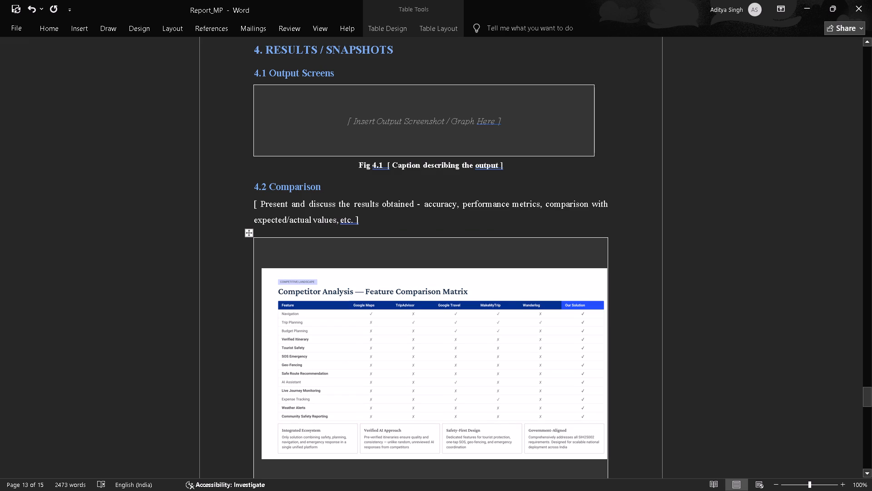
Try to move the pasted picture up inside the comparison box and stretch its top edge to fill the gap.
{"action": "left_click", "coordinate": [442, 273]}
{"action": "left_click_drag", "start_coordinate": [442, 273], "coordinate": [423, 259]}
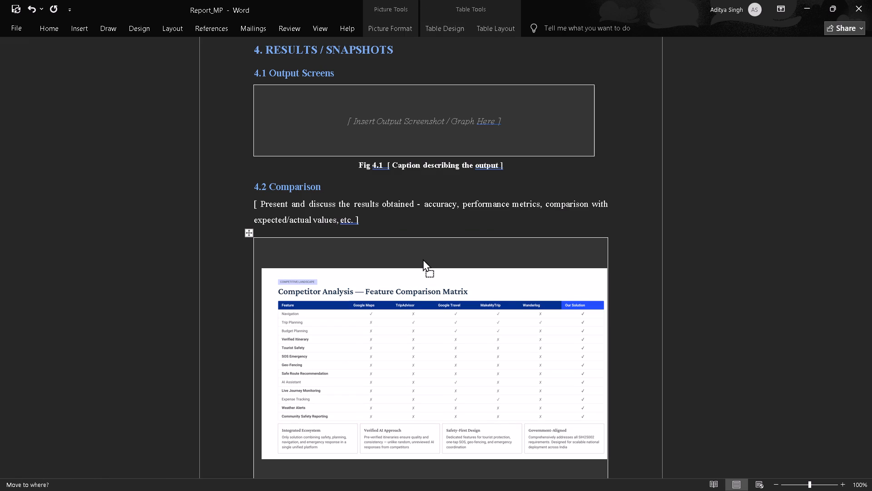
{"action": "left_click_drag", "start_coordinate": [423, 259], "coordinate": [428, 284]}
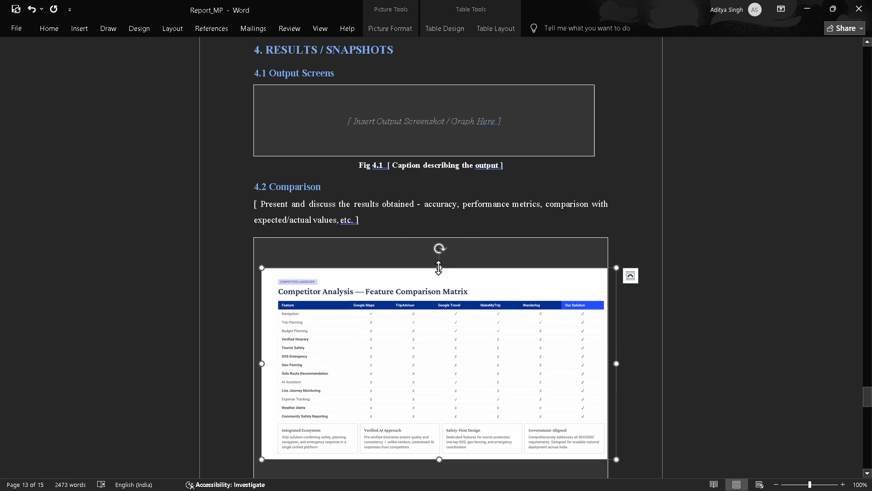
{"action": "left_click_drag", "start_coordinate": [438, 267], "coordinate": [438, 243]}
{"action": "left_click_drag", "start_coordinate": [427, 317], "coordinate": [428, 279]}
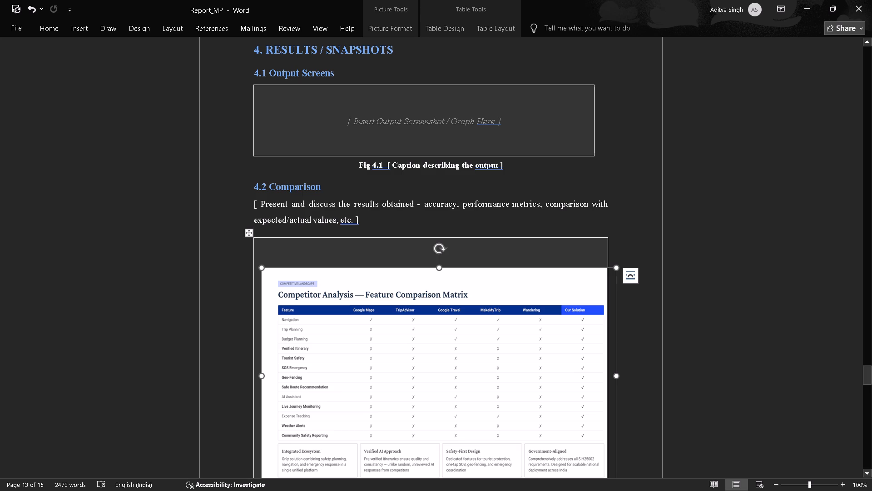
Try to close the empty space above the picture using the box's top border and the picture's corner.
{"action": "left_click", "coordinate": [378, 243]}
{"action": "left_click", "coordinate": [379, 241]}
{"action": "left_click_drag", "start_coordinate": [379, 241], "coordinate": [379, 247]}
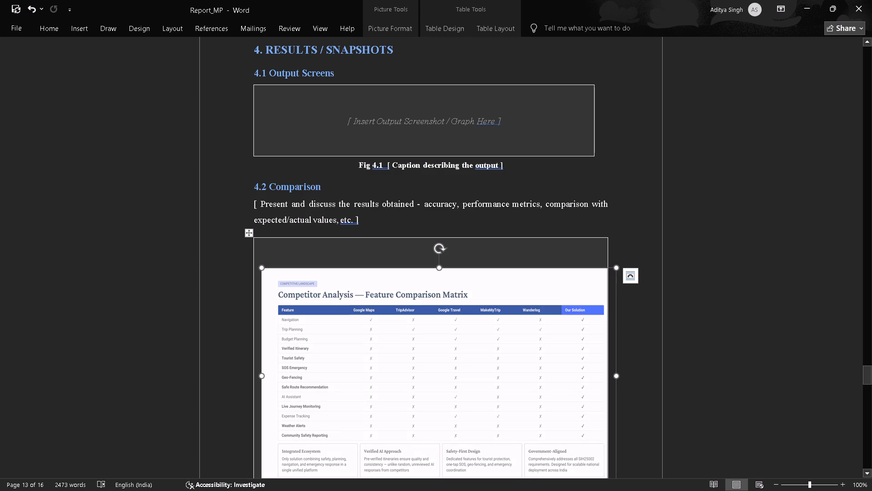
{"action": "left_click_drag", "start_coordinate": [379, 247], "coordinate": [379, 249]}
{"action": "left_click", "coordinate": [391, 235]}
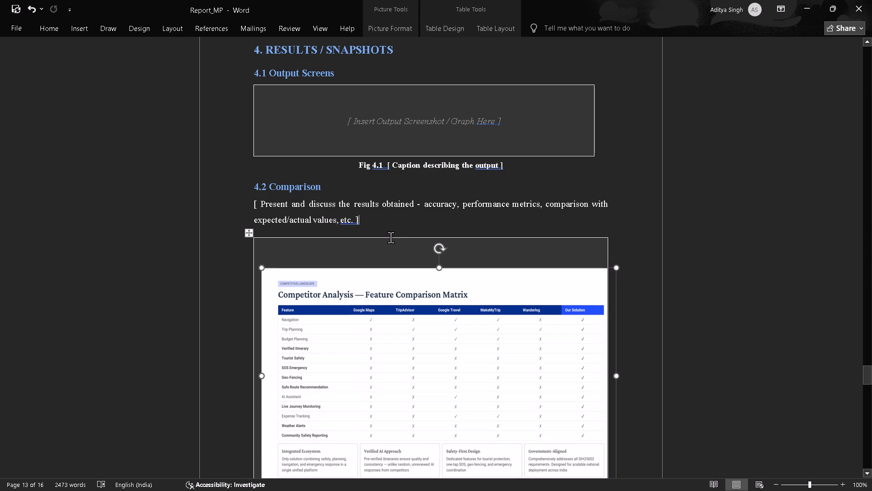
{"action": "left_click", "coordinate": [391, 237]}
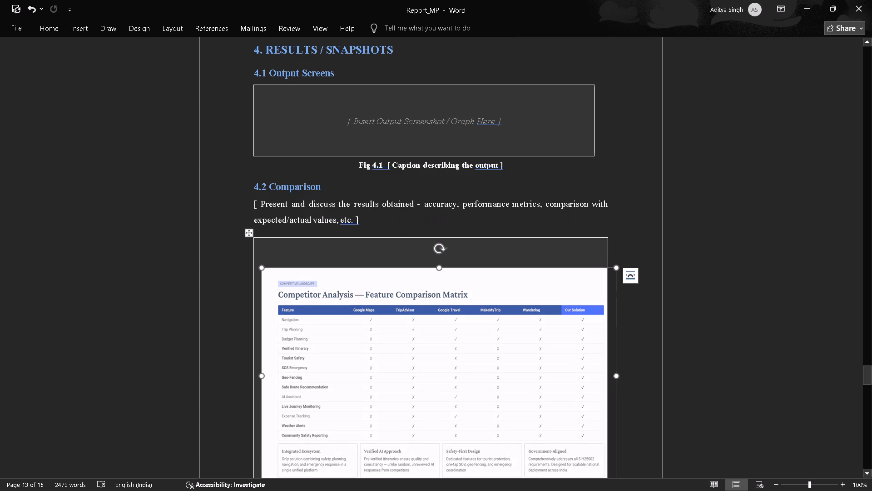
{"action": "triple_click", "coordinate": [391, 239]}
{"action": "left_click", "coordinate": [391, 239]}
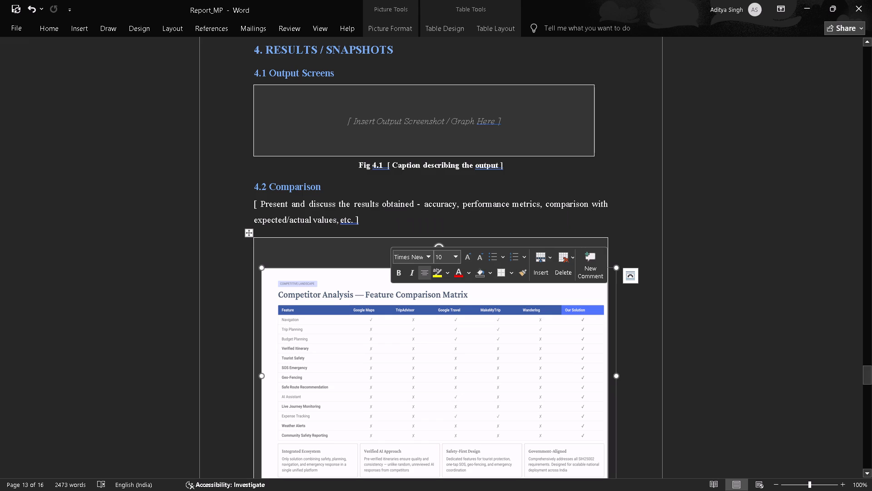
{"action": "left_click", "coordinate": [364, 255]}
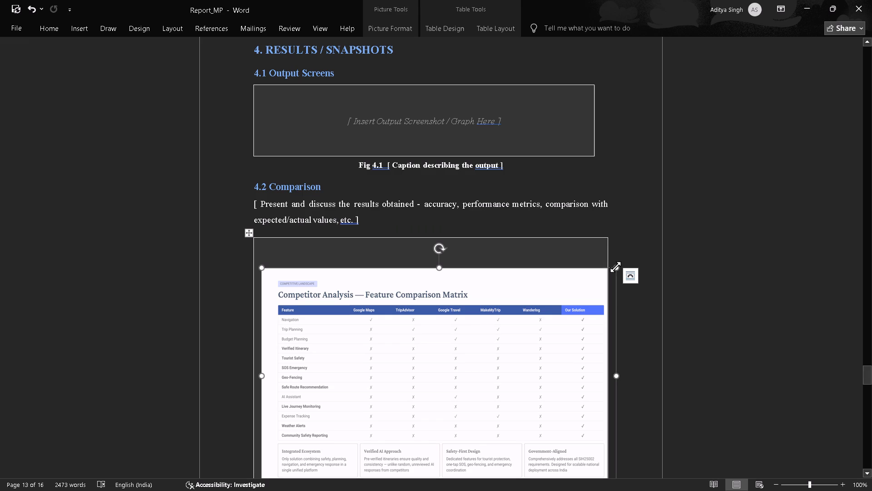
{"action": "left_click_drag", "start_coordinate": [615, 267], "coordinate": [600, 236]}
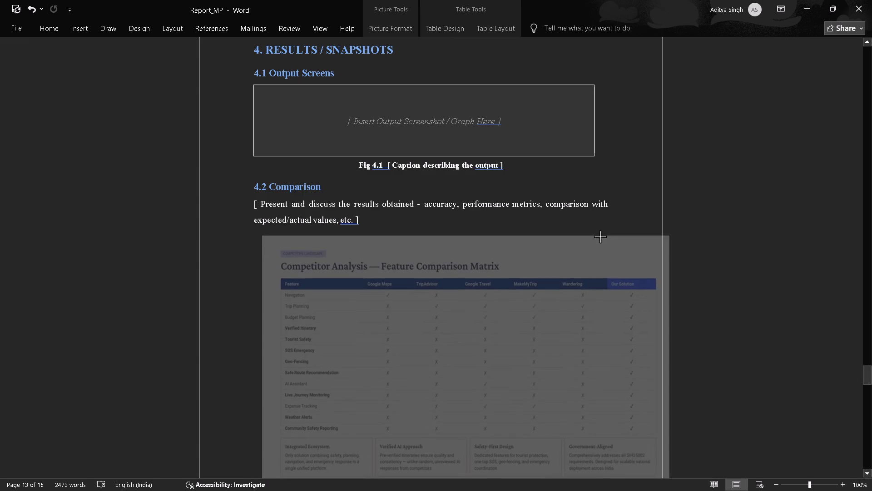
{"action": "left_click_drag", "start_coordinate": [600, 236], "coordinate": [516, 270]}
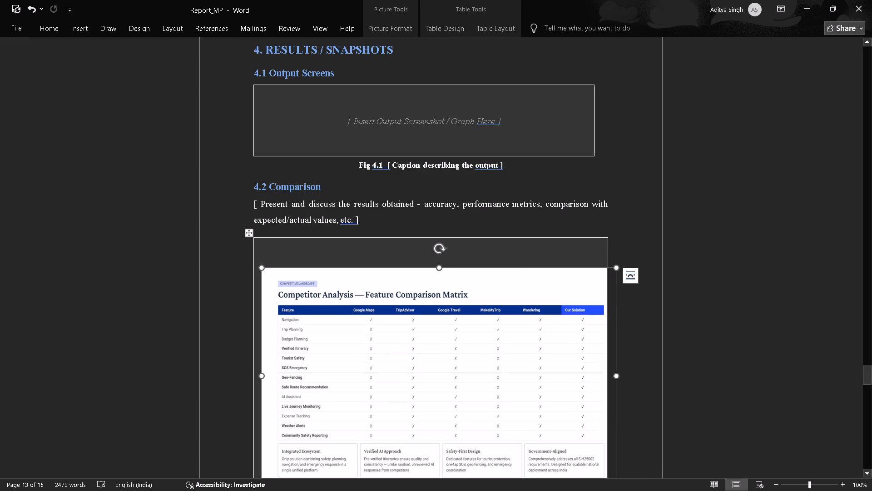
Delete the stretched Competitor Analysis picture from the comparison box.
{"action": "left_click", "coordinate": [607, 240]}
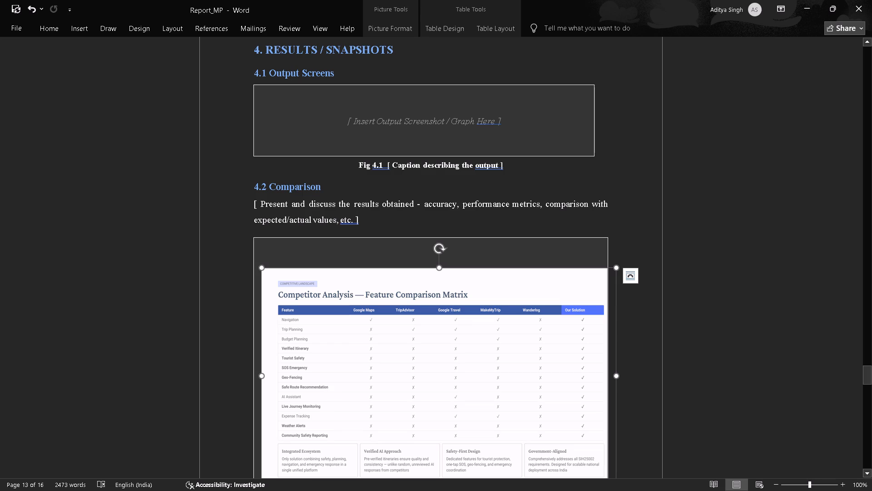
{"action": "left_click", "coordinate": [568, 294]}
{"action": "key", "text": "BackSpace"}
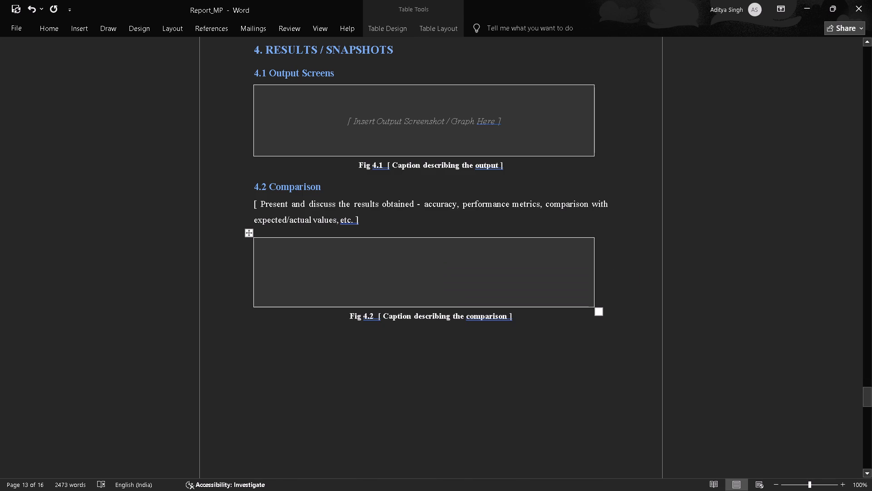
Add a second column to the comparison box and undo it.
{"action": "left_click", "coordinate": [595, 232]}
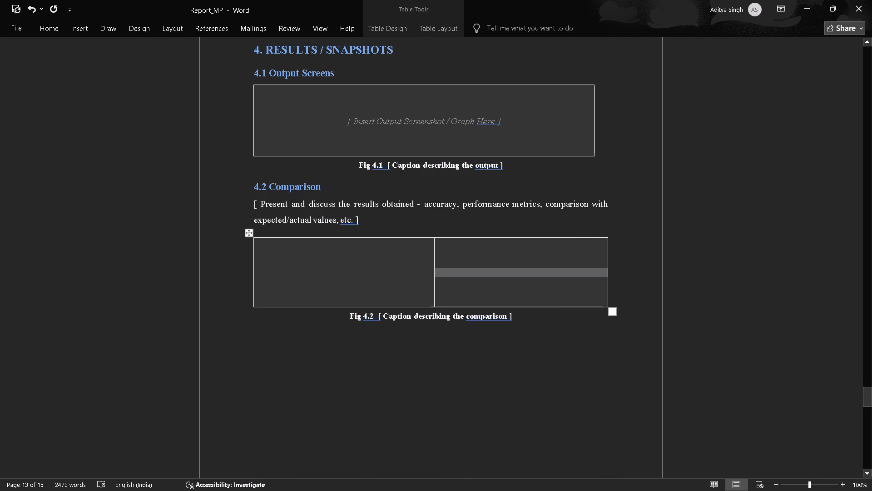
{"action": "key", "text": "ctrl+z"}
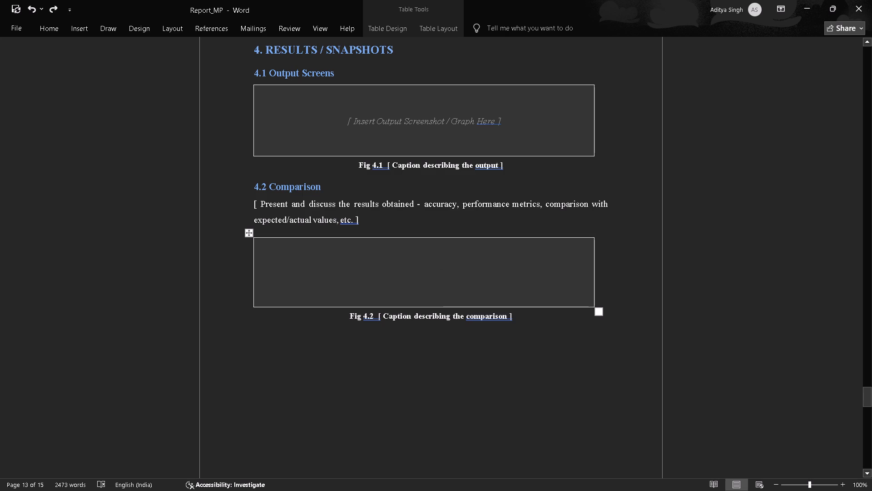
Paste the Competitor Analysis snip into the empty comparison box above the Fig 4.2 caption.
{"action": "left_click", "coordinate": [323, 254]}
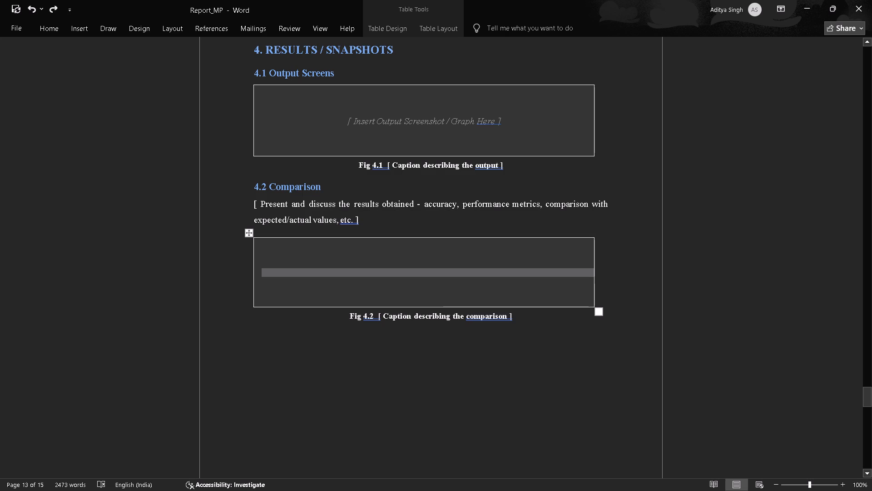
{"action": "key", "text": "ctrl+v"}
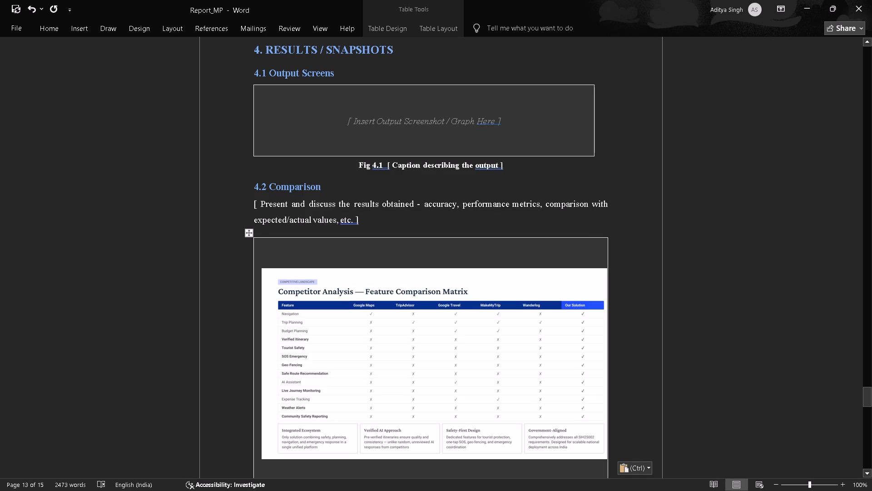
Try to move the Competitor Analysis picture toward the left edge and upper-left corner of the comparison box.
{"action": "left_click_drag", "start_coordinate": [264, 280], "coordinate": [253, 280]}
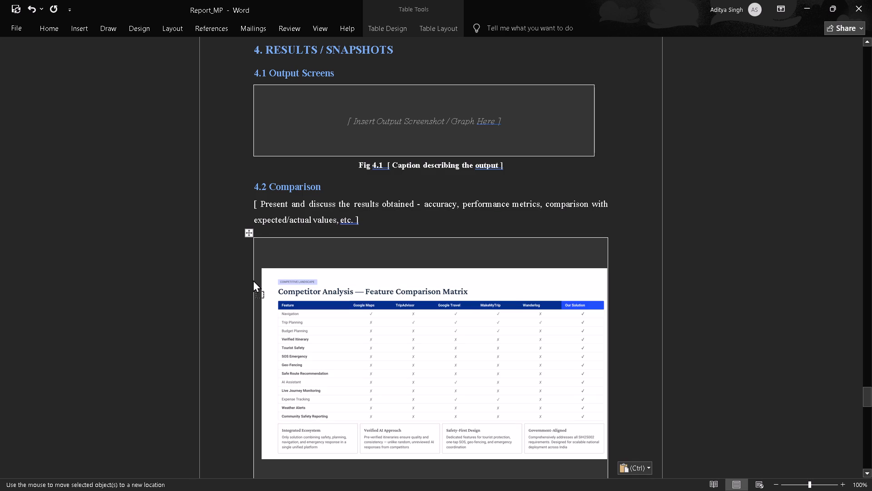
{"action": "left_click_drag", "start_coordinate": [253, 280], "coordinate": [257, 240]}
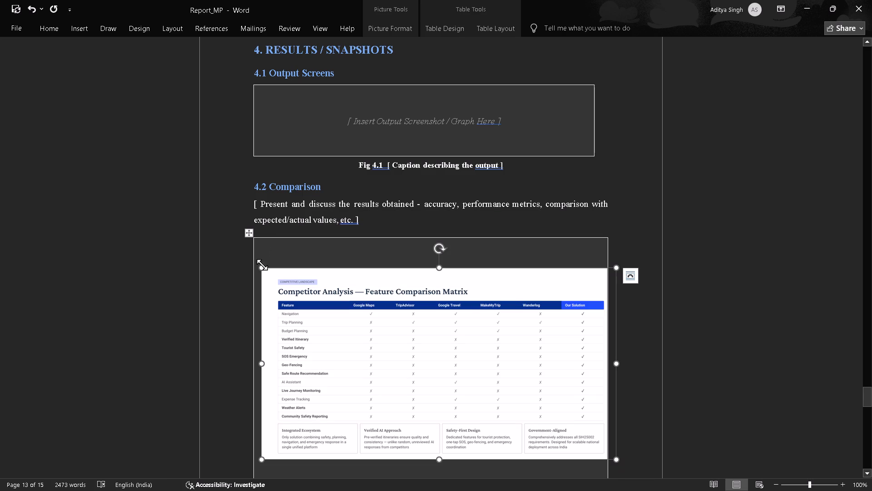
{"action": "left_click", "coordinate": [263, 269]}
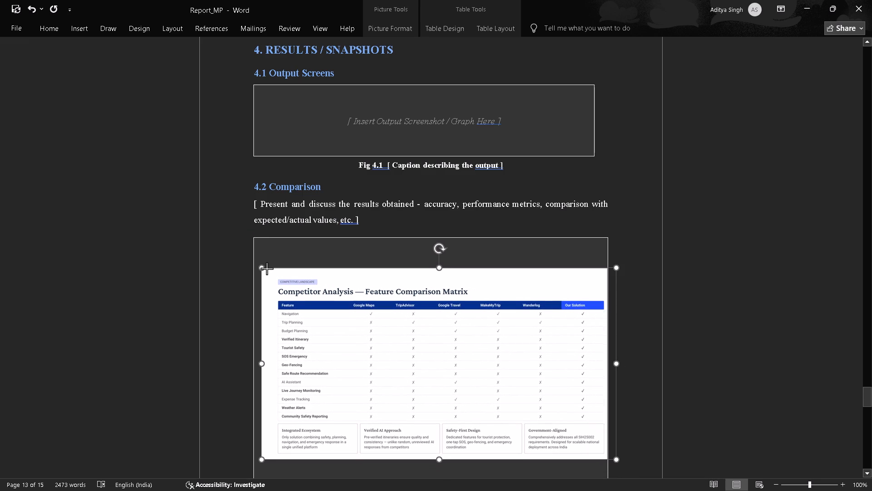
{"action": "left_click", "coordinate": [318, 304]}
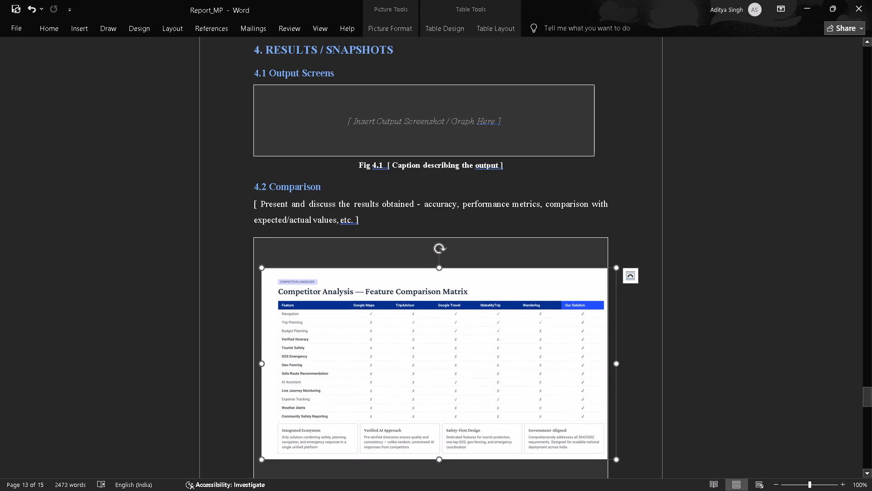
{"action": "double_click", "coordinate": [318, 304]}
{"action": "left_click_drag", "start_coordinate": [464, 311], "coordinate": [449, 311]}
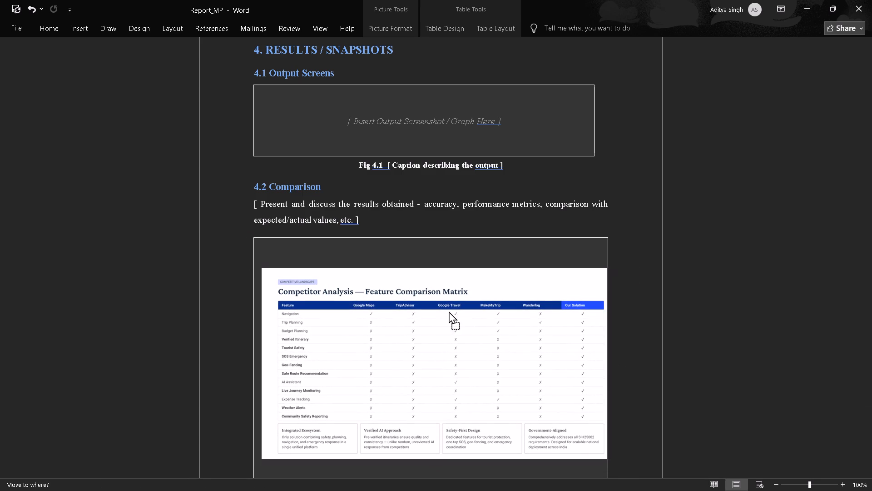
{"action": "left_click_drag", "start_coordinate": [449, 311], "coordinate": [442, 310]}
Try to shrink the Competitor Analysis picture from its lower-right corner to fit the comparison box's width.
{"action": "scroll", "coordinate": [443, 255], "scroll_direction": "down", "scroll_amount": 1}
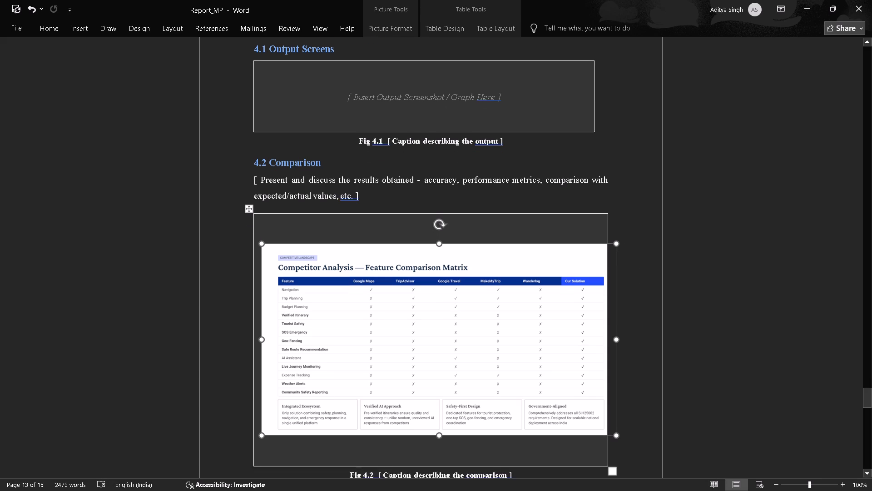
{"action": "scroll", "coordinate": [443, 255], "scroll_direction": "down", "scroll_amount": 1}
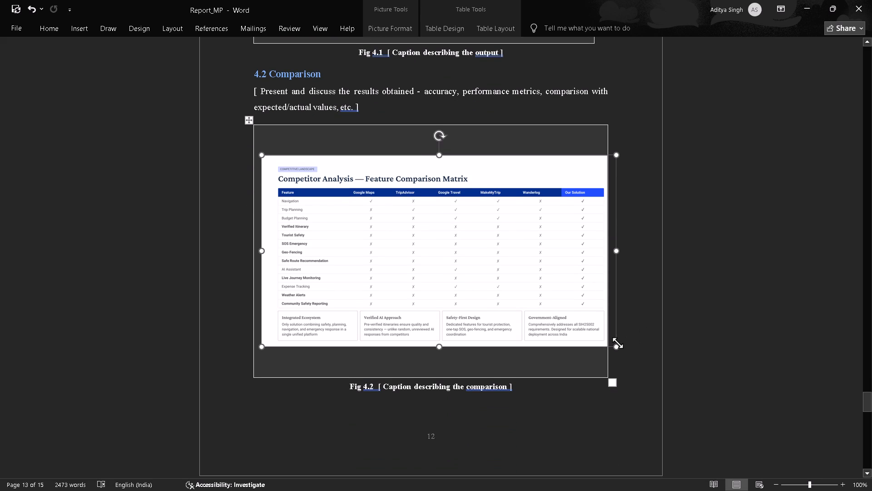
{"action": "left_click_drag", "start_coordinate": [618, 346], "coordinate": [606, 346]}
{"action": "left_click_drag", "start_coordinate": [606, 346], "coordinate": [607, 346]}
Delete the Competitor Analysis picture from the comparison box above the Fig 4.2 caption.
{"action": "key", "text": "BackSpace"}
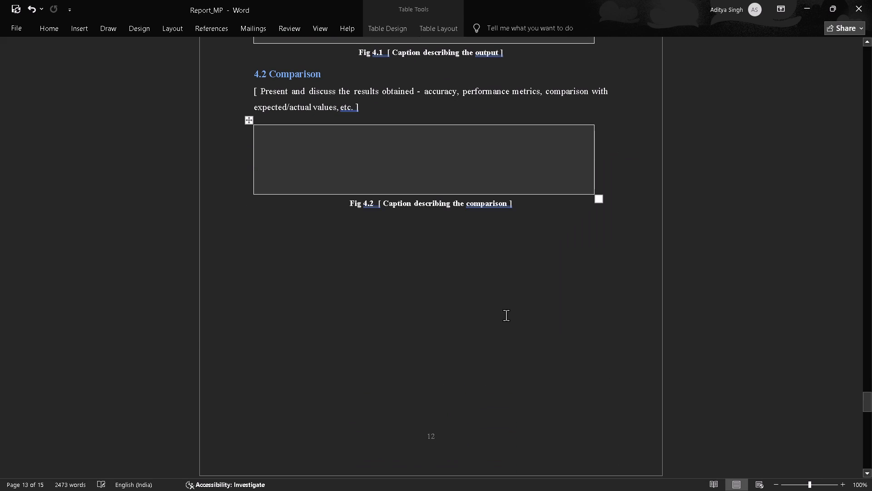
Bring up the Snipping Tool window holding the Competitor Analysis snip and close it.
{"action": "key", "text": "alt+Tab"}
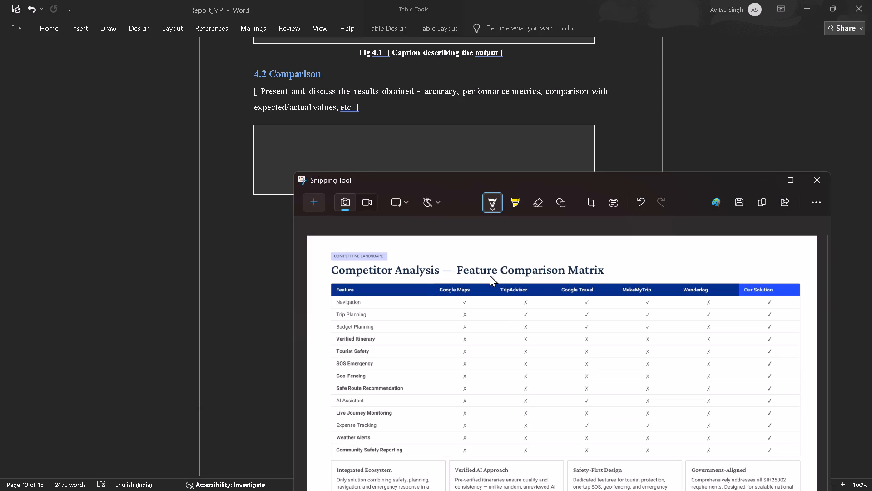
{"action": "left_click", "coordinate": [814, 175]}
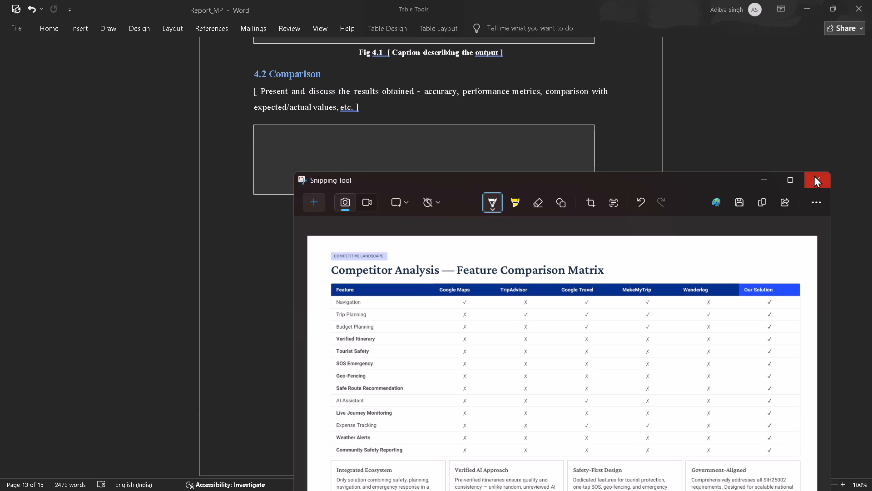
Switch from the report to the Smart-Tourist-Safety PDF showing the Competitor Analysis page.
{"action": "key", "text": "alt+Tab"}
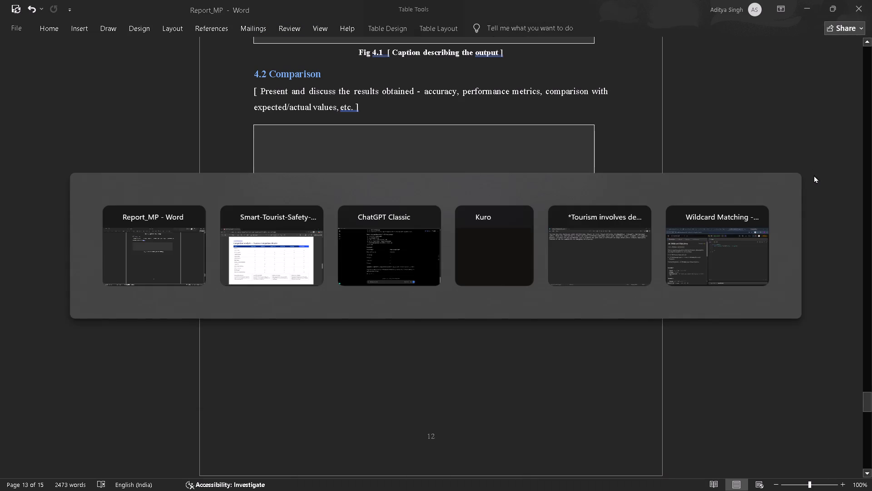
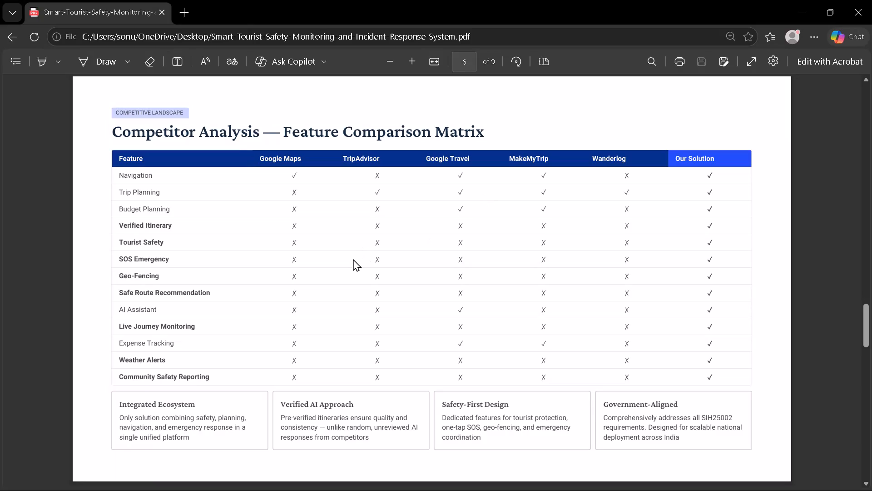
Snip the whole Competitor Analysis slide, from the heading down past the four summary boxes, and copy the capture.
{"action": "key", "text": "shift+super+s"}
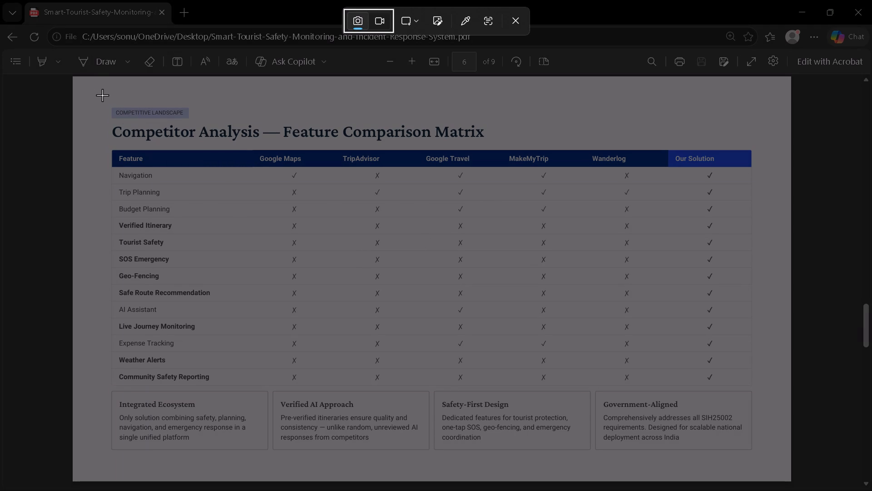
{"action": "left_click_drag", "start_coordinate": [102, 95], "coordinate": [750, 437]}
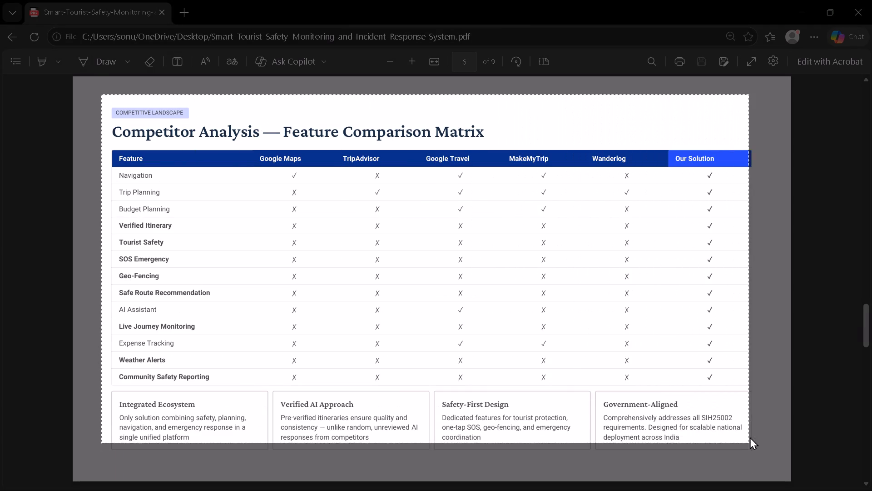
{"action": "left_click_drag", "start_coordinate": [750, 437], "coordinate": [757, 485]}
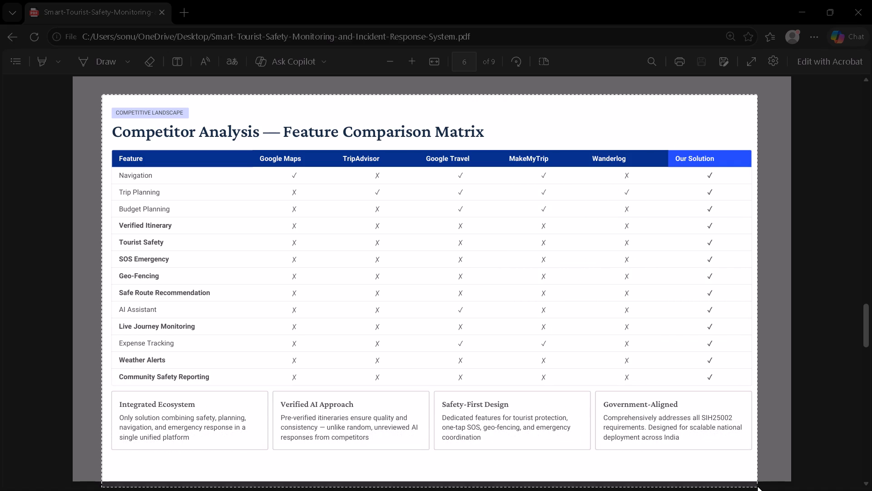
{"action": "left_click_drag", "start_coordinate": [757, 485], "coordinate": [756, 455]}
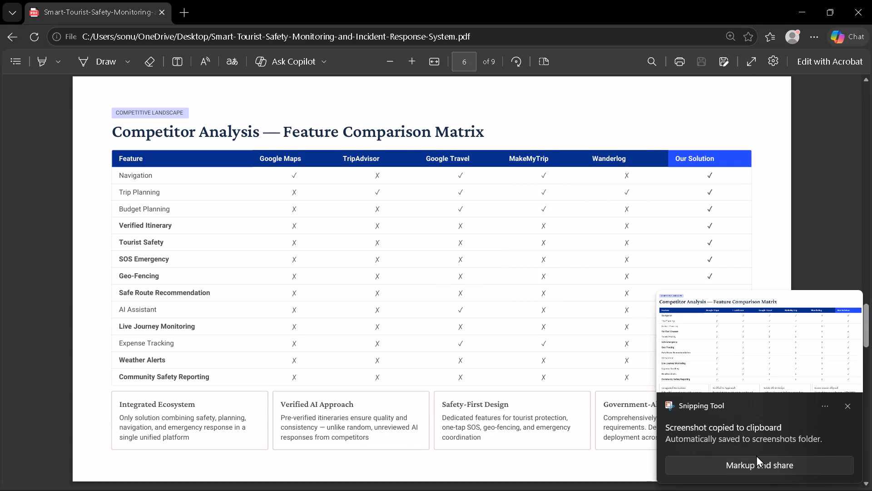
{"action": "left_click", "coordinate": [684, 336]}
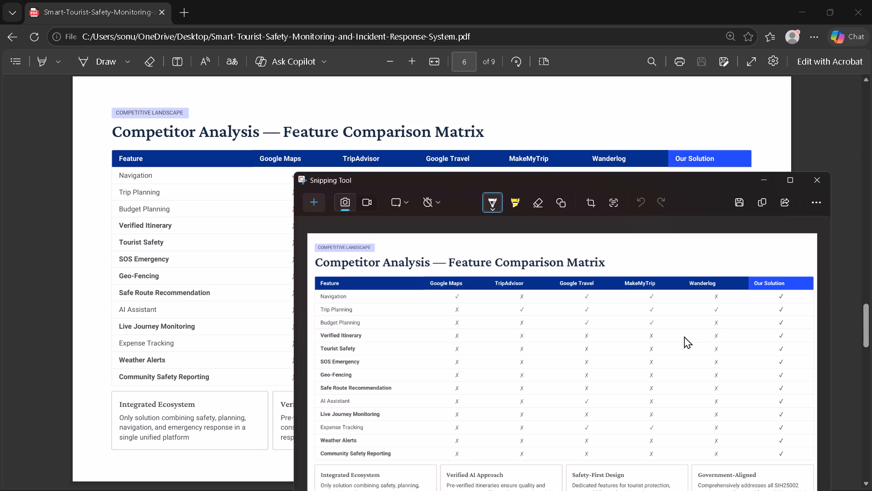
{"action": "left_click", "coordinate": [592, 330]}
{"action": "key", "text": "ctrl+c"}
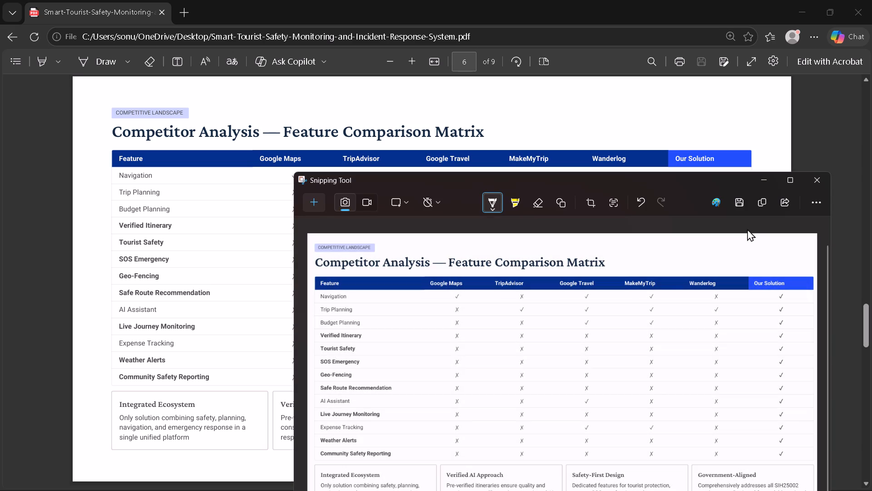
{"action": "left_click", "coordinate": [825, 183]}
Switch to the Report_MP document and paste the Competitor Analysis capture into the comparison box above the Fig 4.2 caption.
{"action": "key", "text": "alt+Tab"}
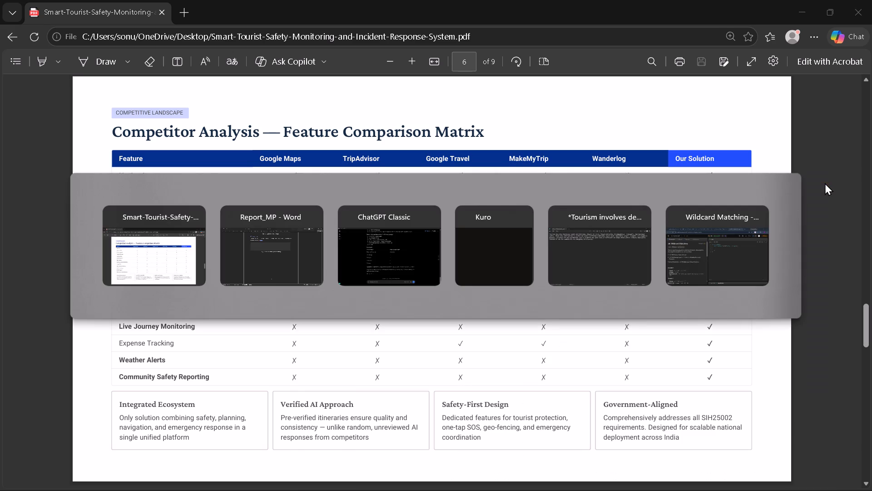
{"action": "key", "text": "ctrl+v"}
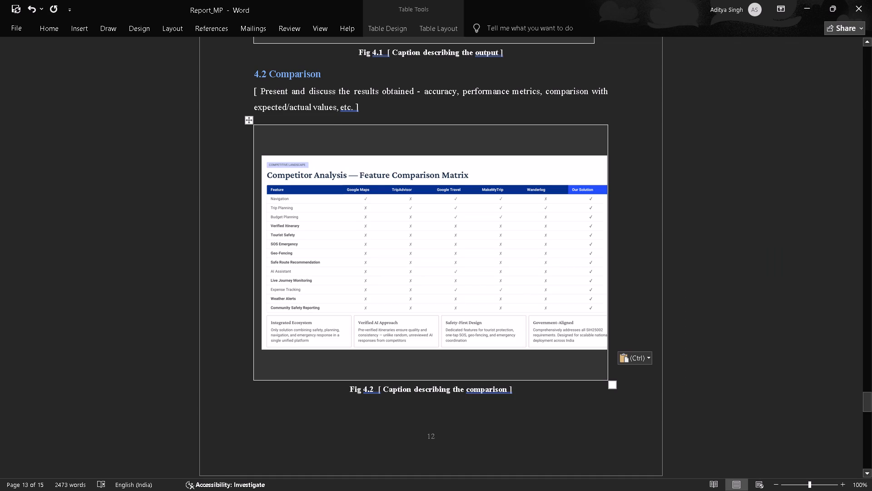
Shrink the Competitor Analysis picture slightly from its upper-right corner towards the comparison box's width.
{"action": "scroll", "coordinate": [441, 279], "scroll_direction": "up", "scroll_amount": 2, "text": "ctrl"}
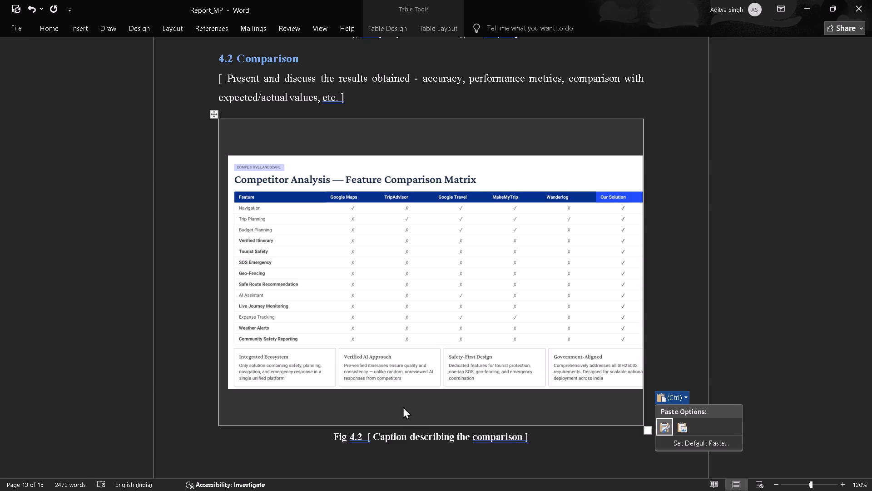
{"action": "left_click", "coordinate": [431, 258]}
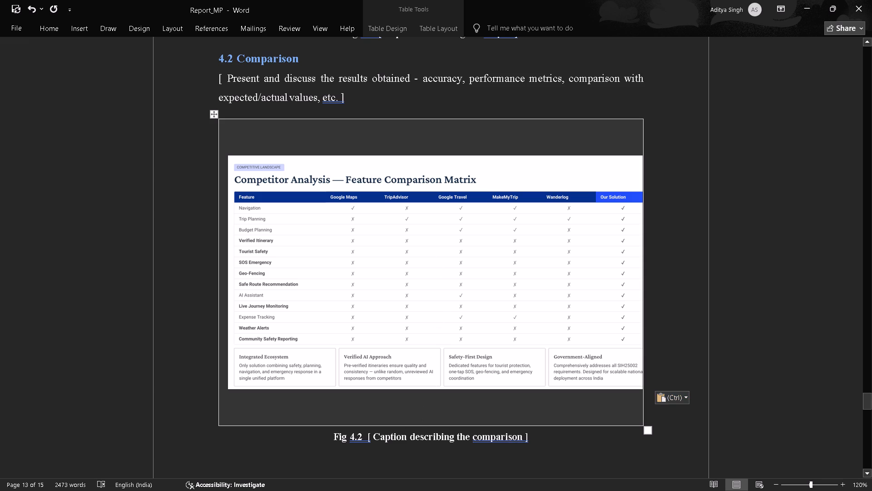
{"action": "left_click", "coordinate": [454, 137]}
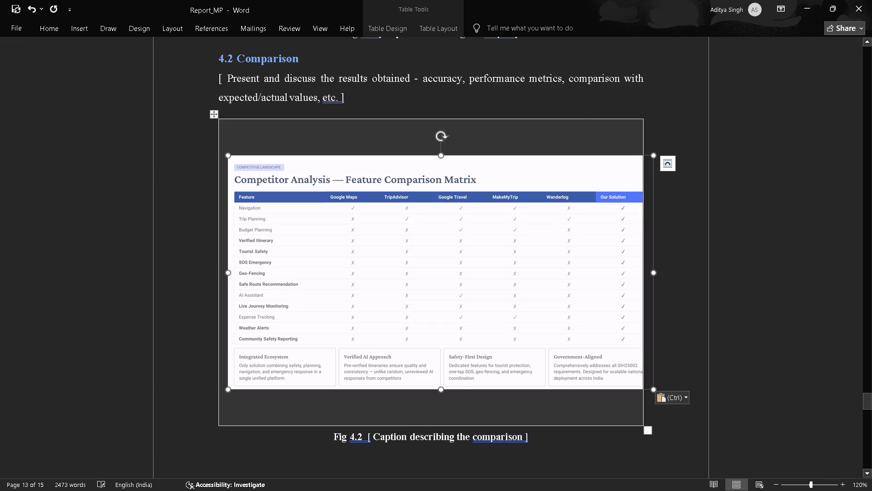
{"action": "left_click", "coordinate": [579, 102]}
{"action": "left_click", "coordinate": [628, 227]}
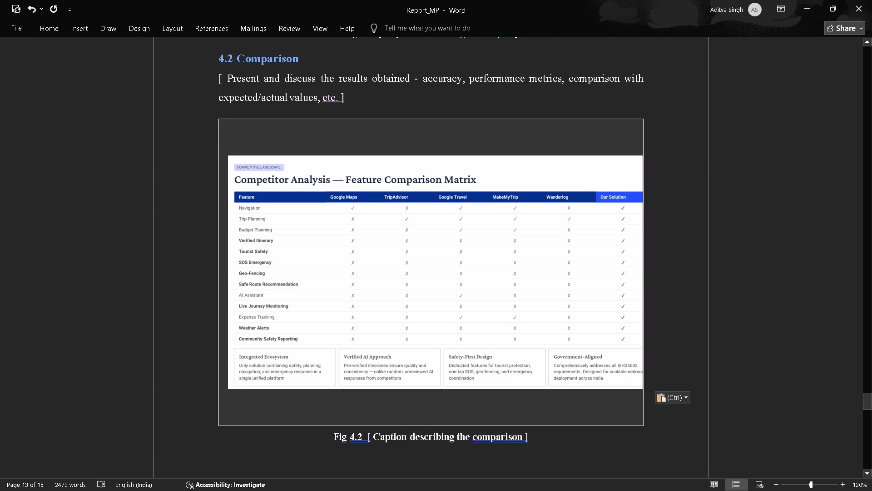
{"action": "left_click_drag", "start_coordinate": [654, 154], "coordinate": [646, 154]}
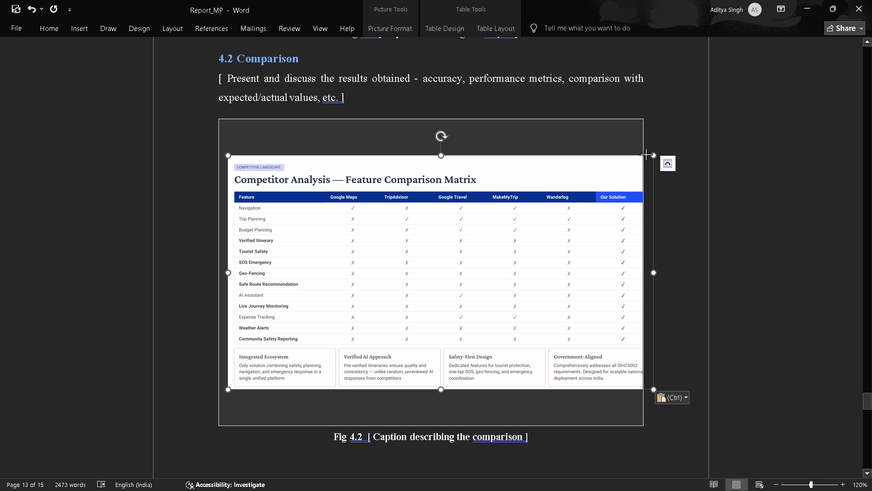
{"action": "left_click_drag", "start_coordinate": [646, 154], "coordinate": [608, 158]}
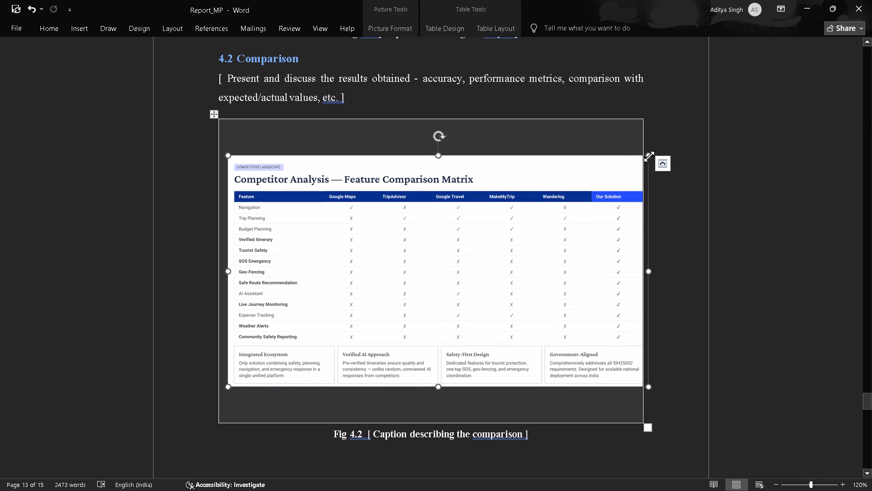
{"action": "left_click", "coordinate": [649, 156]}
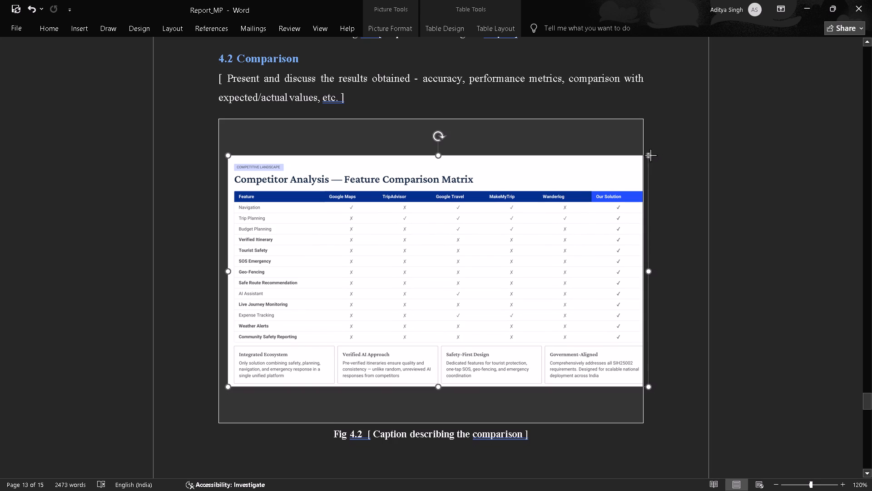
{"action": "left_click", "coordinate": [657, 145]}
{"action": "left_click", "coordinate": [657, 145]}
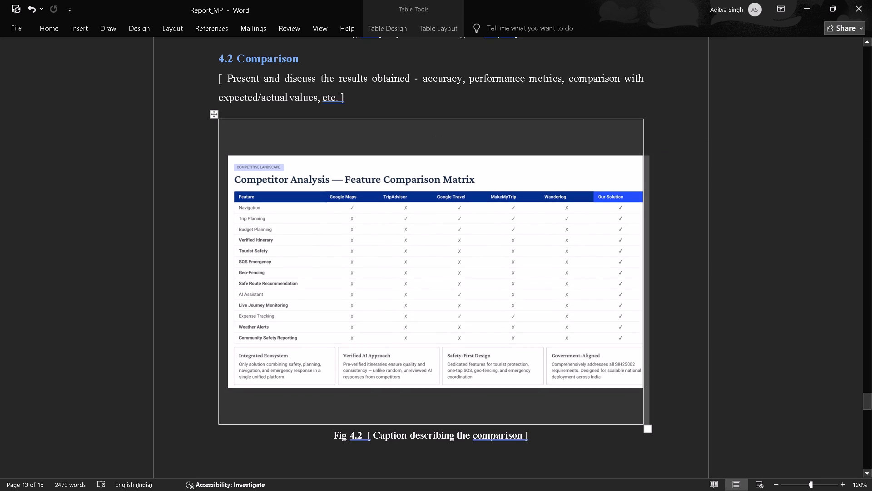
{"action": "left_click", "coordinate": [657, 145]}
{"action": "left_click", "coordinate": [623, 144]}
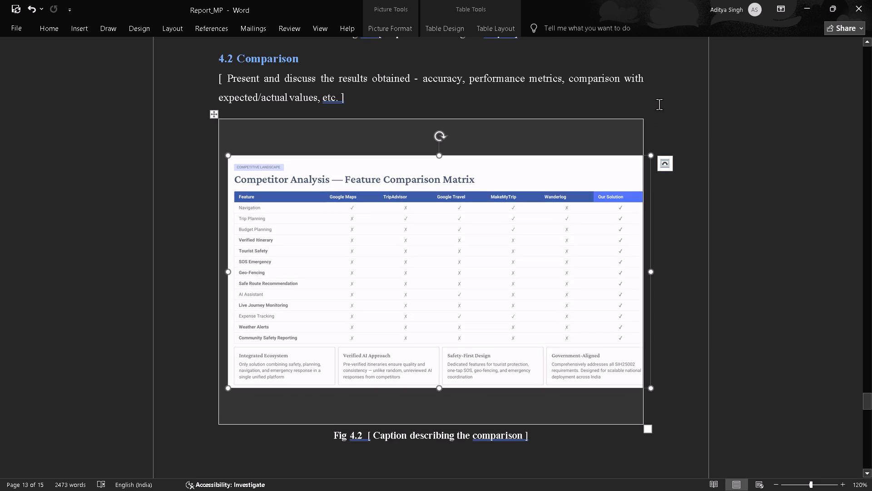
{"action": "double_click", "coordinate": [659, 104]}
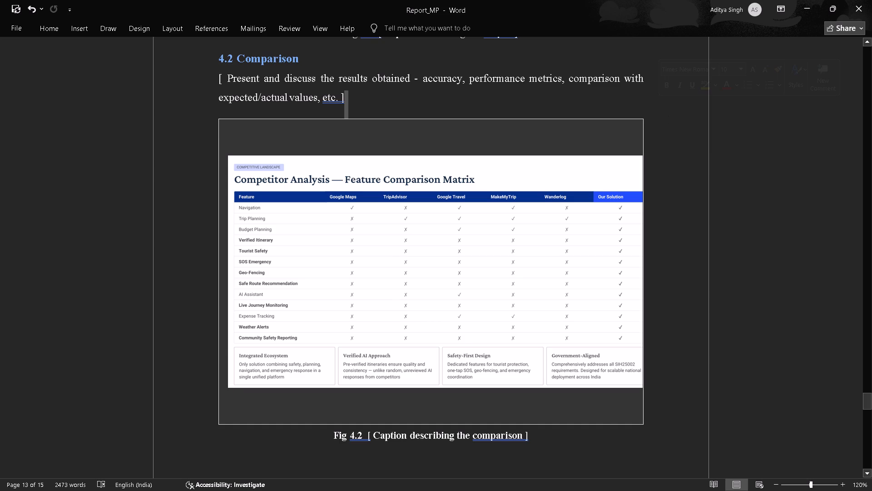
Try Square, Tight and Behind Text wrapping on the Competitor Analysis picture, settling on Top and Bottom.
{"action": "scroll", "coordinate": [674, 138], "scroll_direction": "down", "scroll_amount": 1, "text": "ctrl"}
{"action": "left_click", "coordinate": [519, 194]}
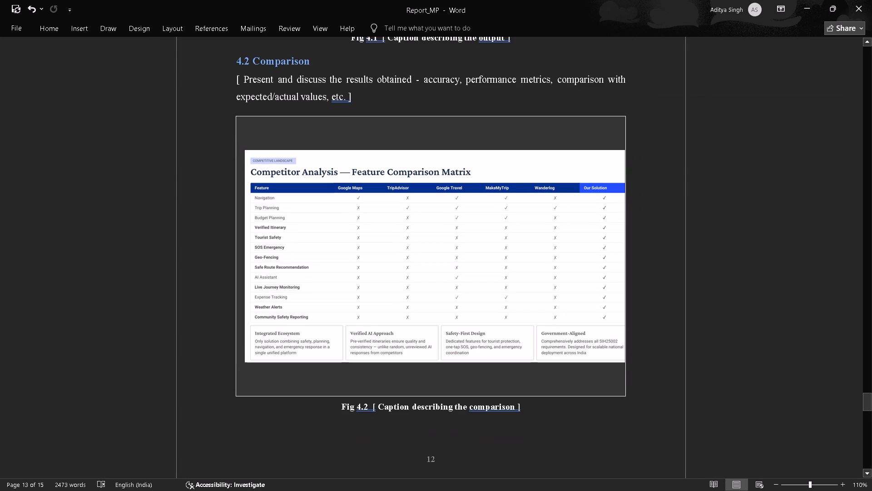
{"action": "scroll", "coordinate": [519, 194], "scroll_direction": "down", "scroll_amount": 2, "text": "ctrl"}
{"action": "scroll", "coordinate": [519, 194], "scroll_direction": "up", "scroll_amount": 4, "text": "ctrl"}
{"action": "scroll", "coordinate": [519, 194], "scroll_direction": "down", "scroll_amount": 1, "text": "ctrl"}
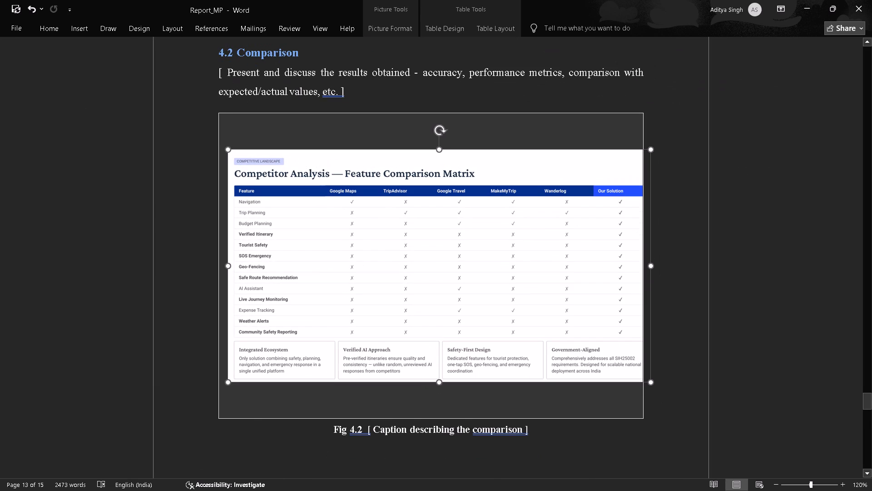
{"action": "scroll", "coordinate": [519, 194], "scroll_direction": "down", "scroll_amount": 3, "text": "ctrl"}
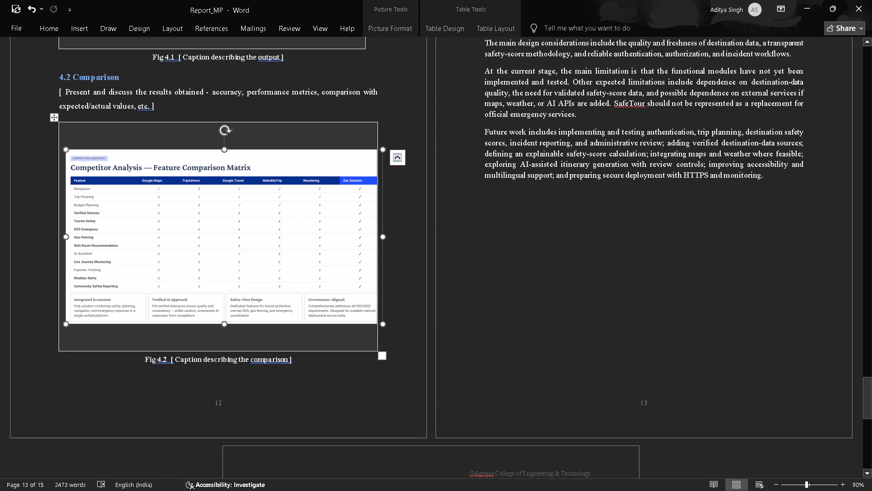
{"action": "scroll", "coordinate": [373, 208], "scroll_direction": "up", "scroll_amount": 2, "text": "ctrl"}
{"action": "left_click", "coordinate": [373, 208]}
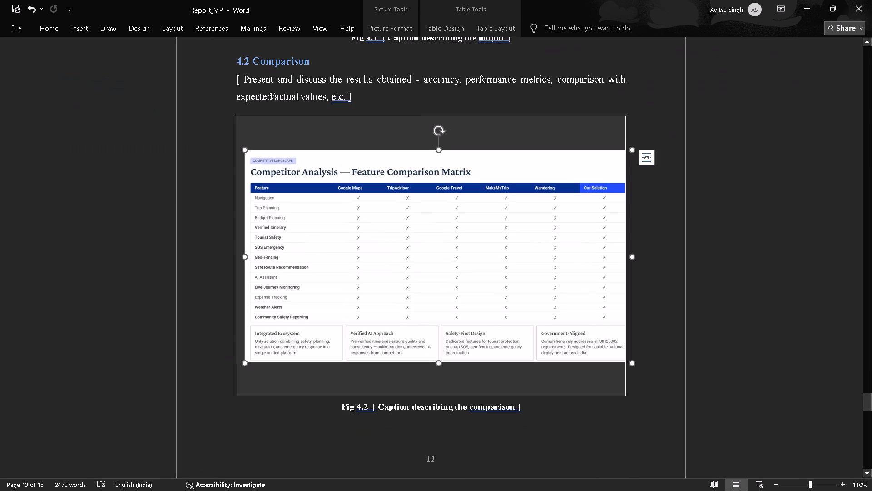
{"action": "scroll", "coordinate": [373, 208], "scroll_direction": "up", "scroll_amount": 2, "text": "ctrl"}
{"action": "scroll", "coordinate": [373, 208], "scroll_direction": "down", "scroll_amount": 2, "text": "ctrl"}
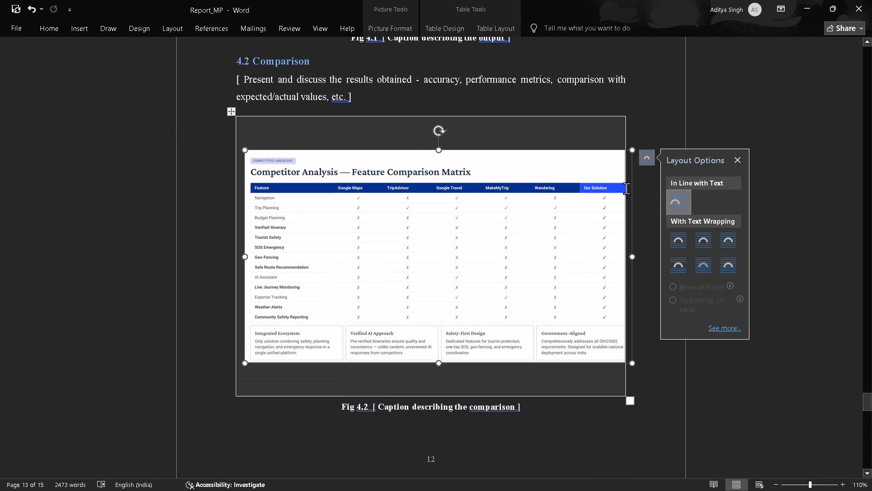
{"action": "left_click", "coordinate": [676, 235]}
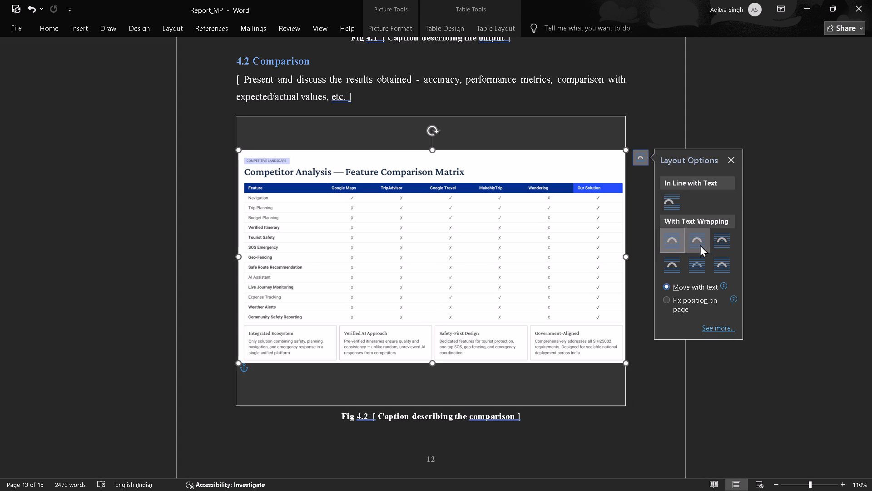
{"action": "left_click", "coordinate": [700, 245]}
{"action": "left_click", "coordinate": [671, 245]}
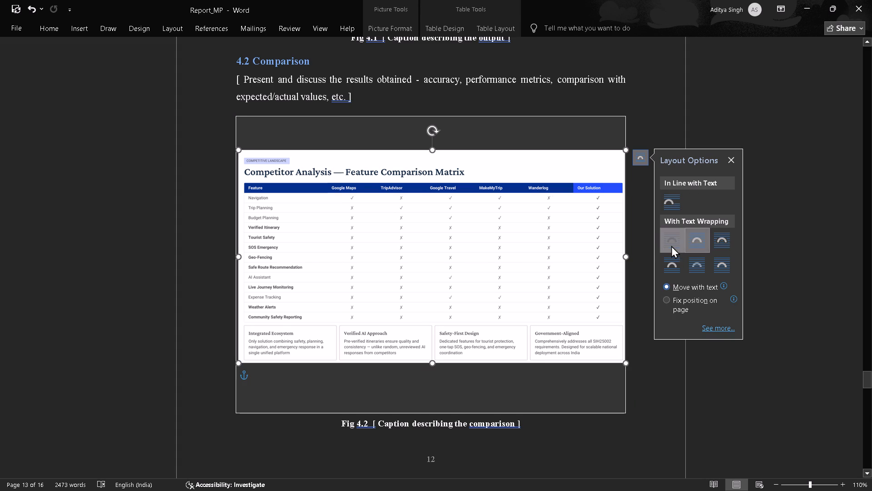
{"action": "left_click", "coordinate": [676, 273]}
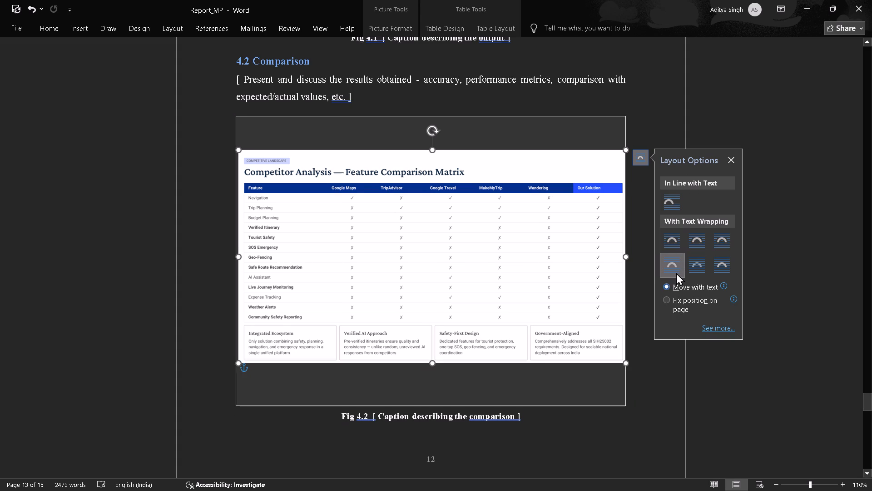
{"action": "left_click", "coordinate": [704, 276]}
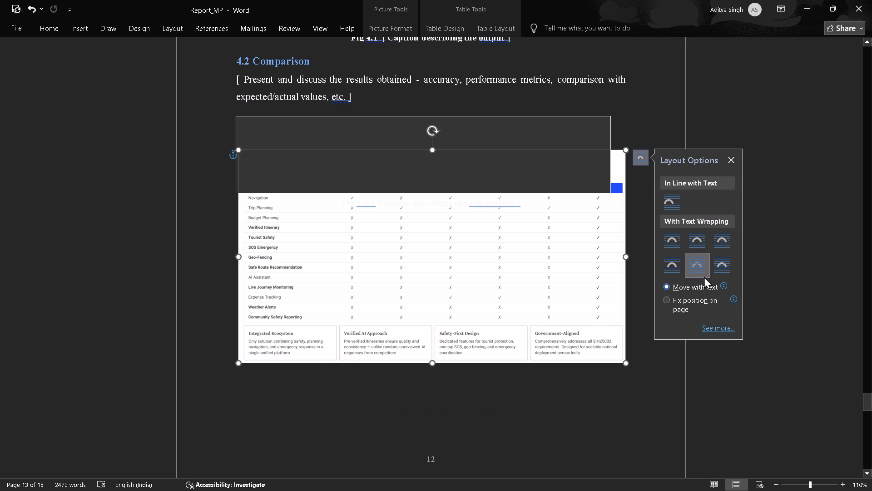
{"action": "left_click", "coordinate": [674, 245]}
{"action": "left_click", "coordinate": [669, 264]}
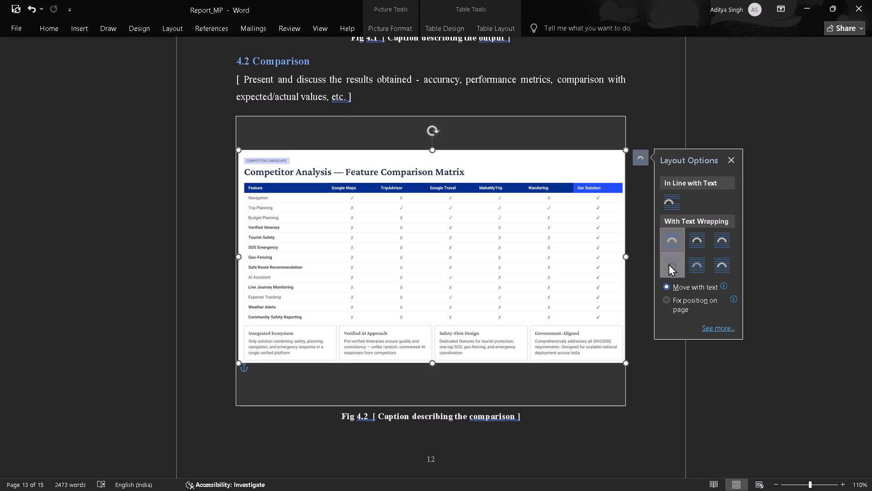
Fix the Competitor Analysis picture's position on the page.
{"action": "left_click", "coordinate": [589, 256]}
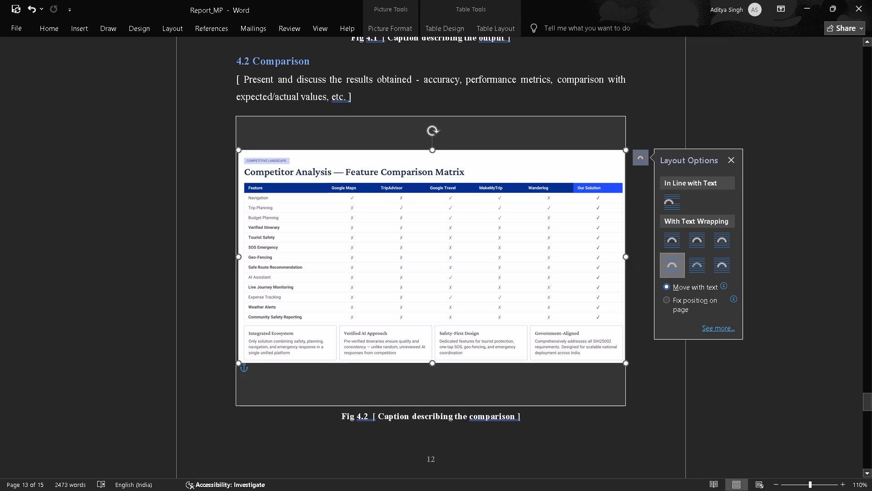
{"action": "left_click", "coordinate": [589, 256]}
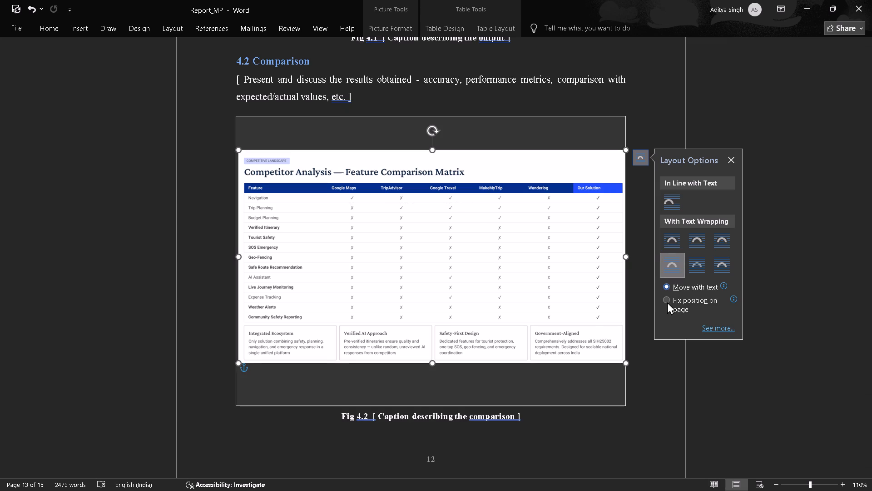
{"action": "left_click", "coordinate": [666, 297]}
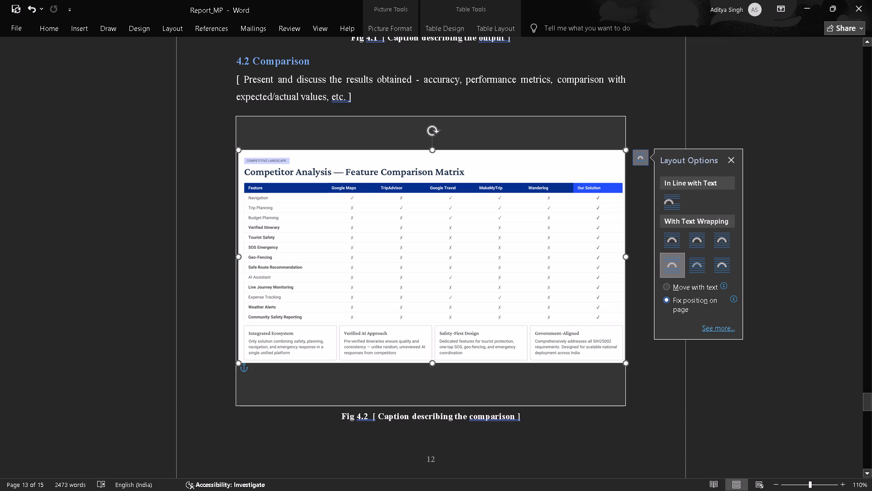
Move the Competitor Analysis picture slightly so it sits centred between the side borders of the comparison box.
{"action": "left_click", "coordinate": [535, 285]}
{"action": "left_click_drag", "start_coordinate": [535, 285], "coordinate": [471, 292]}
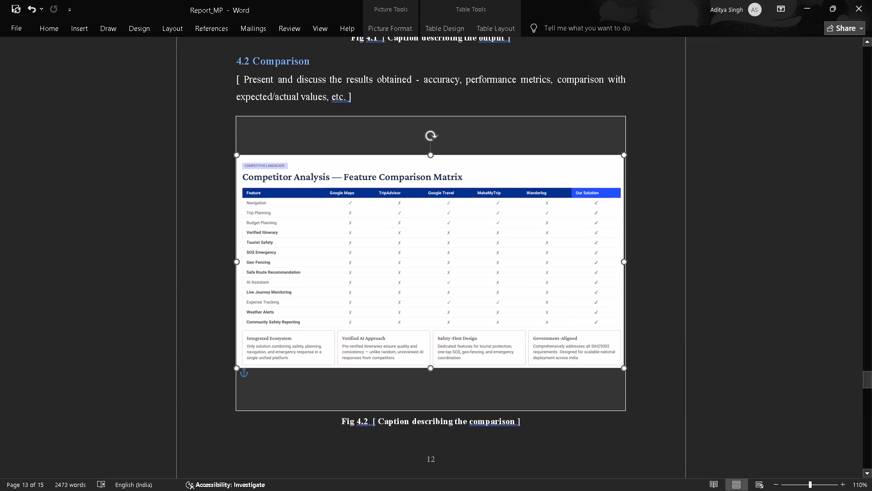
{"action": "left_click_drag", "start_coordinate": [471, 292], "coordinate": [445, 286]}
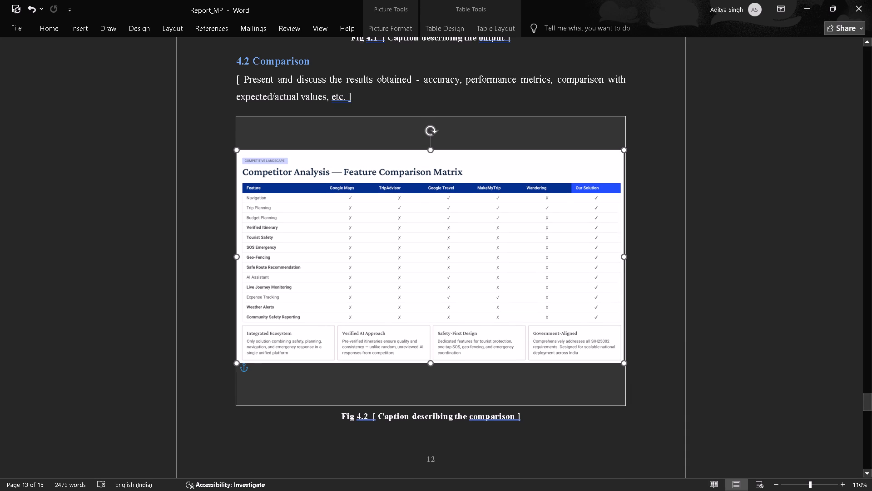
{"action": "left_click", "coordinate": [652, 269]}
{"action": "left_click", "coordinate": [652, 269]}
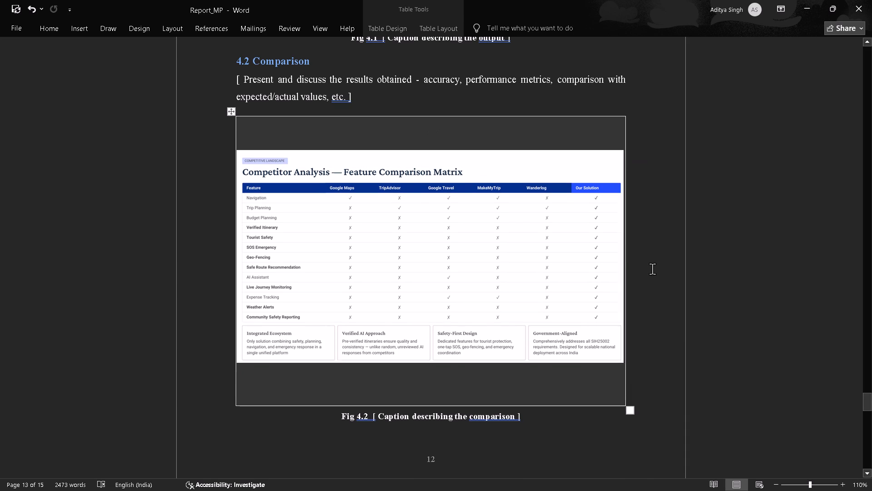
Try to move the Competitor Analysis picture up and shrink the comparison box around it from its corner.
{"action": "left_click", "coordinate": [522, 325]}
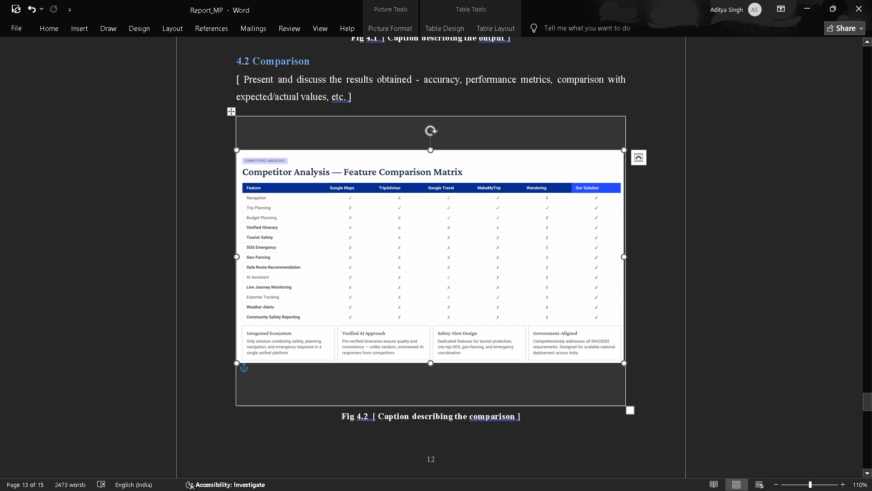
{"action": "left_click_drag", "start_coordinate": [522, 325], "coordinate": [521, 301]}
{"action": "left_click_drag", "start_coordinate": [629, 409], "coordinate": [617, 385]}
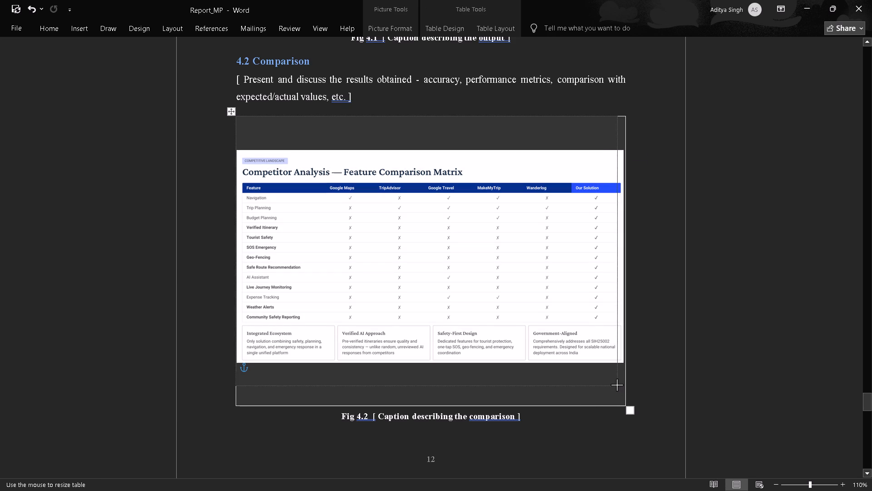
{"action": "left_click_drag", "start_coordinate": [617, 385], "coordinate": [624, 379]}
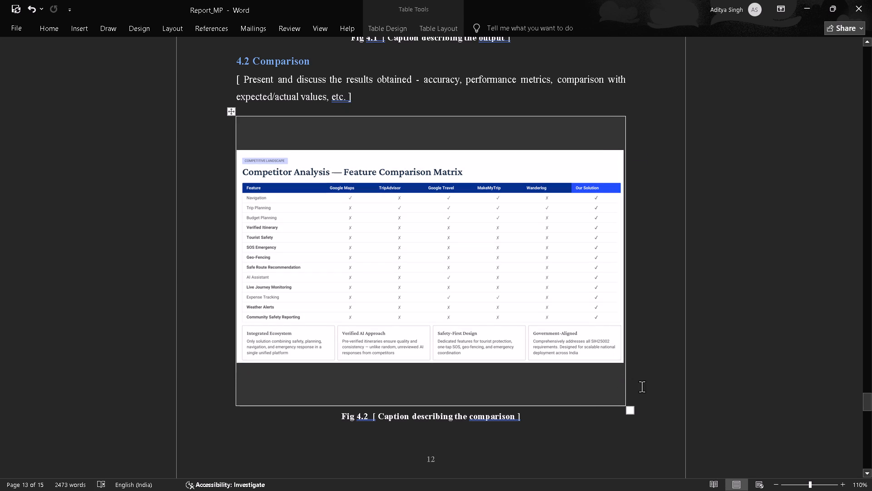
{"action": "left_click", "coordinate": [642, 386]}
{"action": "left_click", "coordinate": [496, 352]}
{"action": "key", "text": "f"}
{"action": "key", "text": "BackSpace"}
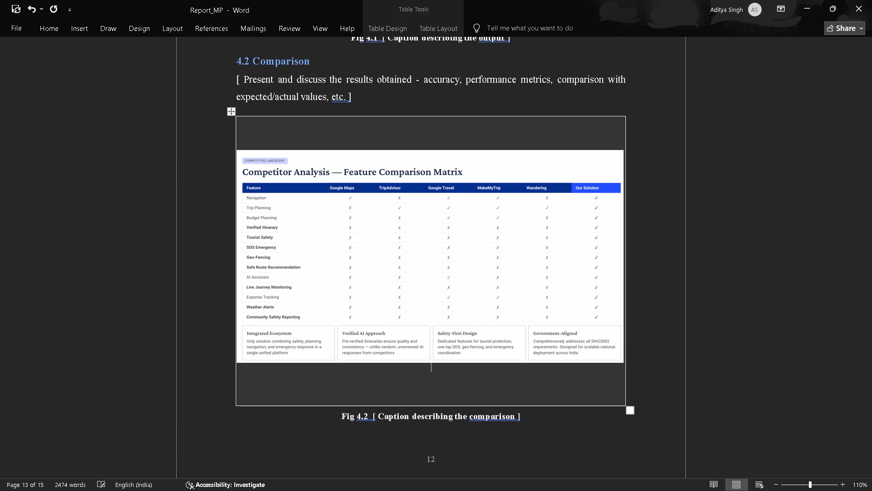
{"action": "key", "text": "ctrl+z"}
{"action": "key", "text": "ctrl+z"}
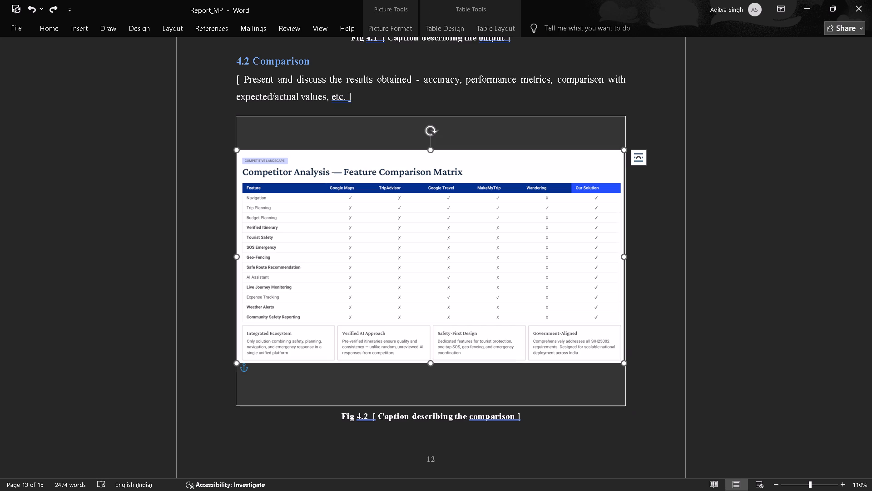
Undo the last moves of the Competitor Analysis picture, keeping its Top and Bottom wrapping in the comparison box.
{"action": "key", "text": "ctrl+z"}
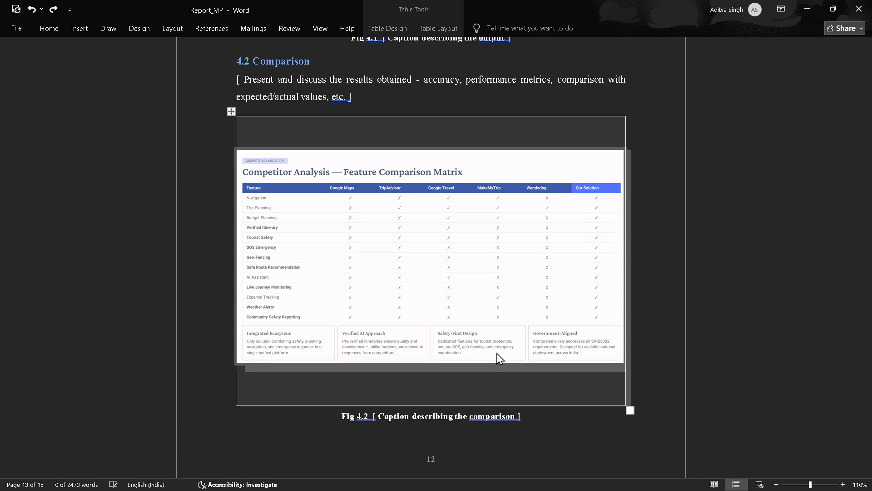
{"action": "key", "text": "ctrl+z"}
{"action": "key", "text": "ctrl+z"}
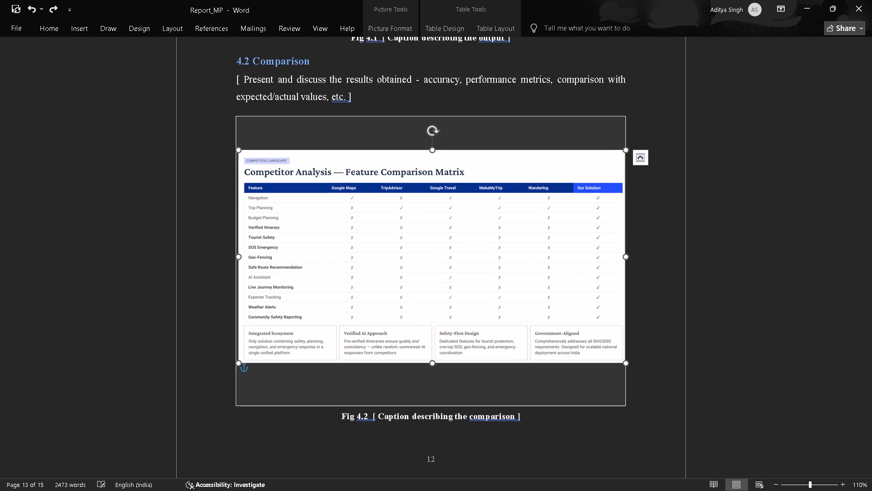
{"action": "key", "text": "ctrl+z"}
{"action": "key", "text": "ctrl+z"}
{"action": "key", "text": "ctrl+z"}
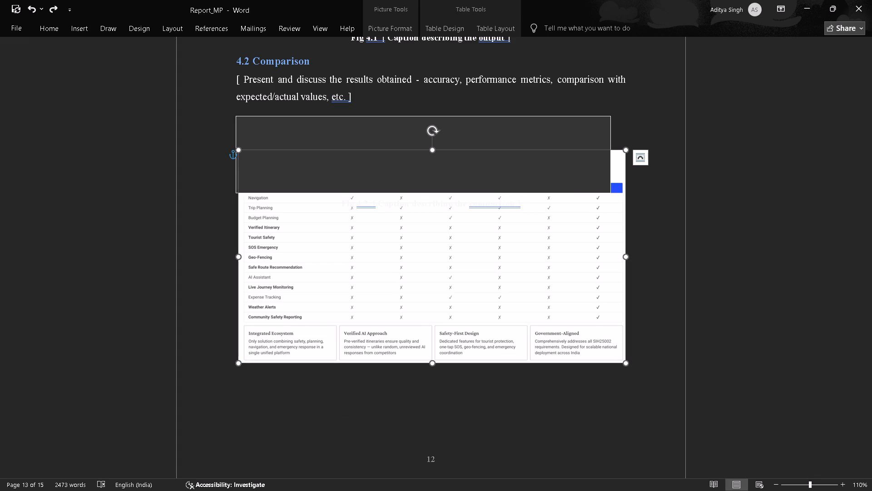
{"action": "key", "text": "ctrl+z"}
{"action": "key", "text": "ctrl+z"}
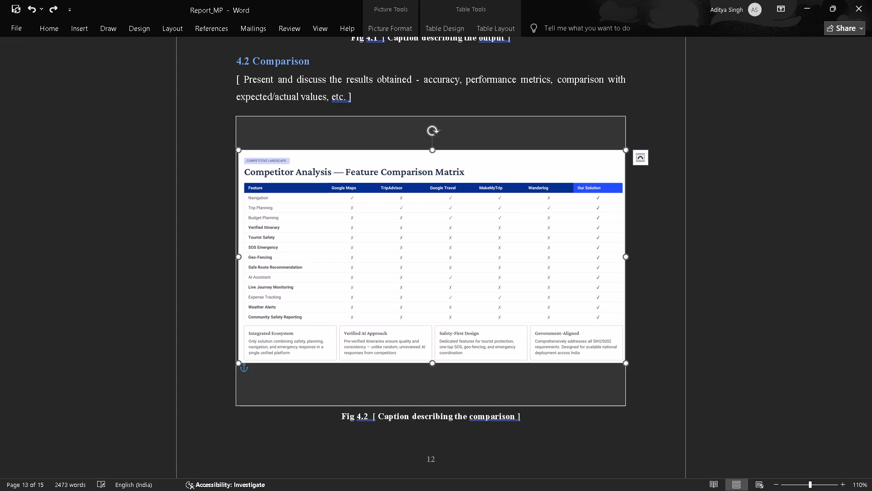
{"action": "left_click", "coordinate": [646, 301]}
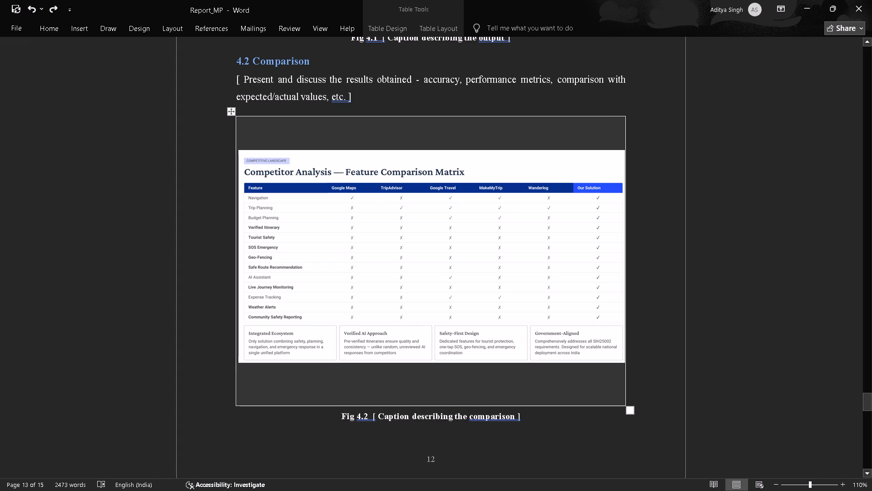
{"action": "scroll", "coordinate": [478, 301], "scroll_direction": "up", "scroll_amount": 1, "text": "ctrl"}
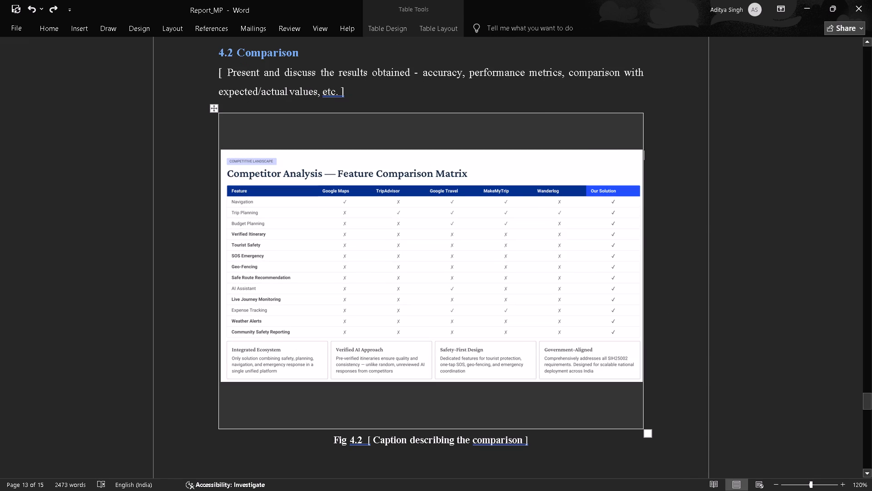
{"action": "left_click", "coordinate": [651, 228]}
{"action": "left_click", "coordinate": [651, 228]}
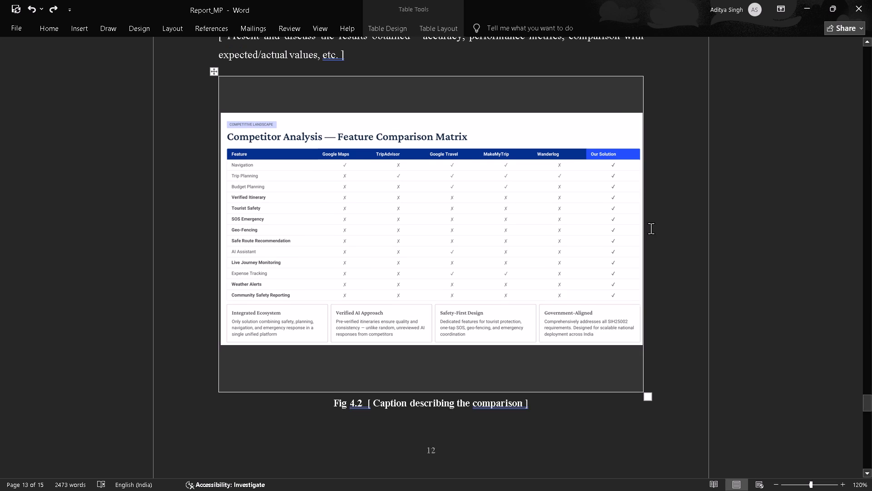
{"action": "scroll", "coordinate": [651, 228], "scroll_direction": "down", "scroll_amount": 1}
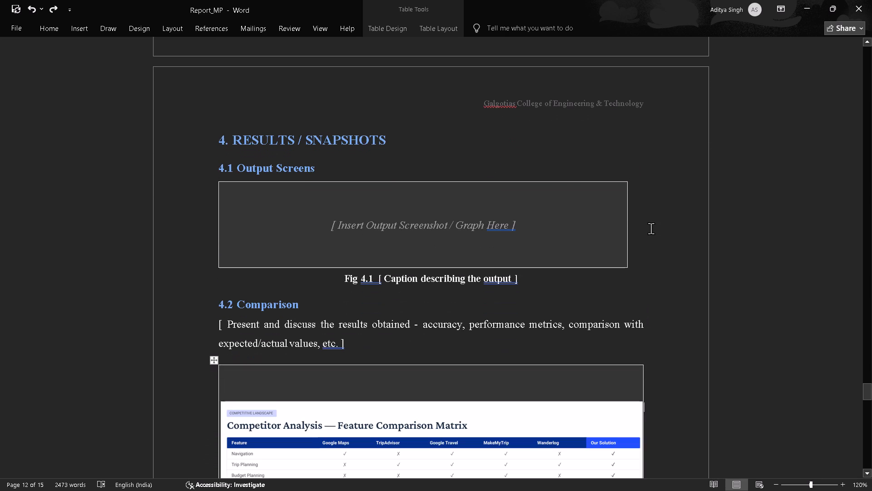
{"action": "scroll", "coordinate": [651, 228], "scroll_direction": "down", "scroll_amount": 1}
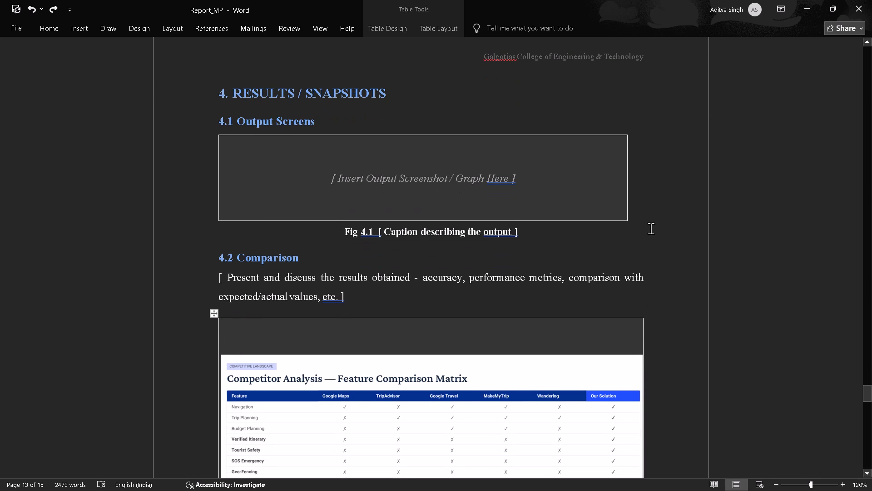
{"action": "scroll", "coordinate": [651, 228], "scroll_direction": "down", "scroll_amount": 1}
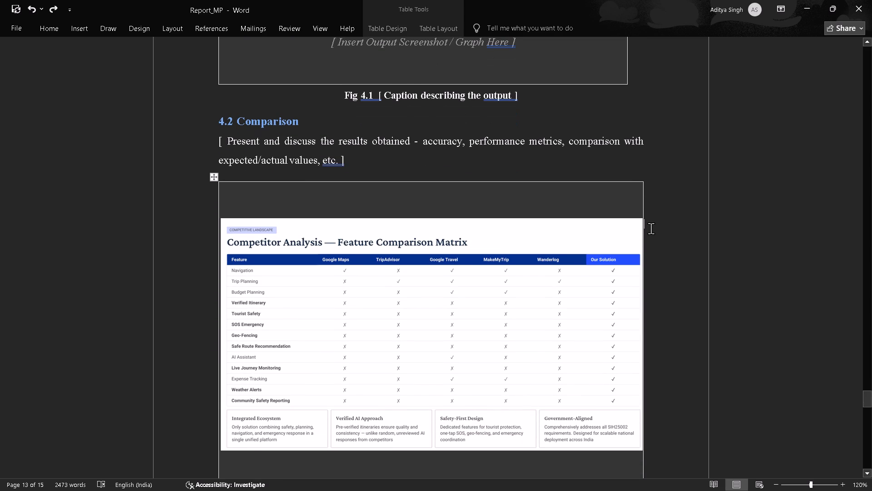
{"action": "left_click_drag", "start_coordinate": [350, 155], "coordinate": [269, 148]}
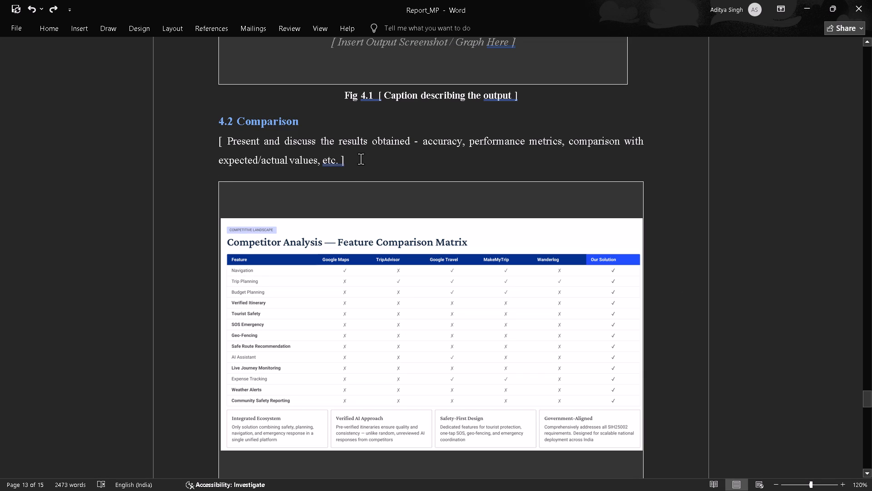
{"action": "left_click_drag", "start_coordinate": [361, 159], "coordinate": [239, 152]}
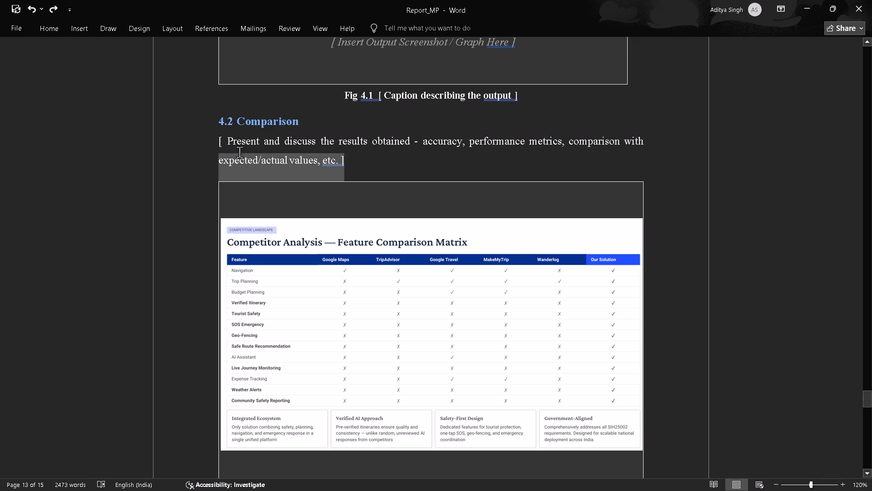
{"action": "left_click_drag", "start_coordinate": [239, 152], "coordinate": [219, 142]}
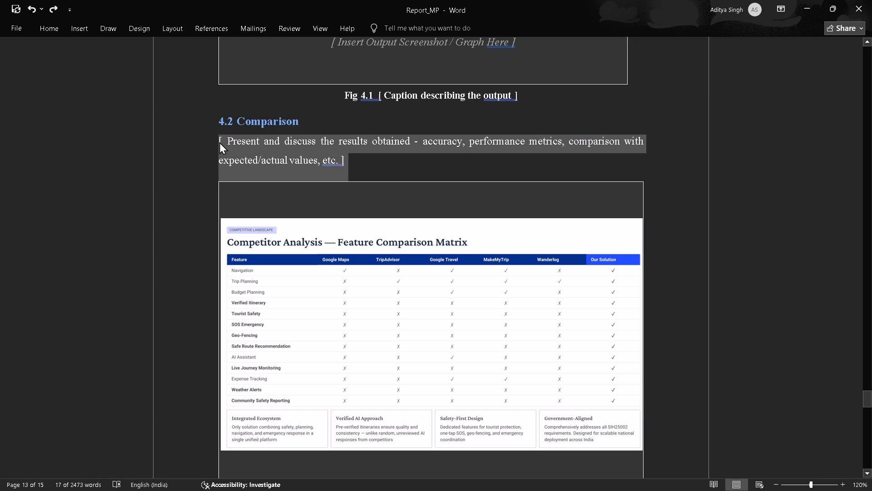
{"action": "key", "text": "ctrl+v"}
Set the line spacing of the whole 4.2 Comparison text, from its opening paragraph through point 5, Future Evaluation, to 1.15.
{"action": "scroll", "coordinate": [219, 142], "scroll_direction": "up", "scroll_amount": 1}
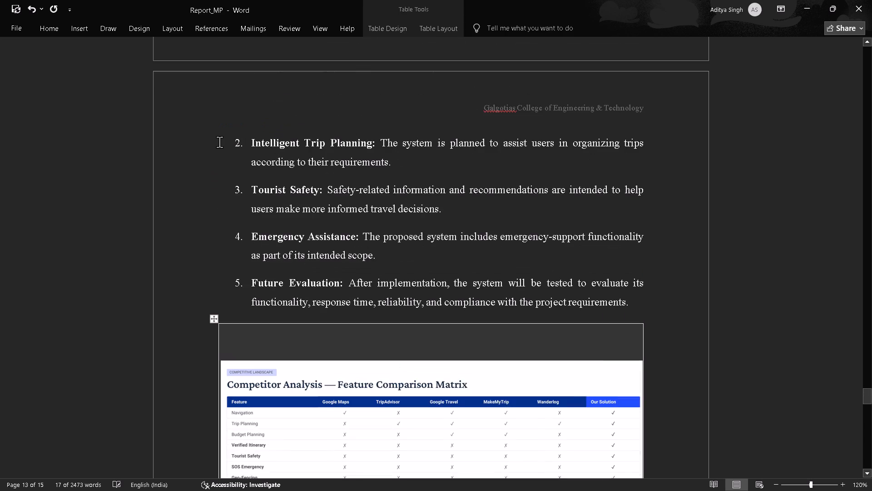
{"action": "scroll", "coordinate": [219, 142], "scroll_direction": "up", "scroll_amount": 1}
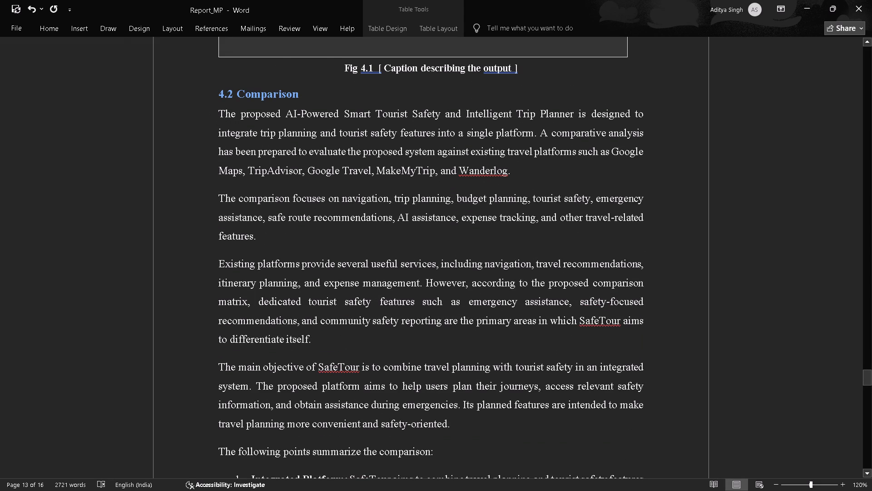
{"action": "left_click_drag", "start_coordinate": [218, 109], "coordinate": [527, 389]}
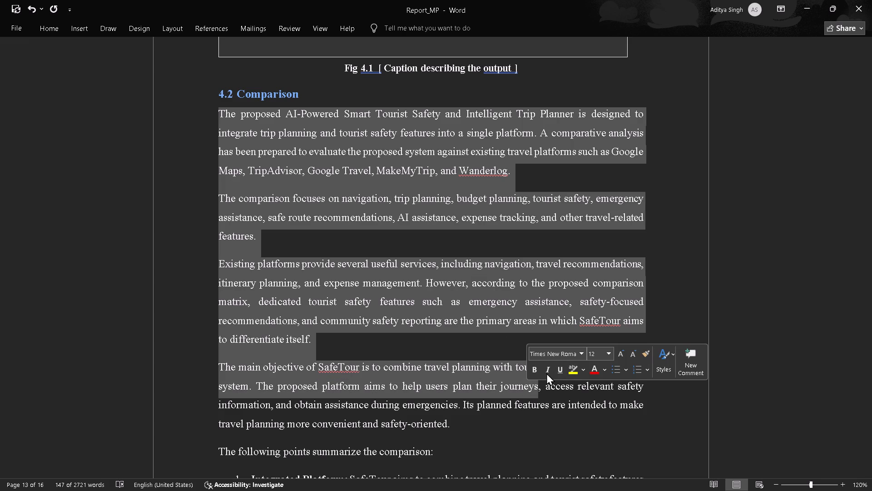
{"action": "left_click", "coordinate": [481, 361]}
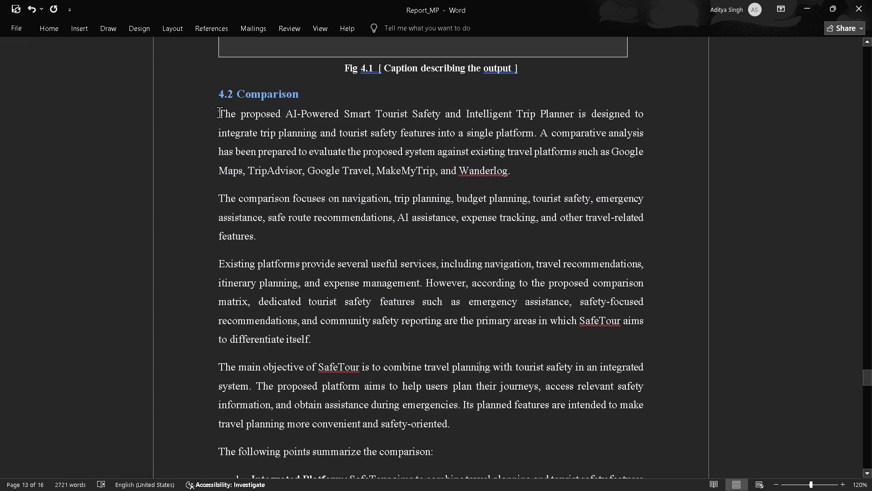
{"action": "left_click_drag", "start_coordinate": [219, 112], "coordinate": [656, 490]}
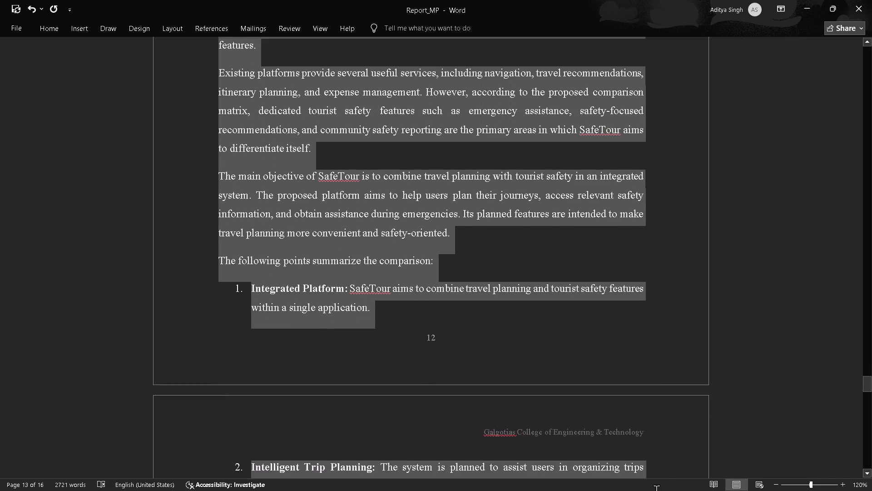
{"action": "left_click_drag", "start_coordinate": [656, 490], "coordinate": [626, 335]}
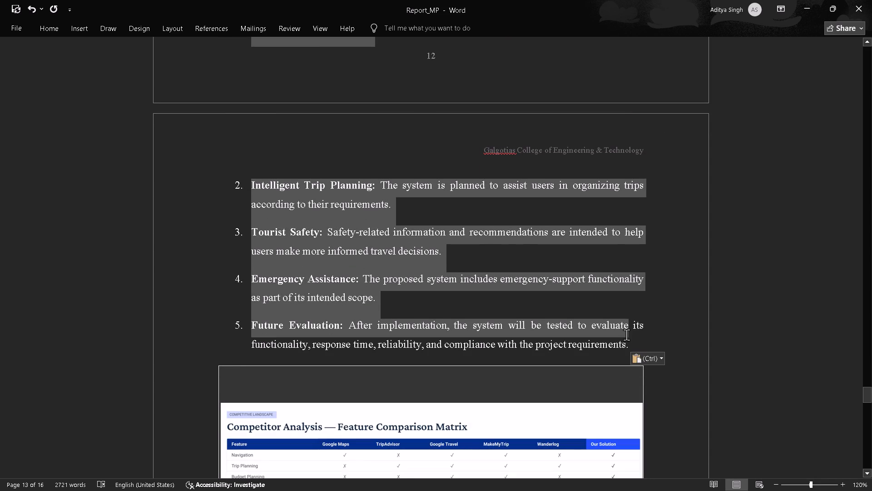
{"action": "left_click_drag", "start_coordinate": [626, 335], "coordinate": [629, 343]}
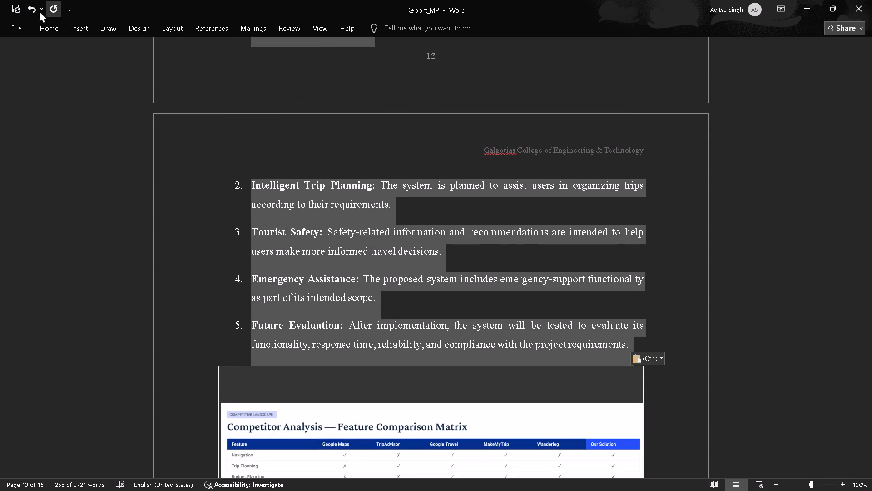
{"action": "left_click", "coordinate": [43, 25]}
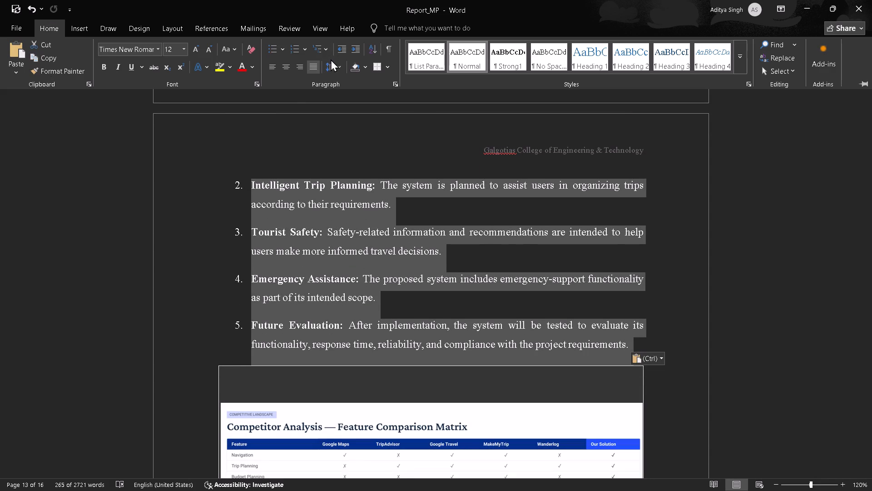
{"action": "left_click", "coordinate": [331, 59]}
{"action": "left_click", "coordinate": [337, 66]}
{"action": "left_click", "coordinate": [353, 91]}
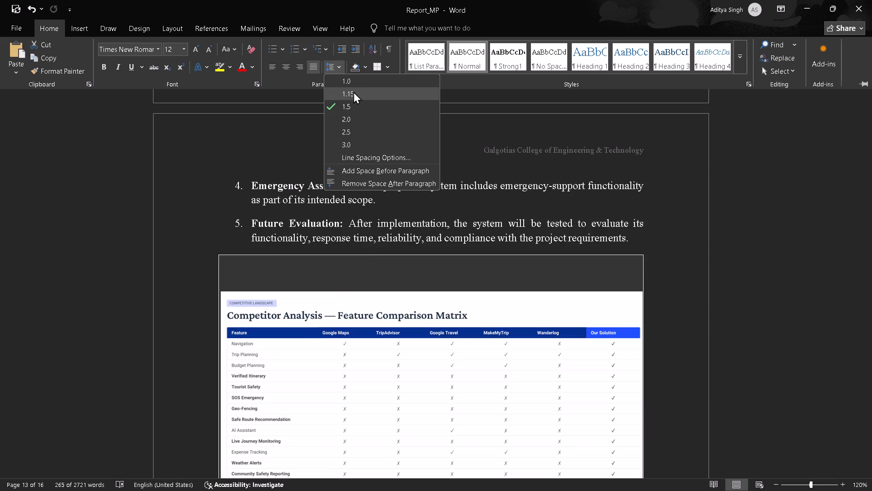
{"action": "left_click", "coordinate": [418, 212]}
{"action": "left_click", "coordinate": [418, 212]}
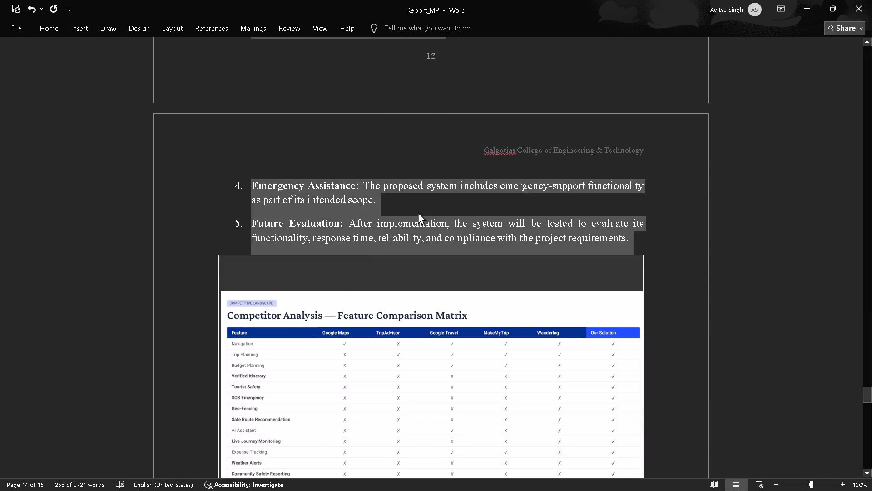
Examine the reformatted 4.2 Comparison text and the preceding sections of the report, going back to the cover page.
{"action": "scroll", "coordinate": [418, 212], "scroll_direction": "up", "scroll_amount": 2}
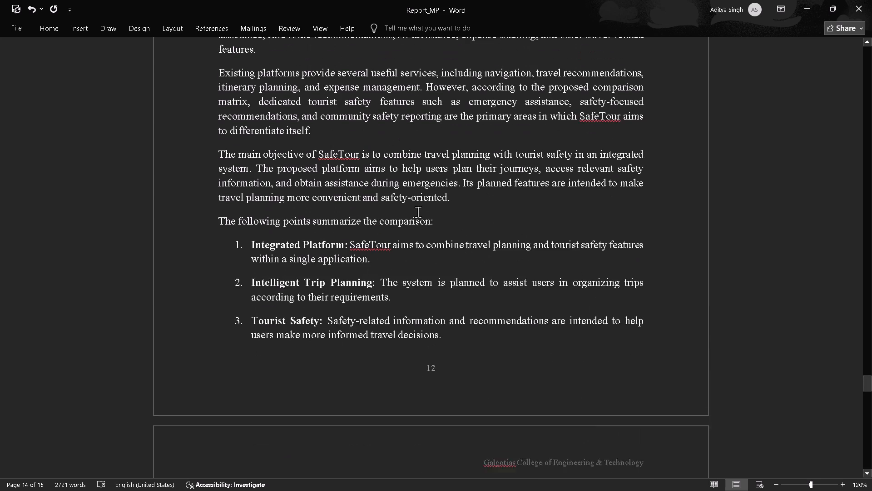
{"action": "scroll", "coordinate": [418, 212], "scroll_direction": "up", "scroll_amount": 1}
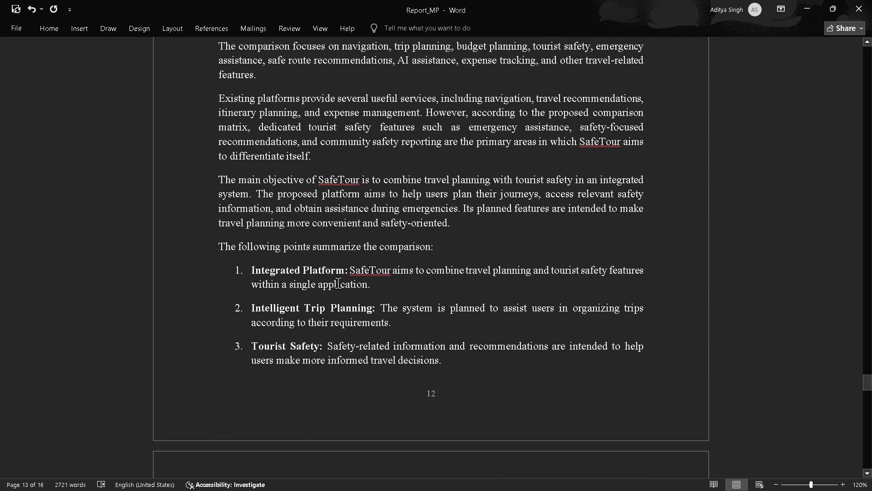
{"action": "scroll", "coordinate": [303, 293], "scroll_direction": "up", "scroll_amount": 1}
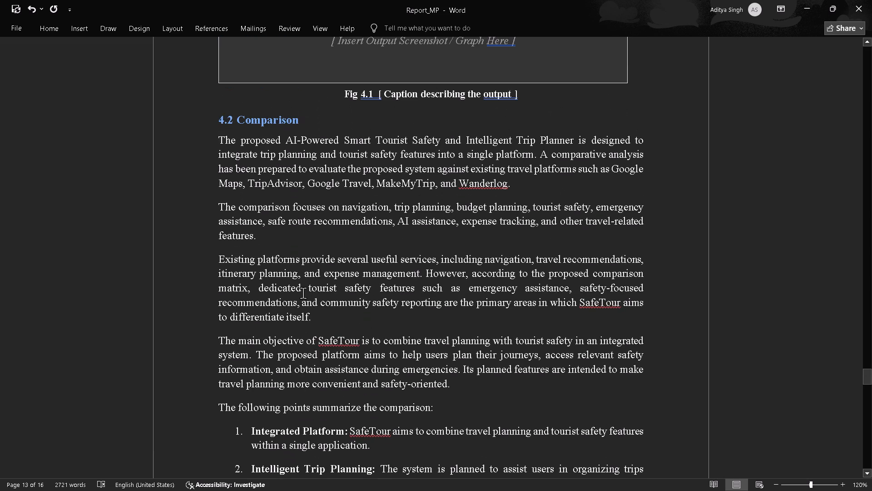
{"action": "scroll", "coordinate": [303, 293], "scroll_direction": "up", "scroll_amount": 1}
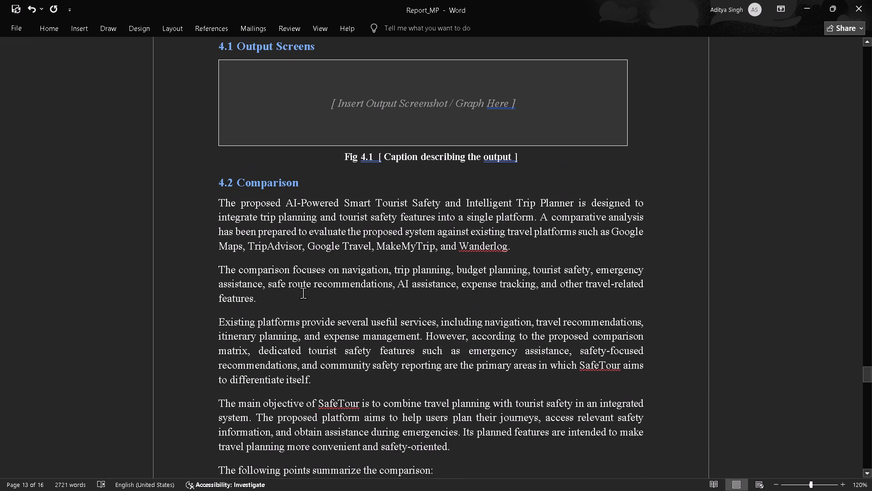
{"action": "scroll", "coordinate": [303, 293], "scroll_direction": "up", "scroll_amount": 2}
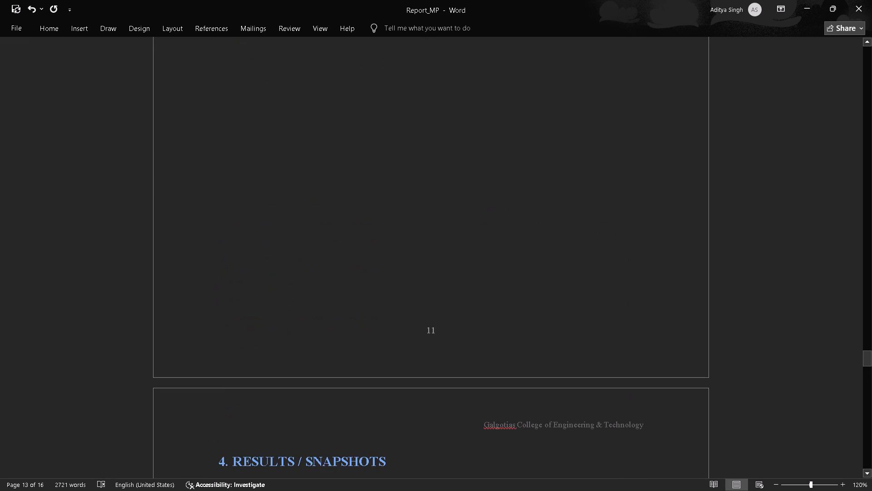
{"action": "scroll", "coordinate": [303, 293], "scroll_direction": "up", "scroll_amount": 2}
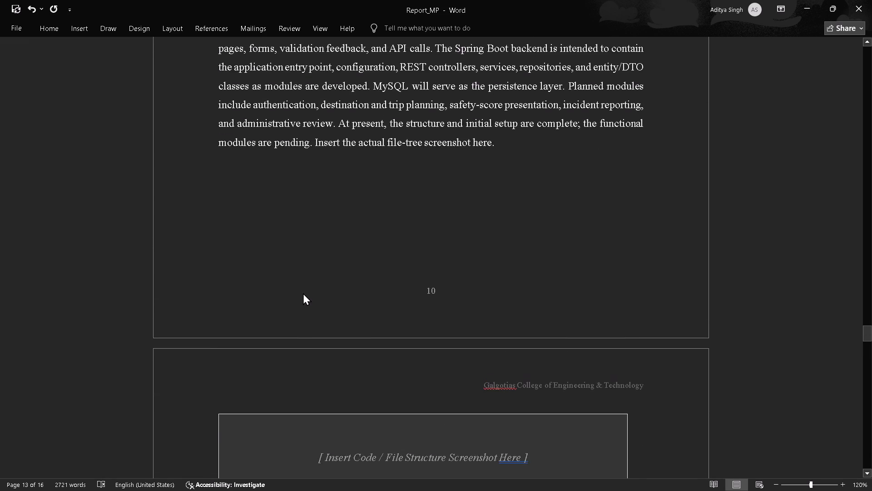
{"action": "scroll", "coordinate": [303, 293], "scroll_direction": "up", "scroll_amount": 2}
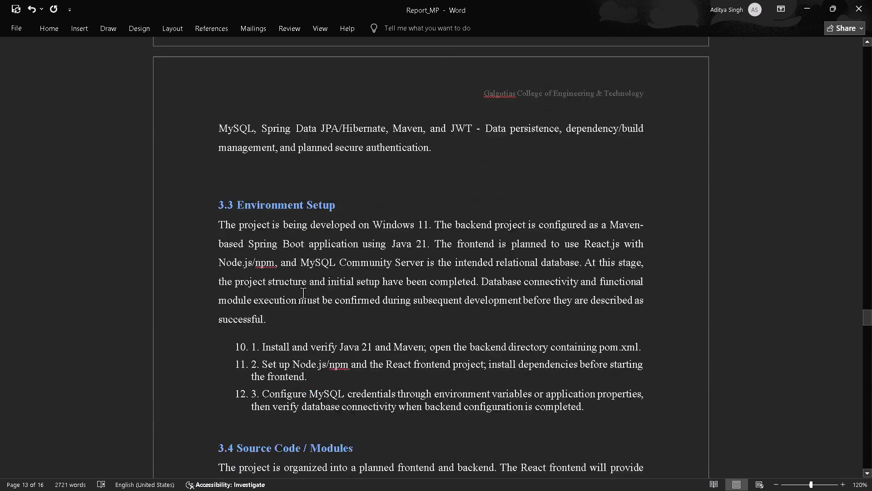
{"action": "scroll", "coordinate": [303, 293], "scroll_direction": "up", "scroll_amount": 2}
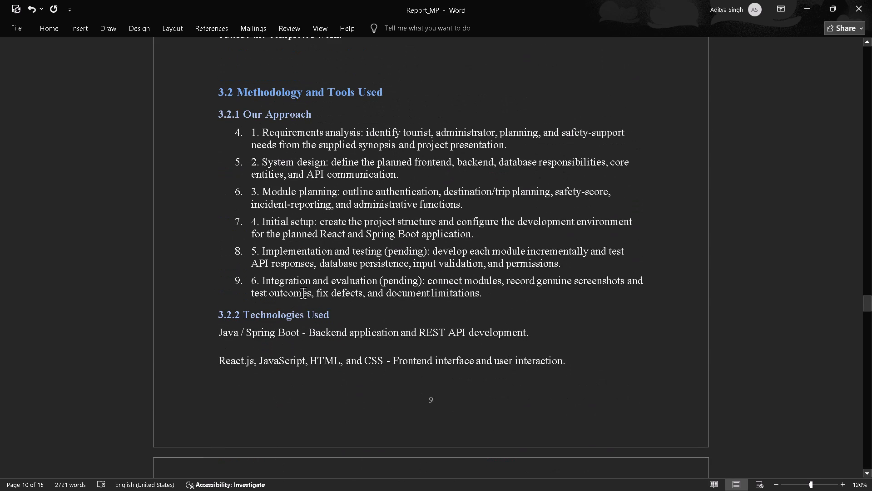
{"action": "scroll", "coordinate": [303, 293], "scroll_direction": "right", "scroll_amount": 2}
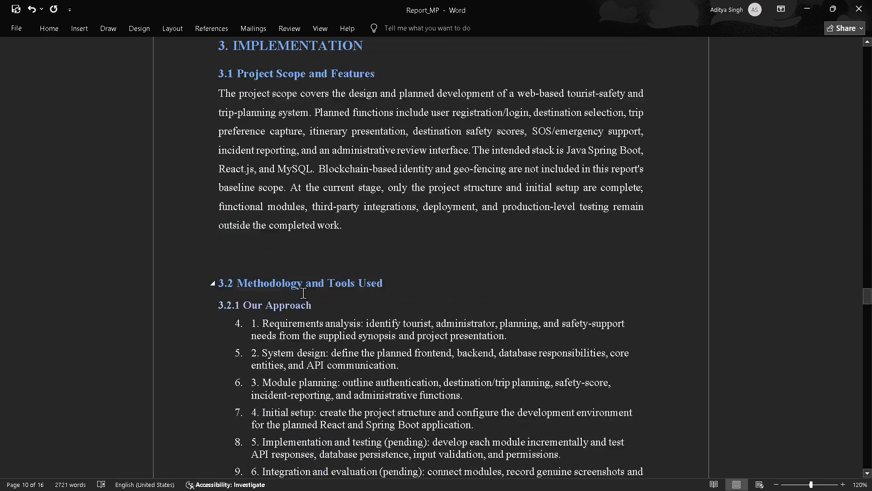
{"action": "scroll", "coordinate": [303, 293], "scroll_direction": "right", "scroll_amount": 1}
{"action": "scroll", "coordinate": [303, 293], "scroll_direction": "up", "scroll_amount": 2}
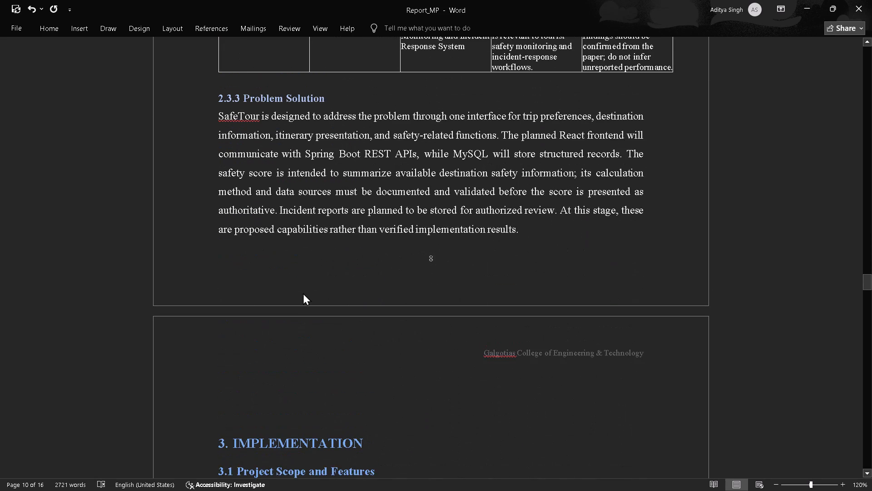
{"action": "scroll", "coordinate": [303, 293], "scroll_direction": "up", "scroll_amount": 1}
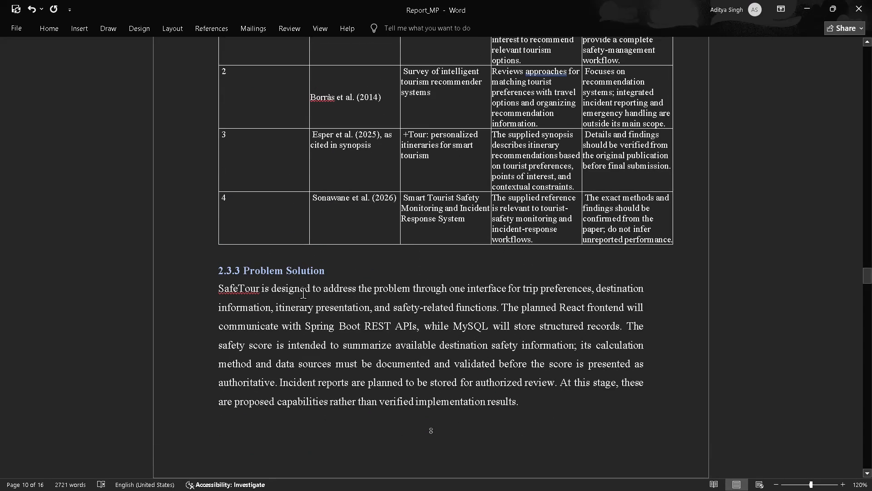
{"action": "scroll", "coordinate": [495, 397], "scroll_direction": "up", "scroll_amount": 8}
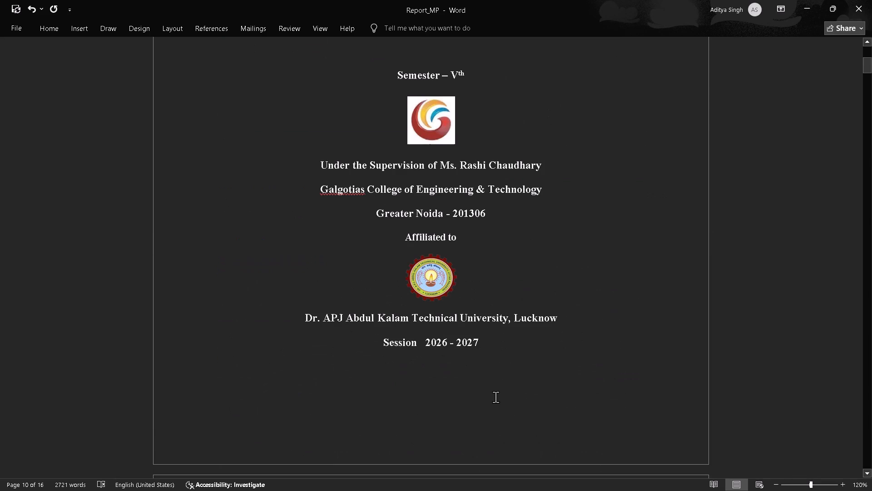
Set the line spacing of the body paragraph on the Certificate page to 1.15.
{"action": "scroll", "coordinate": [495, 397], "scroll_direction": "down", "scroll_amount": 3}
{"action": "left_click_drag", "start_coordinate": [570, 281], "coordinate": [422, 267]}
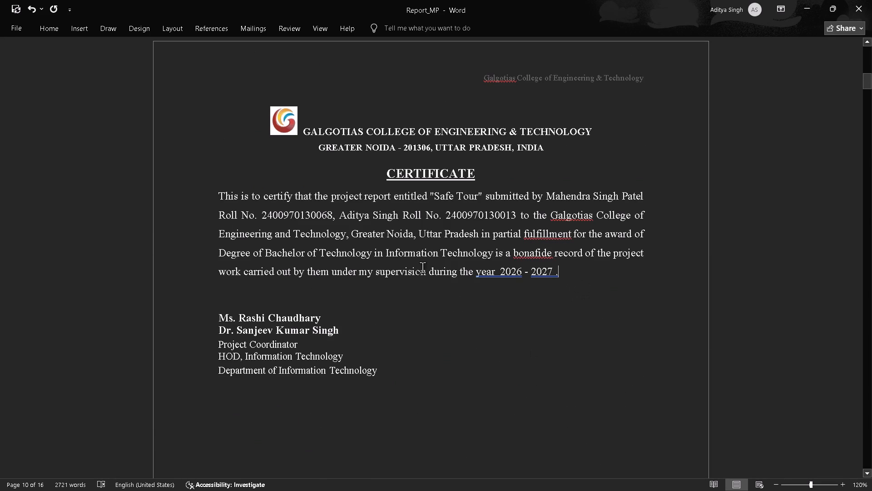
{"action": "left_click_drag", "start_coordinate": [422, 267], "coordinate": [202, 200]}
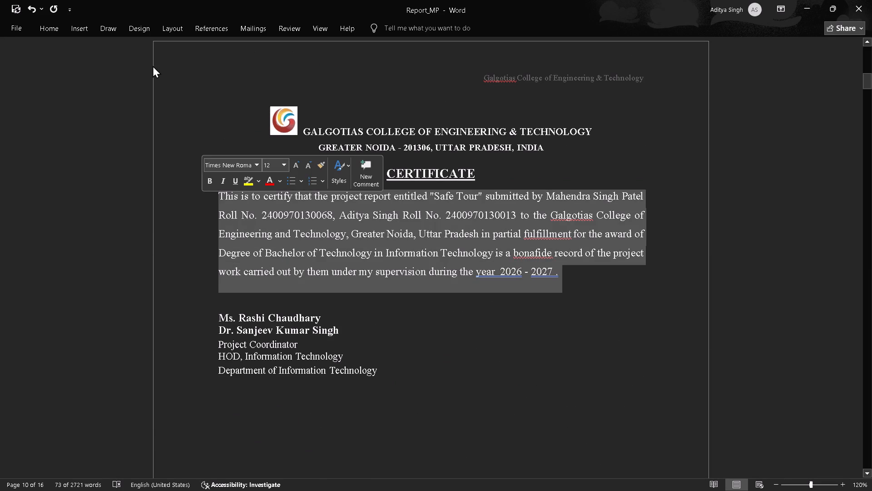
{"action": "left_click", "coordinate": [48, 26]}
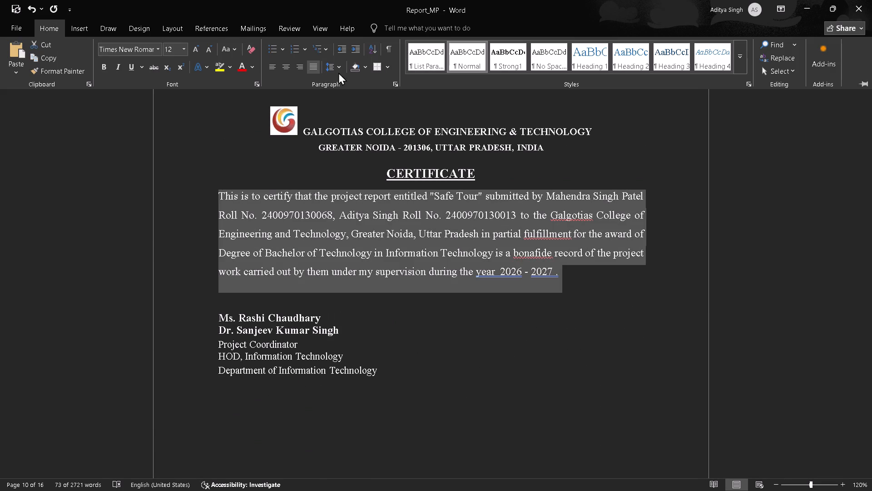
{"action": "left_click", "coordinate": [330, 68]}
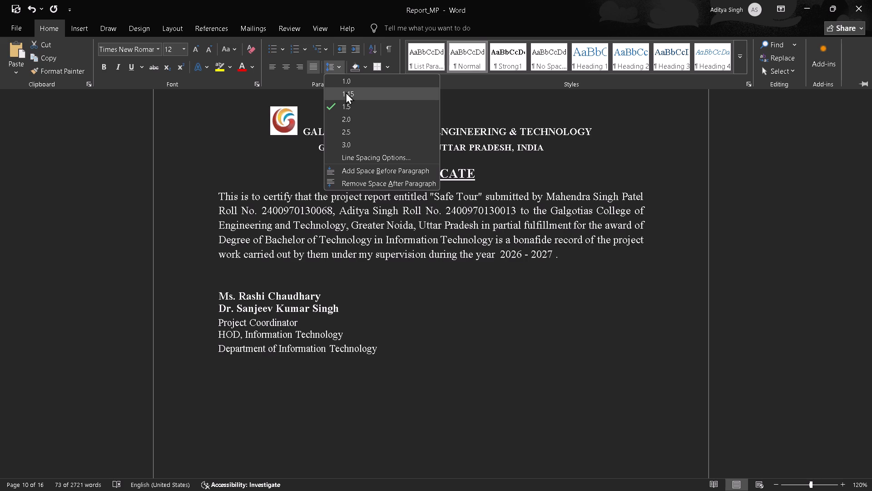
{"action": "left_click", "coordinate": [346, 92]}
{"action": "left_click", "coordinate": [524, 321]}
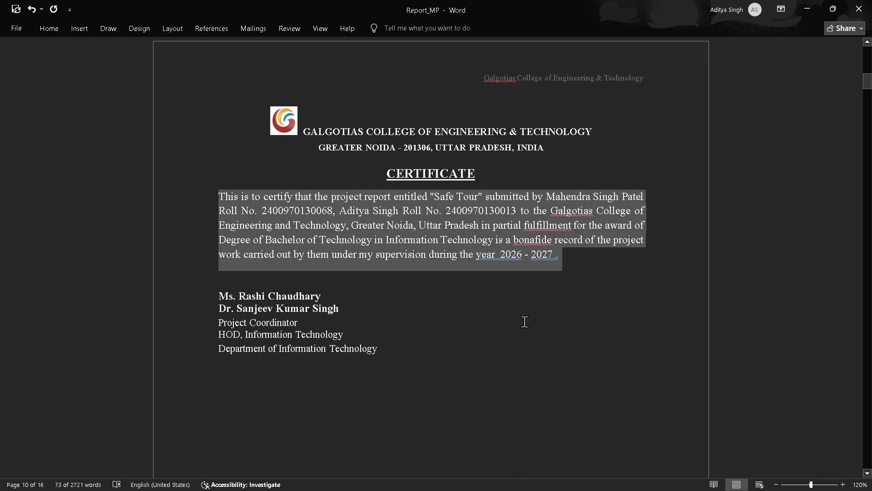
{"action": "left_click", "coordinate": [542, 259]}
Set the line spacing of the Acknowledgement text, from its first paragraph through the two enrollment number lines, to 1.15.
{"action": "scroll", "coordinate": [542, 259], "scroll_direction": "down", "scroll_amount": 1}
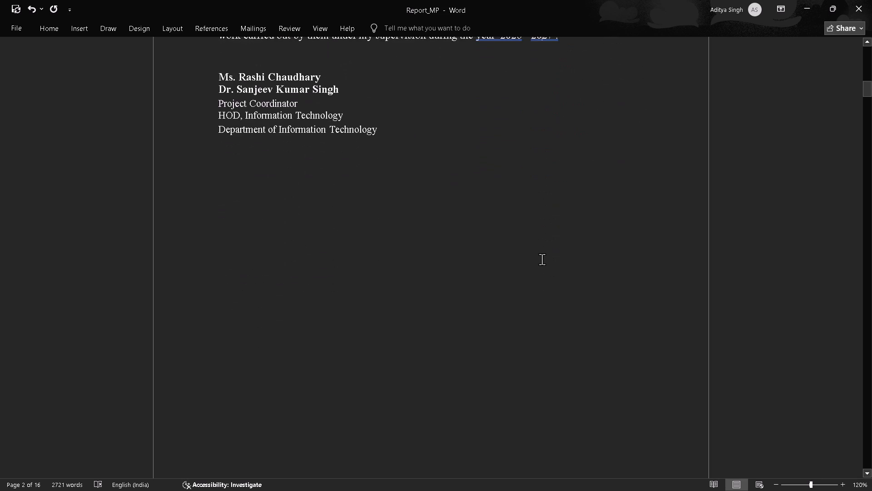
{"action": "scroll", "coordinate": [542, 259], "scroll_direction": "down", "scroll_amount": 1}
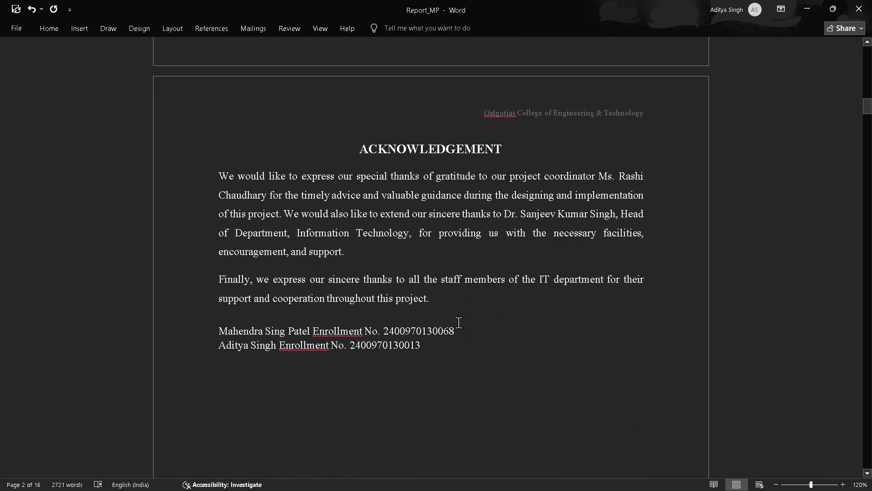
{"action": "left_click_drag", "start_coordinate": [434, 351], "coordinate": [227, 170]}
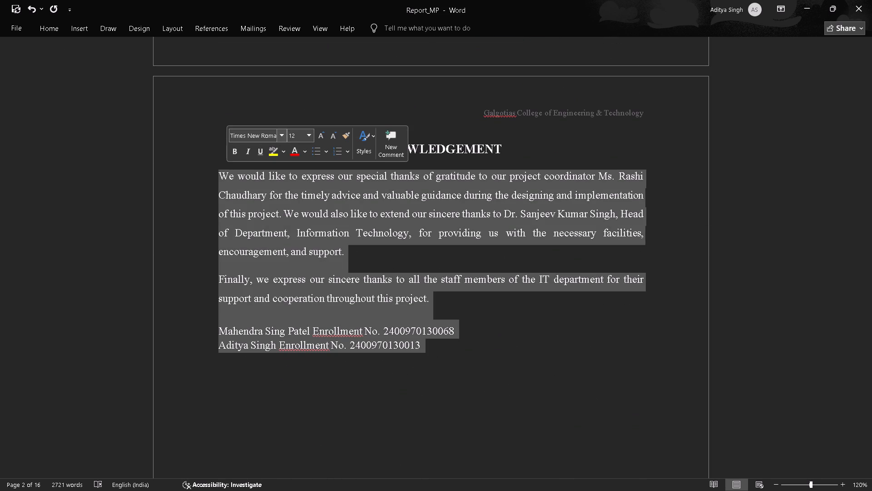
{"action": "left_click", "coordinate": [54, 29]}
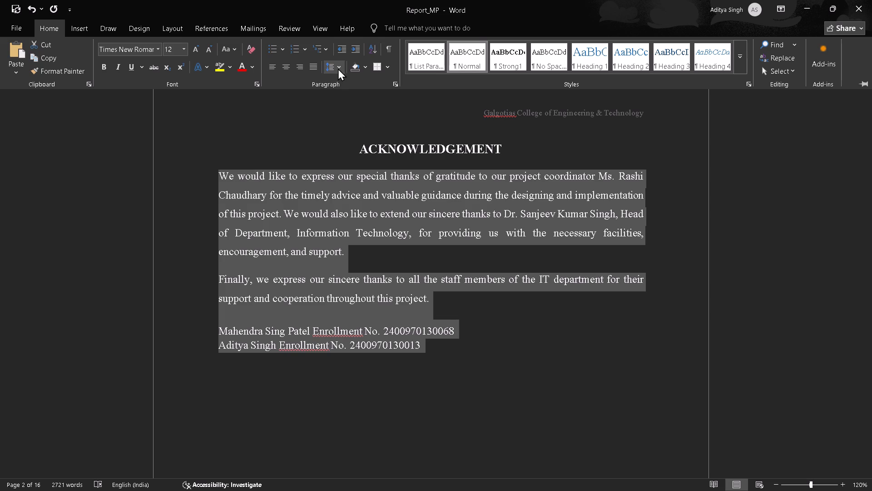
{"action": "left_click", "coordinate": [338, 68]}
{"action": "left_click", "coordinate": [344, 92]}
{"action": "left_click", "coordinate": [507, 277]}
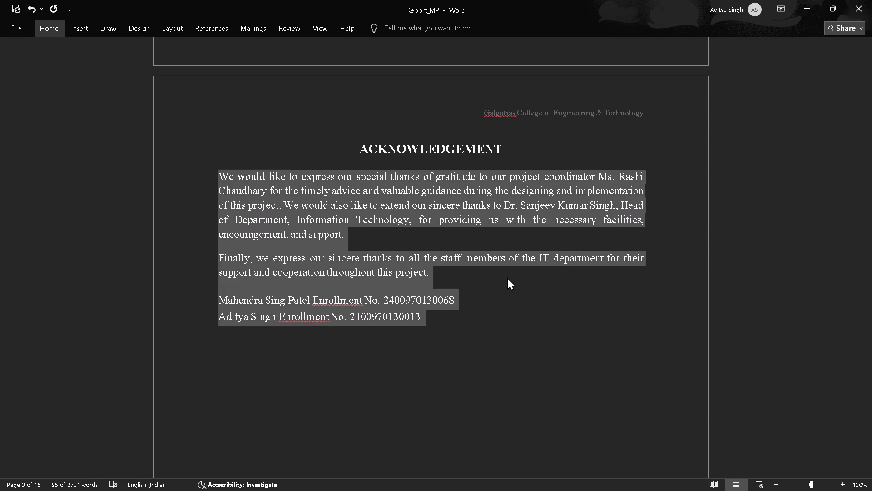
{"action": "left_click", "coordinate": [507, 277]}
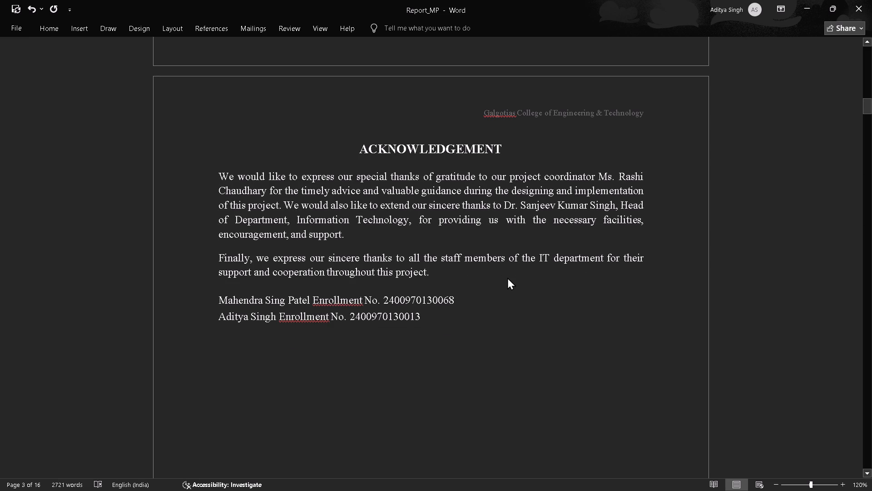
Justify the Abstract page from its heading through the Keywords line and set its line spacing to 1.15.
{"action": "scroll", "coordinate": [507, 277], "scroll_direction": "down", "scroll_amount": 2}
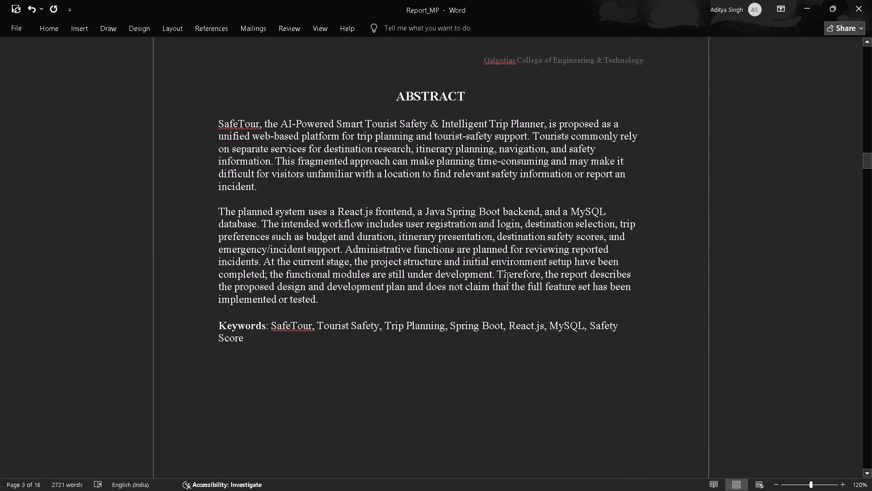
{"action": "scroll", "coordinate": [507, 277], "scroll_direction": "down", "scroll_amount": 1}
{"action": "left_click_drag", "start_coordinate": [211, 109], "coordinate": [452, 369]}
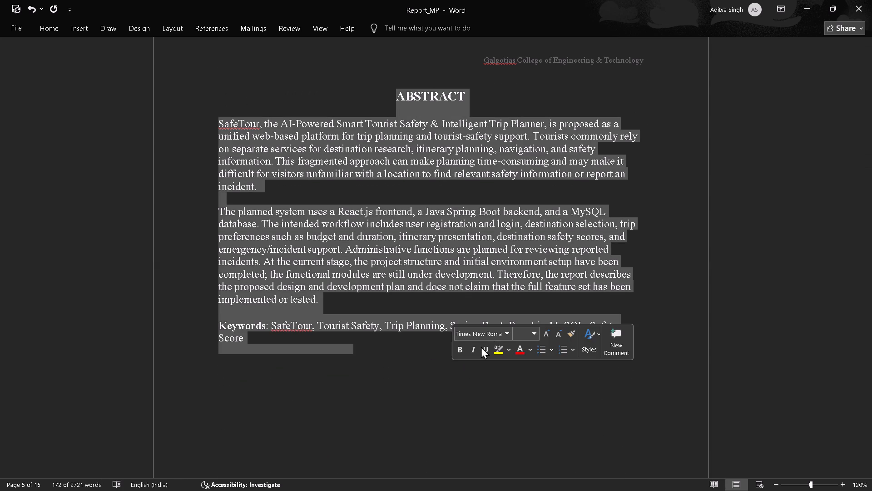
{"action": "left_click", "coordinate": [79, 32]}
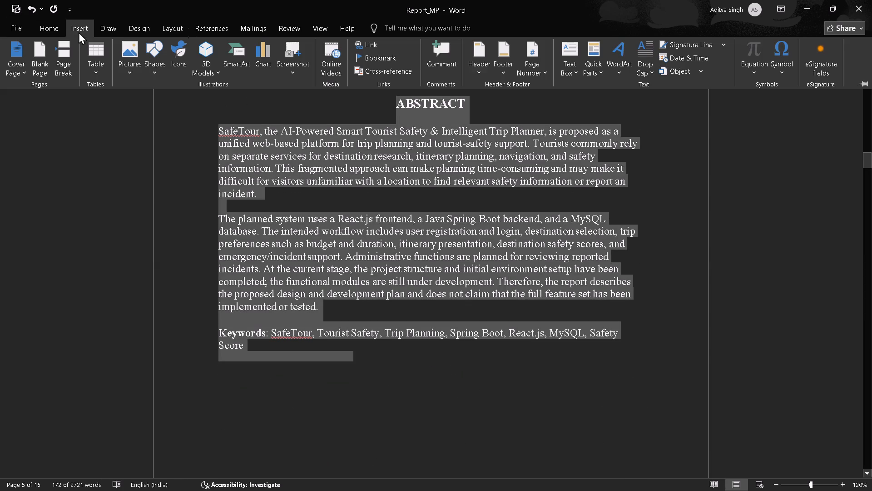
{"action": "left_click", "coordinate": [50, 22]}
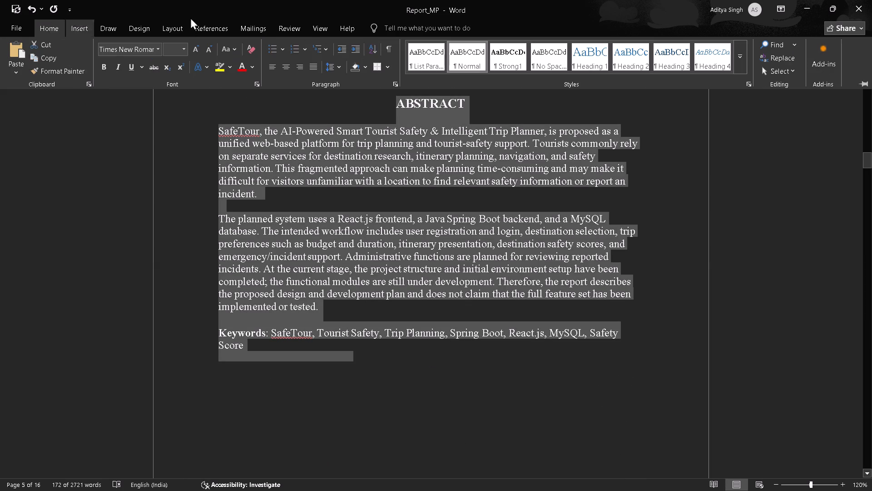
{"action": "left_click", "coordinate": [272, 64]}
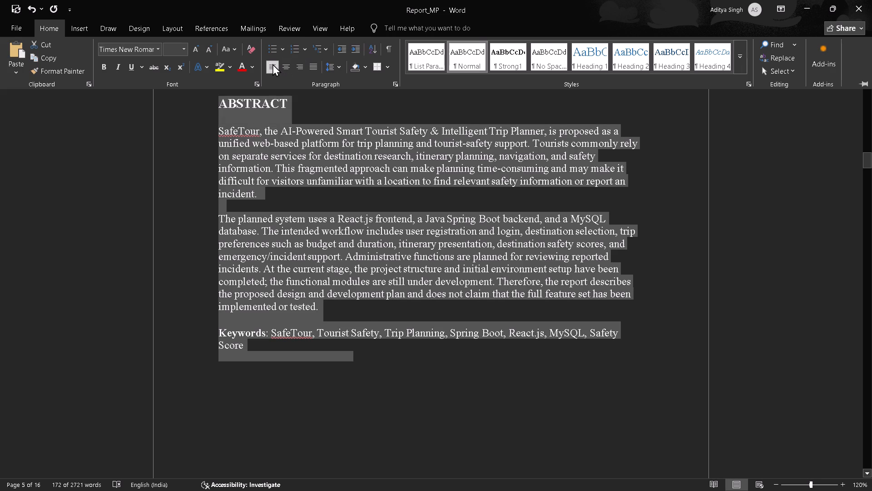
{"action": "left_click", "coordinate": [272, 64]}
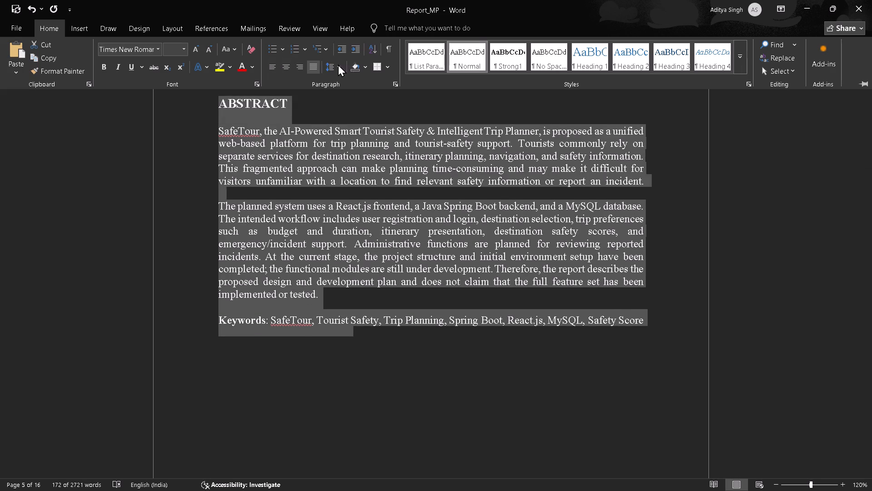
{"action": "left_click", "coordinate": [338, 64]}
{"action": "left_click", "coordinate": [344, 90]}
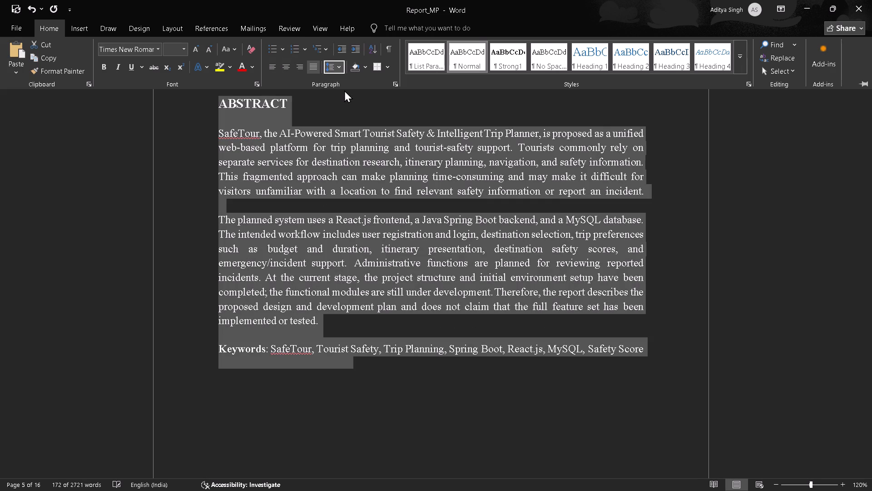
{"action": "left_click", "coordinate": [334, 100]}
{"action": "left_click", "coordinate": [334, 100]}
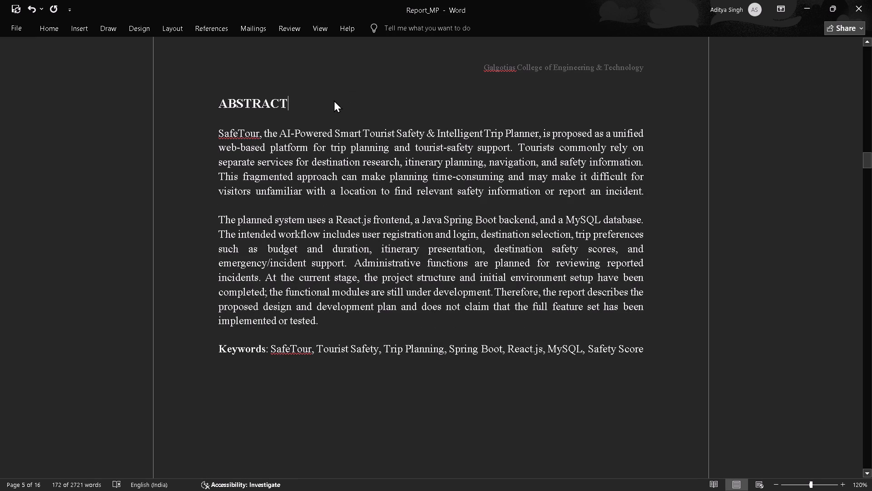
Set the line spacing of the two justified paragraphs under 1. Introduction to 1.15.
{"action": "scroll", "coordinate": [334, 100], "scroll_direction": "down", "scroll_amount": 2}
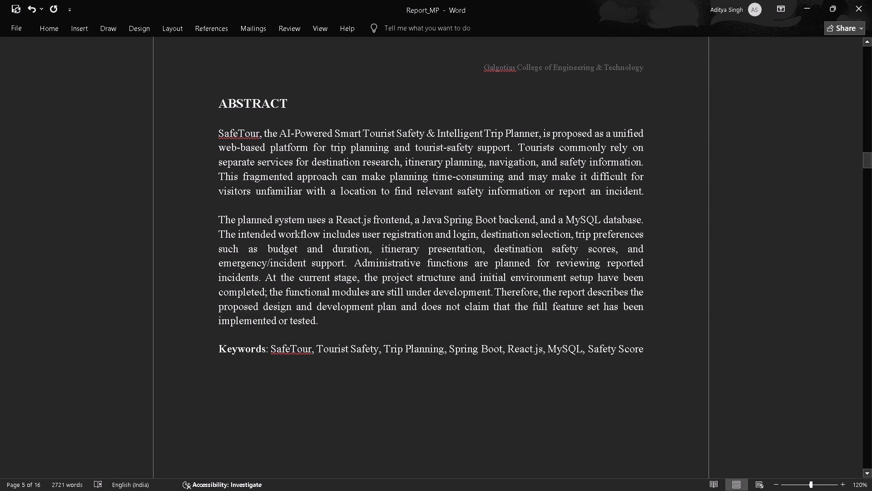
{"action": "scroll", "coordinate": [339, 191], "scroll_direction": "down", "scroll_amount": 2}
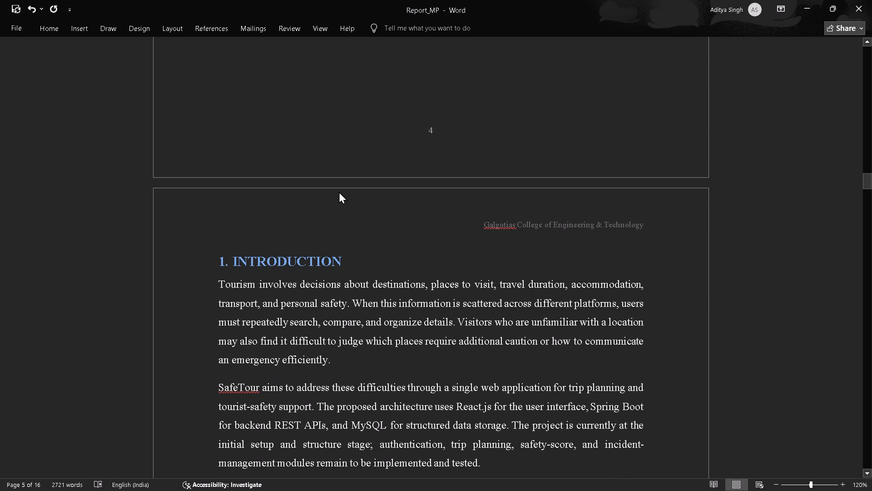
{"action": "scroll", "coordinate": [339, 191], "scroll_direction": "up", "scroll_amount": 1}
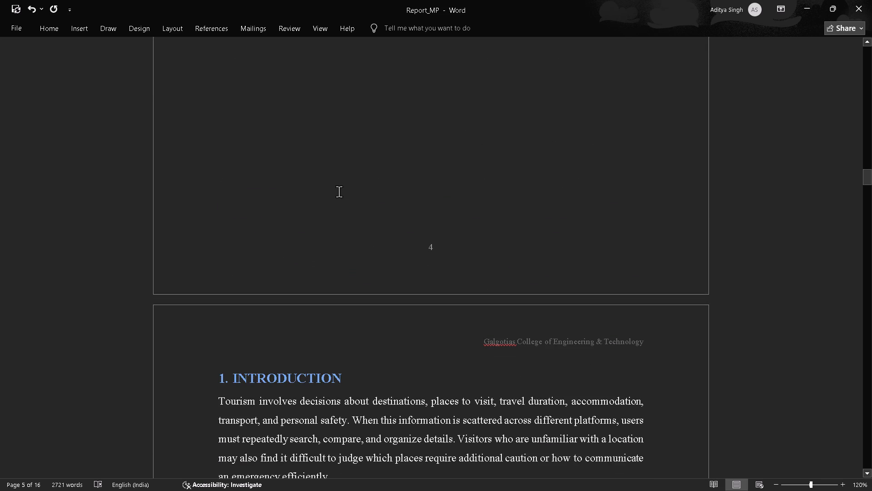
{"action": "scroll", "coordinate": [339, 191], "scroll_direction": "up", "scroll_amount": 1}
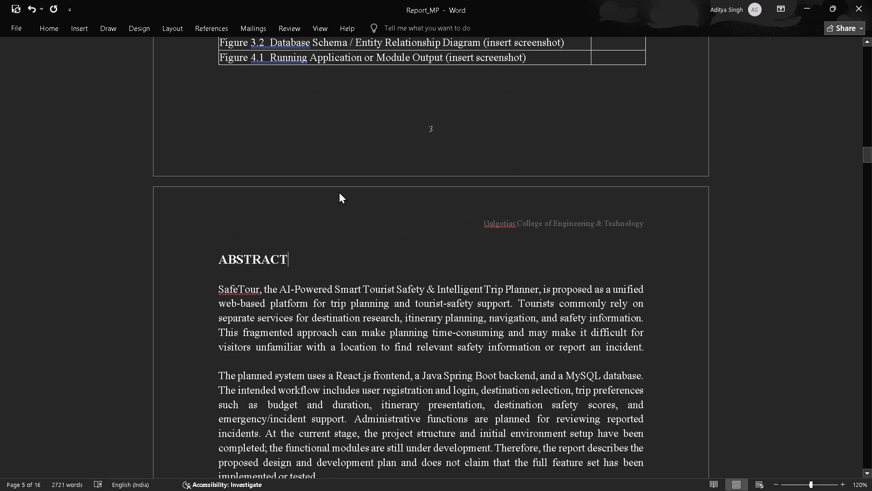
{"action": "scroll", "coordinate": [339, 191], "scroll_direction": "down", "scroll_amount": 1}
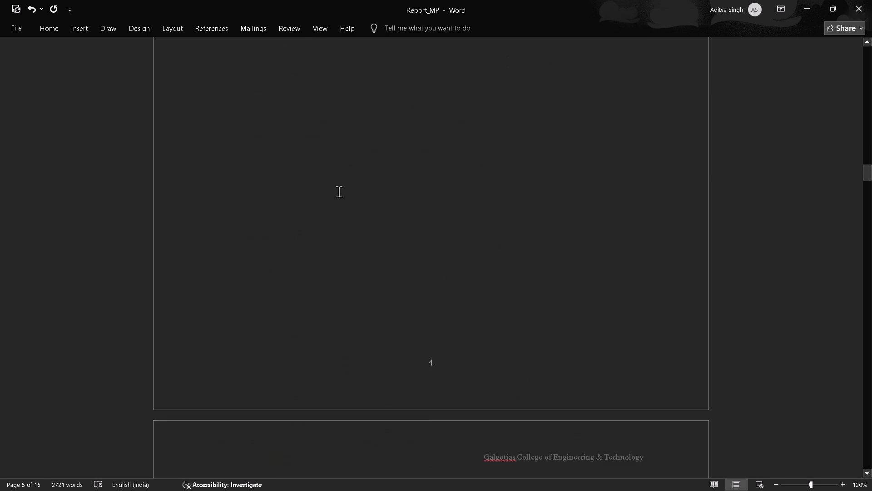
{"action": "scroll", "coordinate": [339, 191], "scroll_direction": "down", "scroll_amount": 1}
{"action": "scroll", "coordinate": [339, 191], "scroll_direction": "up", "scroll_amount": 1}
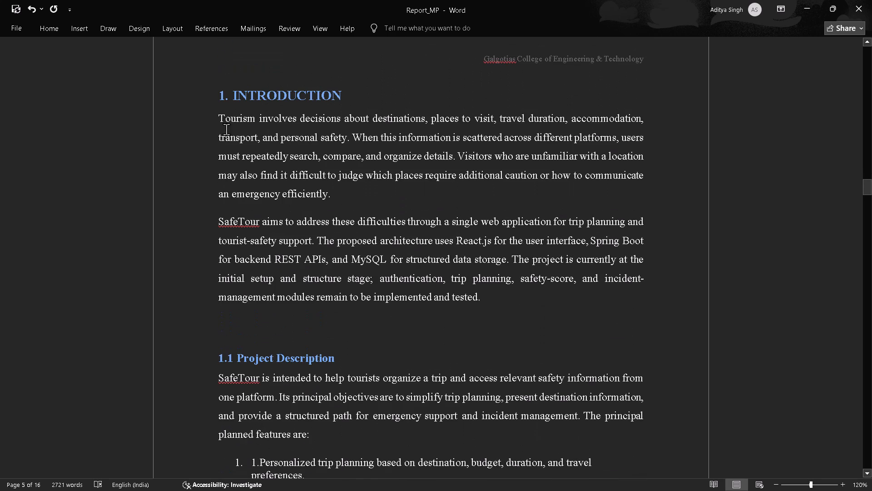
{"action": "left_click_drag", "start_coordinate": [215, 119], "coordinate": [484, 295]}
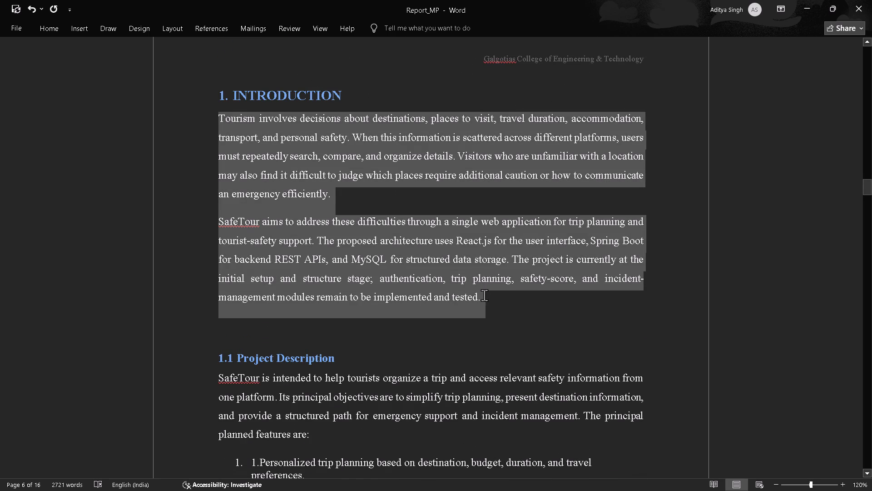
{"action": "left_click_drag", "start_coordinate": [484, 295], "coordinate": [485, 297]}
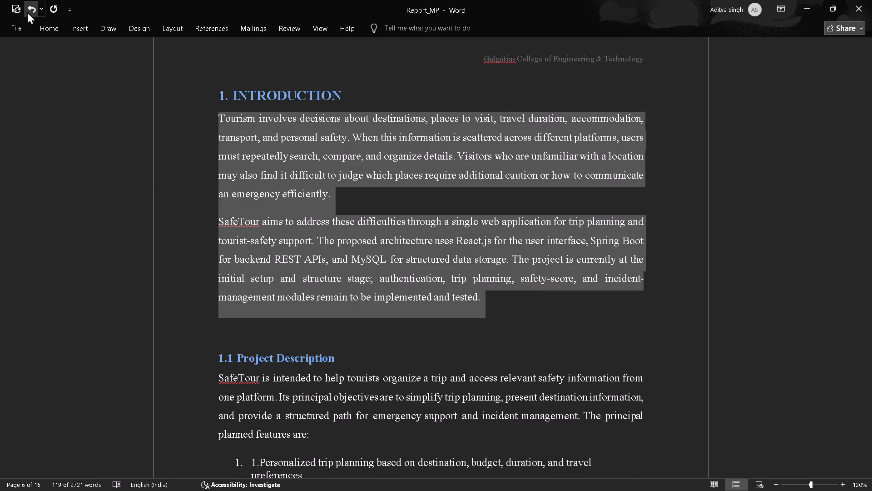
{"action": "left_click", "coordinate": [55, 25]}
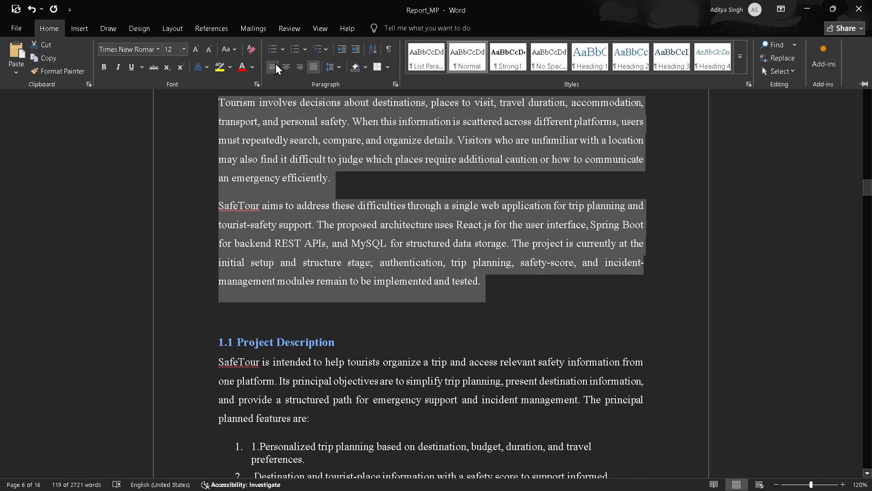
{"action": "left_click", "coordinate": [275, 63]}
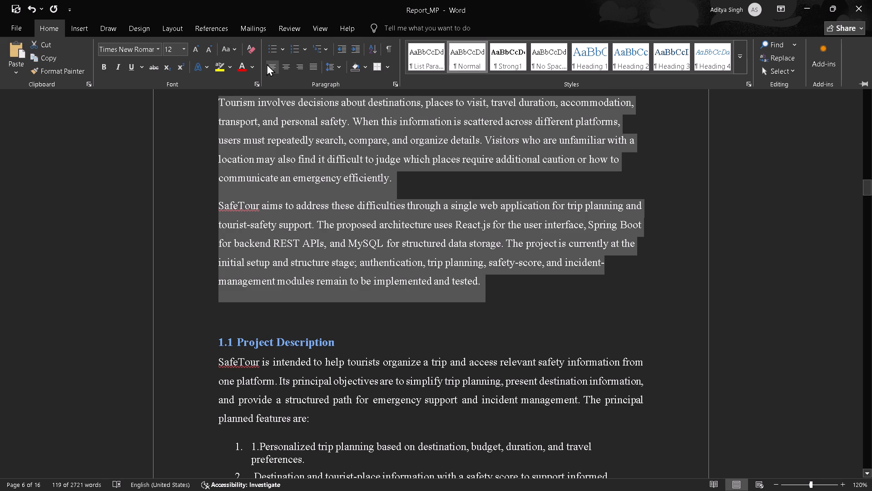
{"action": "left_click", "coordinate": [274, 67]}
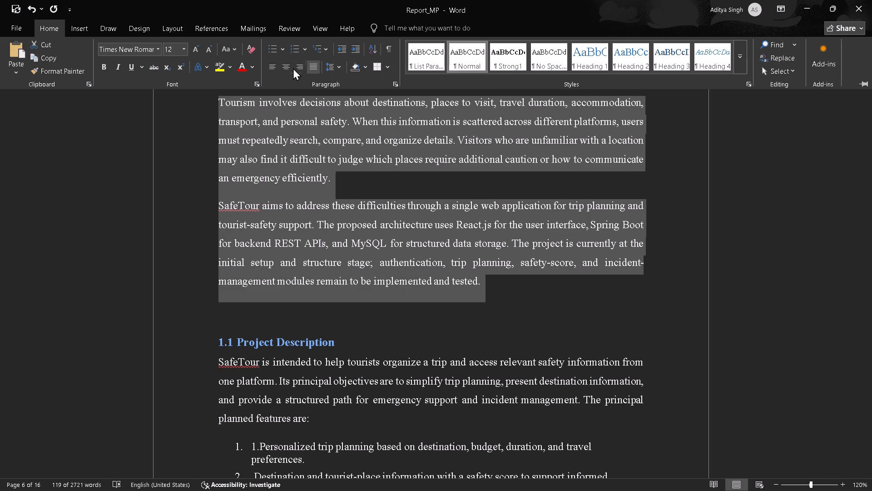
{"action": "left_click", "coordinate": [341, 68]}
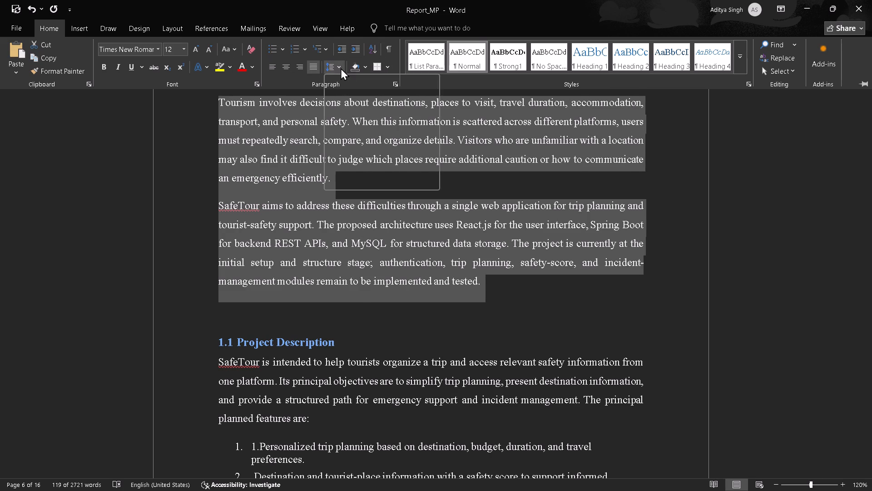
{"action": "left_click", "coordinate": [350, 90]}
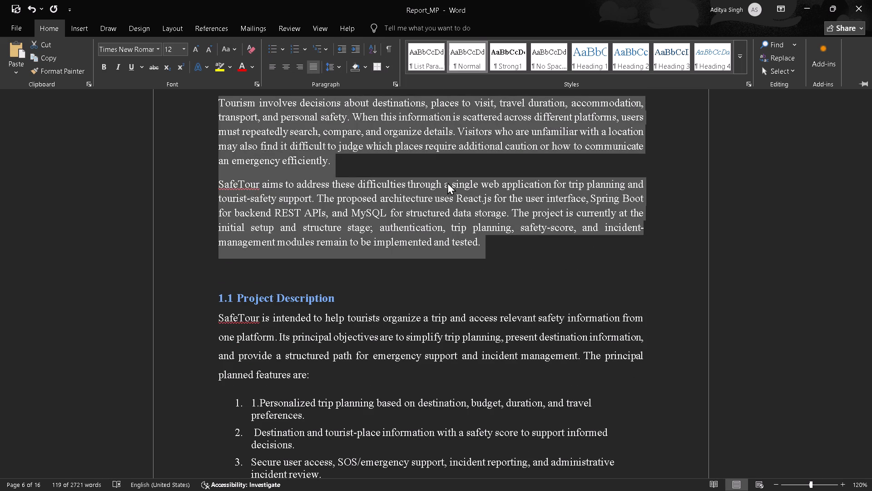
{"action": "left_click", "coordinate": [447, 182]}
{"action": "left_click", "coordinate": [500, 247]}
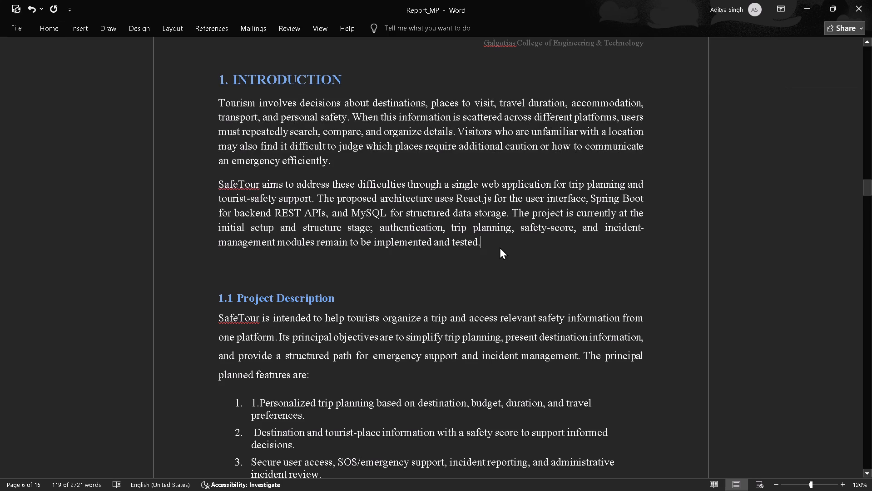
Justify the paragraph and three numbered items under 1.1 Project Description and set their line spacing to 1.15.
{"action": "scroll", "coordinate": [365, 242], "scroll_direction": "down", "scroll_amount": 1}
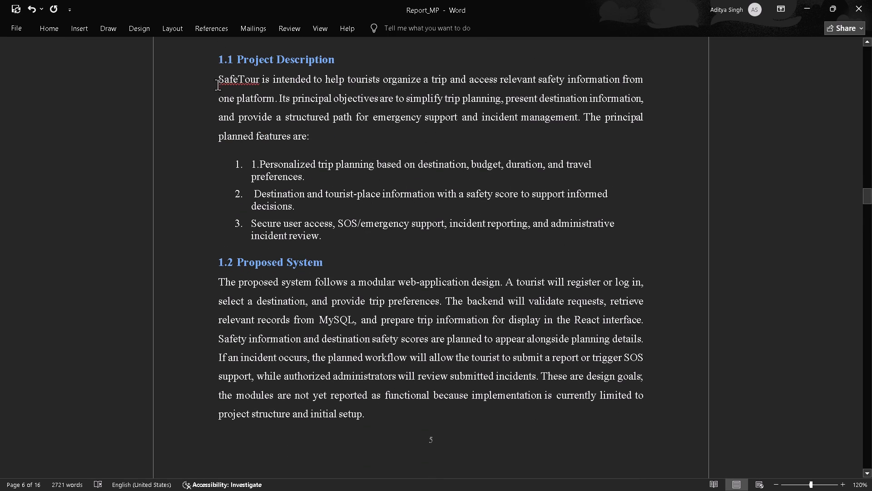
{"action": "left_click_drag", "start_coordinate": [218, 80], "coordinate": [392, 240]}
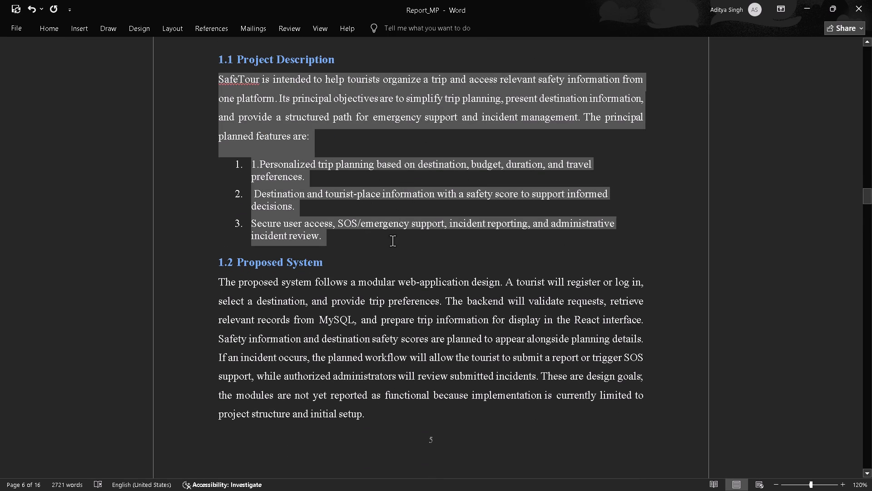
{"action": "left_click_drag", "start_coordinate": [392, 240], "coordinate": [392, 240]}
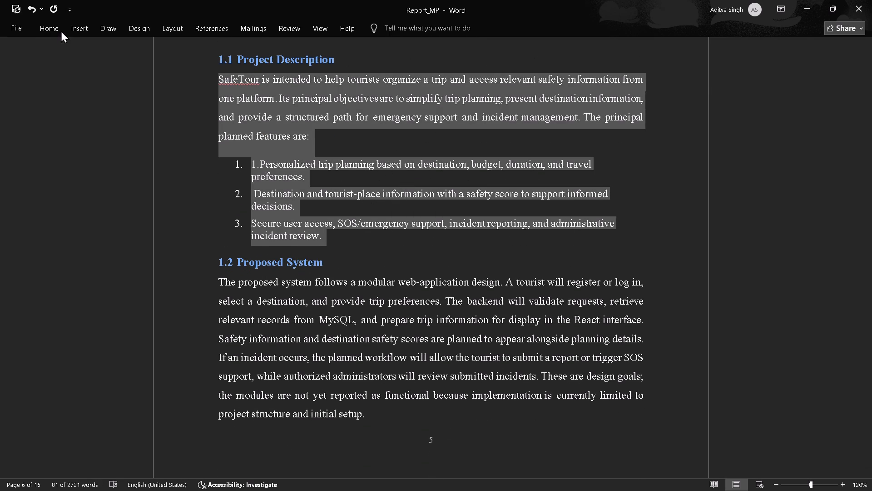
{"action": "left_click", "coordinate": [61, 30]}
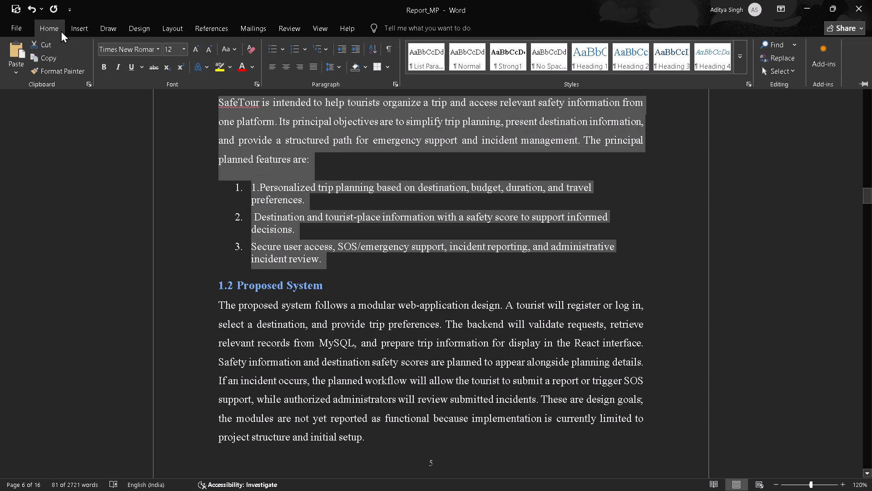
{"action": "left_click", "coordinate": [272, 67]}
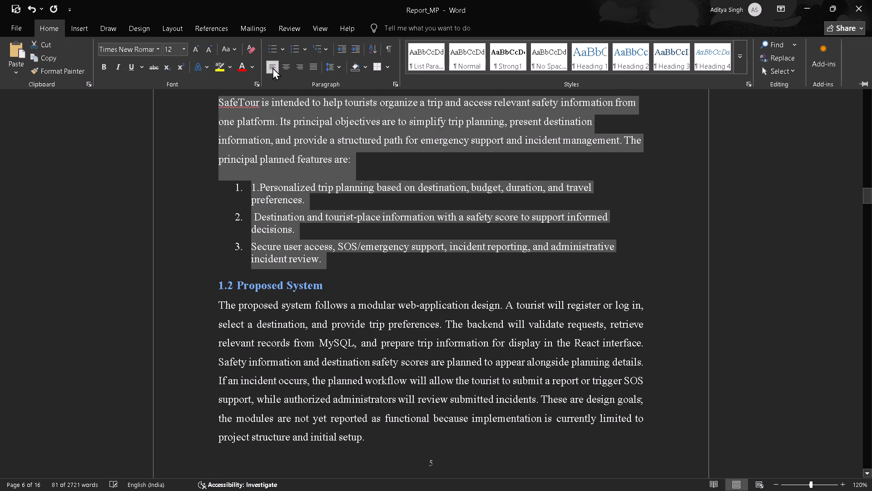
{"action": "left_click", "coordinate": [272, 67]}
{"action": "left_click", "coordinate": [333, 63]}
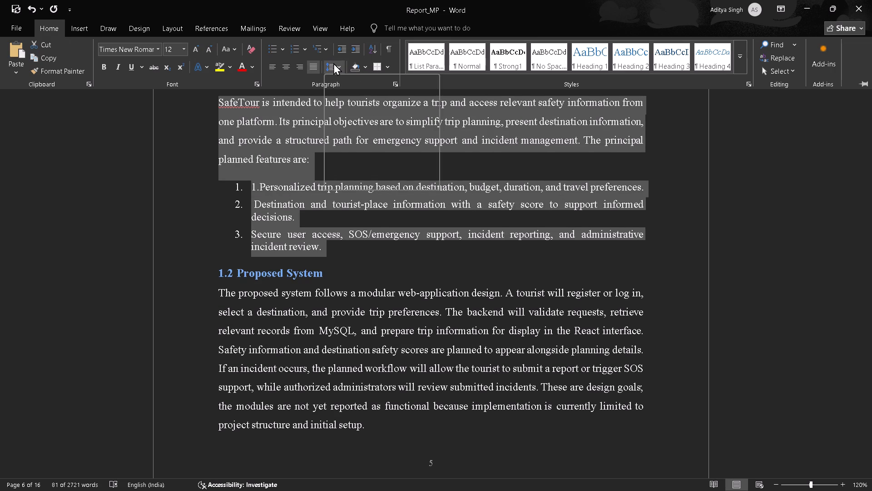
{"action": "left_click", "coordinate": [340, 89]}
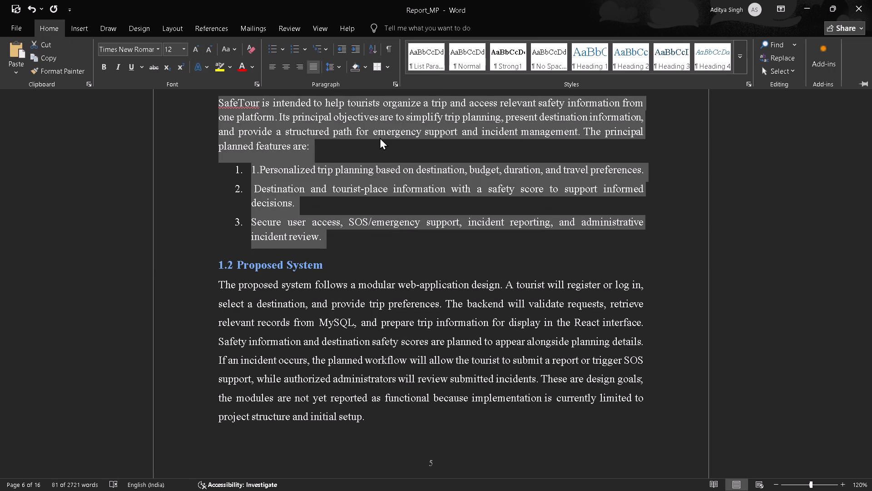
{"action": "left_click", "coordinate": [380, 137]}
{"action": "left_click", "coordinate": [380, 137]}
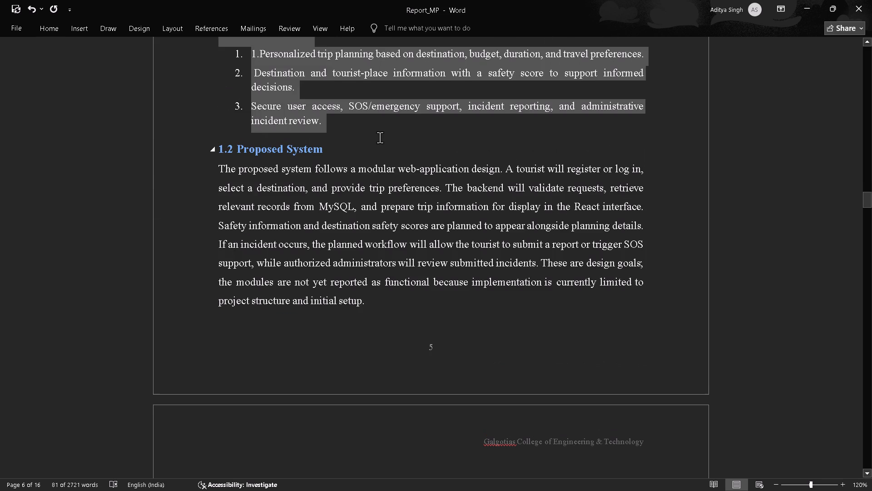
Keep the paragraph under 1.2 Proposed System justified and set its line spacing to 1.15.
{"action": "left_click_drag", "start_coordinate": [215, 171], "coordinate": [450, 376]}
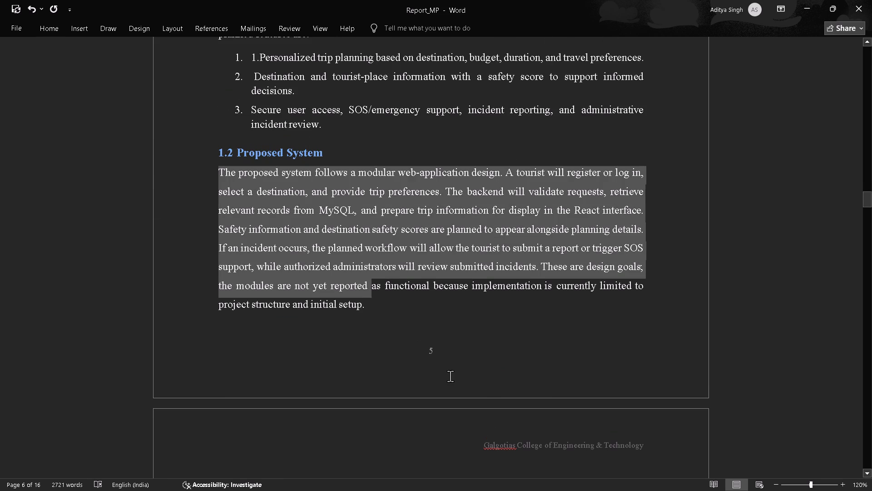
{"action": "left_click_drag", "start_coordinate": [450, 376], "coordinate": [363, 96]}
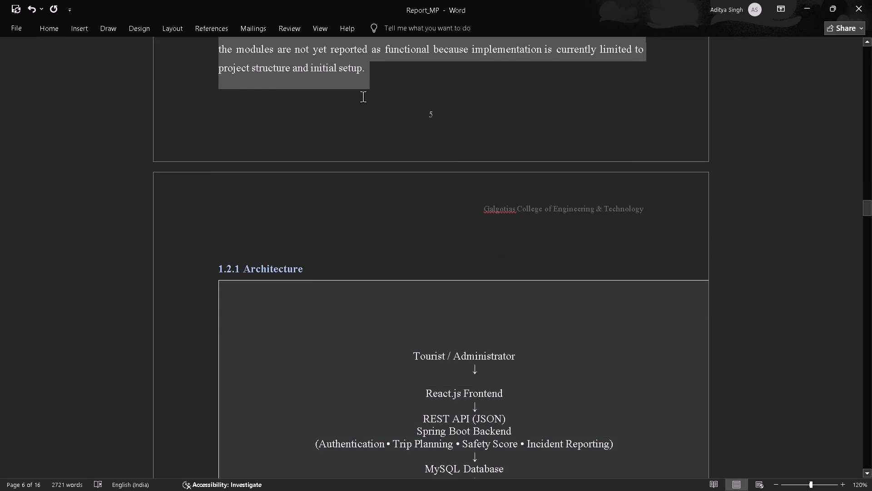
{"action": "left_click_drag", "start_coordinate": [363, 96], "coordinate": [371, 85]}
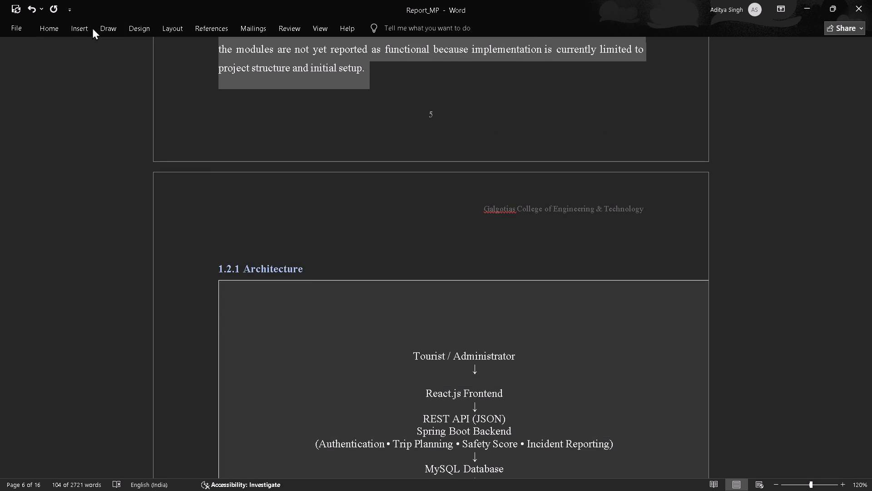
{"action": "left_click", "coordinate": [80, 28]}
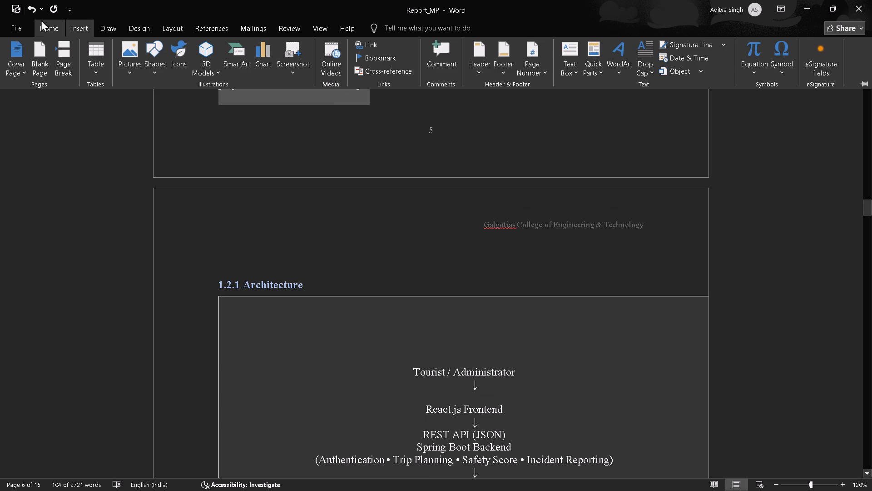
{"action": "left_click", "coordinate": [43, 21]}
{"action": "left_click", "coordinate": [275, 63]}
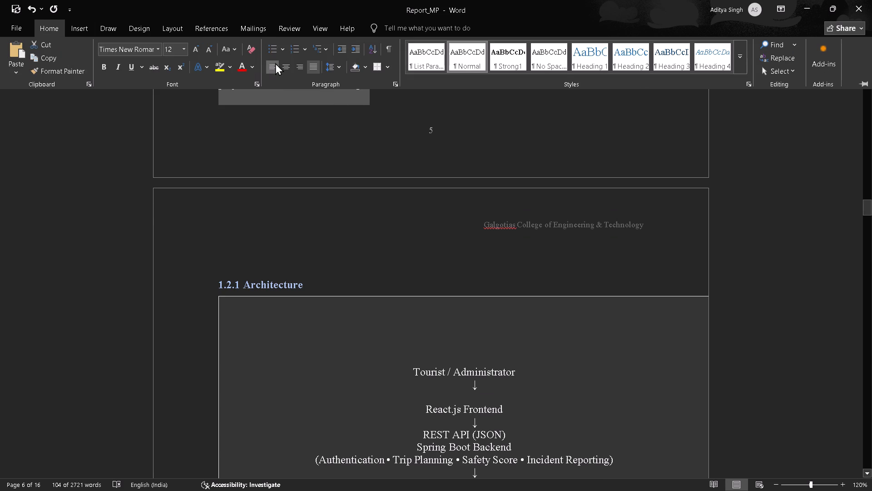
{"action": "left_click", "coordinate": [275, 63]}
{"action": "left_click", "coordinate": [337, 63]}
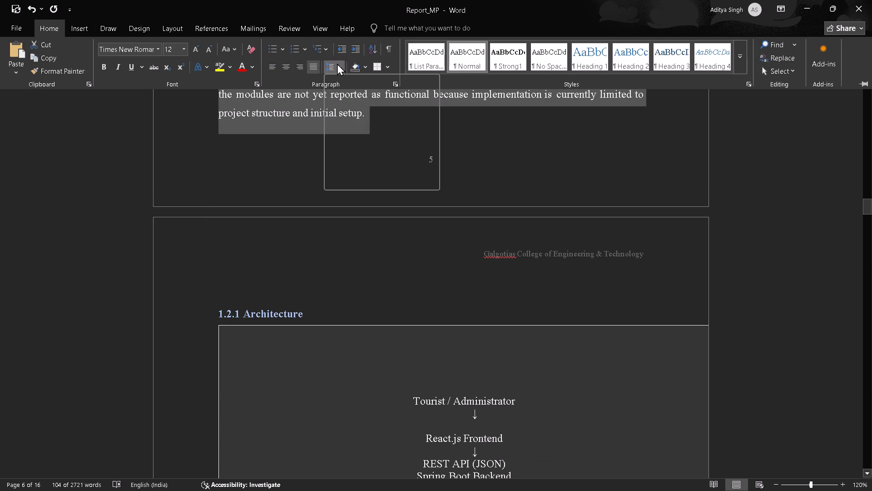
{"action": "left_click", "coordinate": [357, 94]}
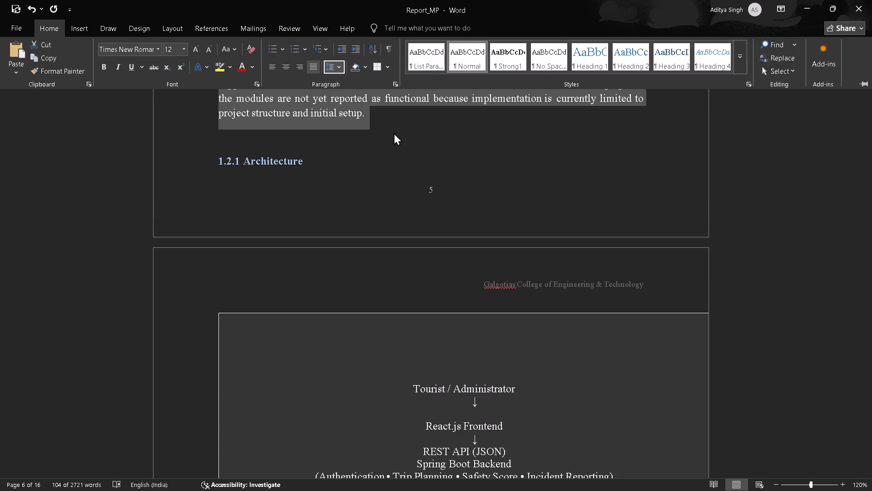
{"action": "left_click", "coordinate": [394, 133]}
Make the Fig 1.1 architecture box slightly taller by moving its bottom border down.
{"action": "scroll", "coordinate": [394, 133], "scroll_direction": "down", "scroll_amount": 2}
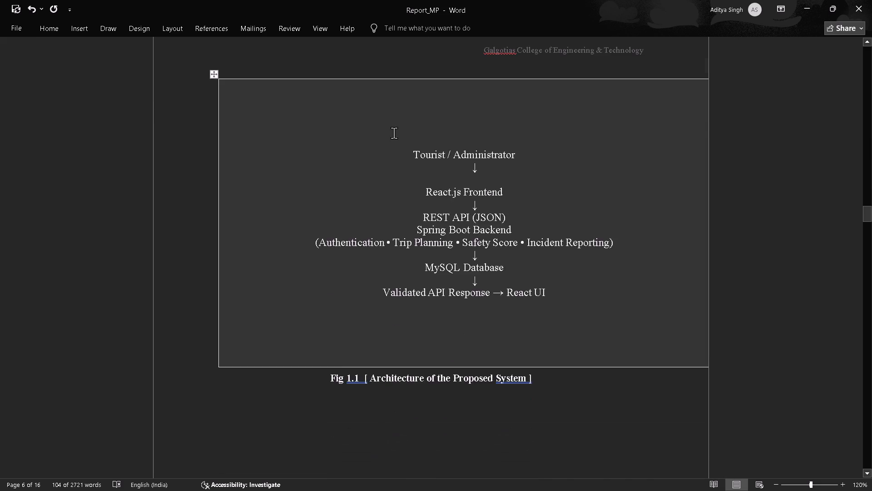
{"action": "scroll", "coordinate": [394, 133], "scroll_direction": "down", "scroll_amount": 1}
{"action": "scroll", "coordinate": [394, 133], "scroll_direction": "up", "scroll_amount": 1}
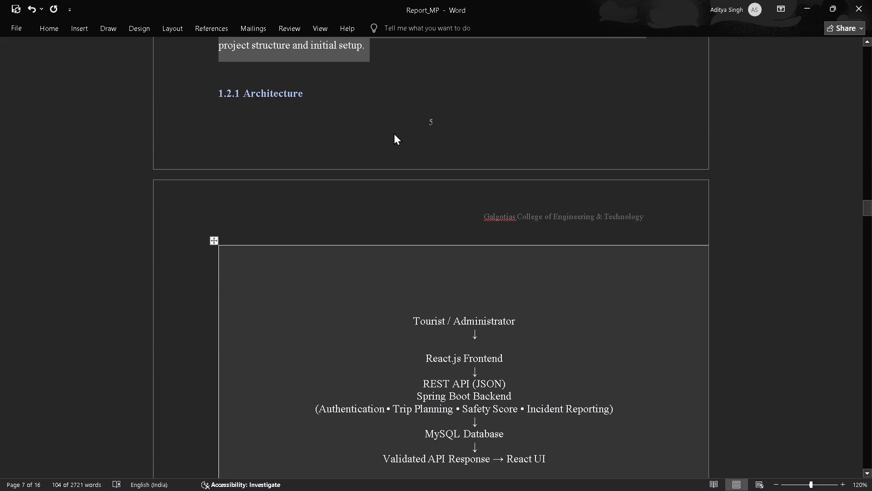
{"action": "scroll", "coordinate": [484, 301], "scroll_direction": "down", "scroll_amount": 1}
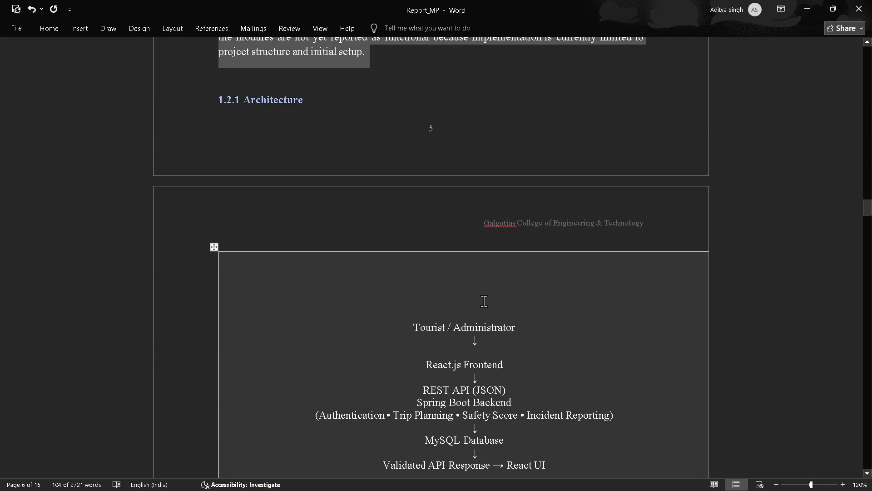
{"action": "scroll", "coordinate": [484, 301], "scroll_direction": "down", "scroll_amount": 1}
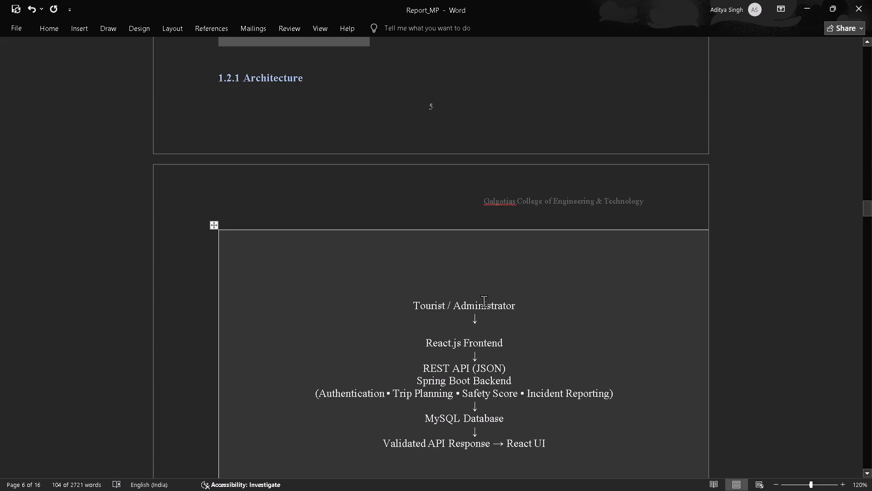
{"action": "scroll", "coordinate": [505, 339], "scroll_direction": "down", "scroll_amount": 1}
{"action": "left_click", "coordinate": [505, 339]}
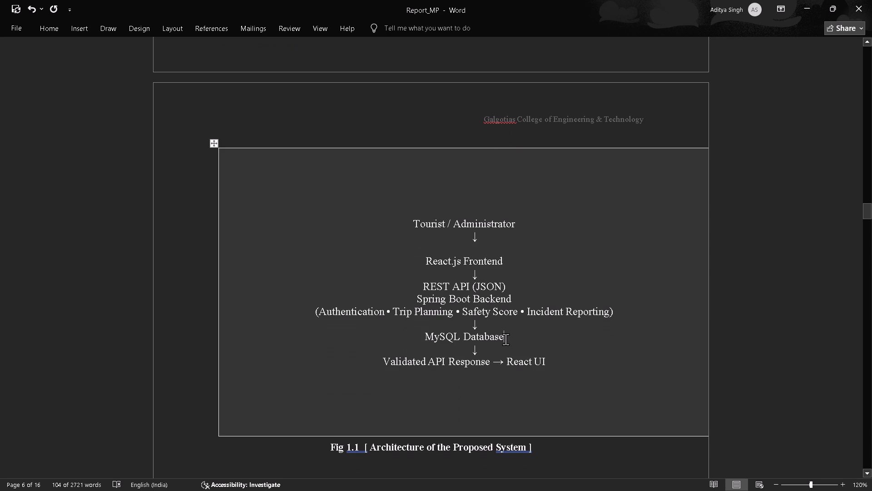
{"action": "scroll", "coordinate": [505, 339], "scroll_direction": "down", "scroll_amount": 2, "text": "ctrl"}
{"action": "scroll", "coordinate": [505, 339], "scroll_direction": "up", "scroll_amount": 2, "text": "ctrl"}
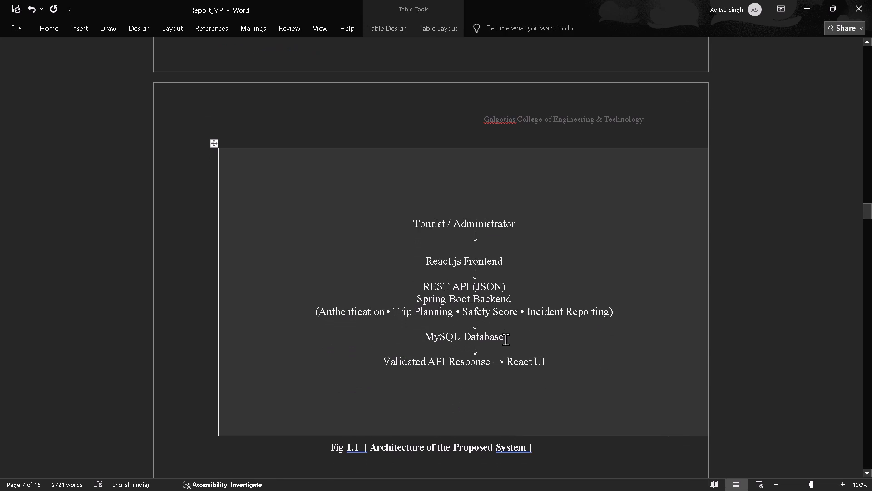
{"action": "left_click", "coordinate": [582, 257]}
{"action": "double_click", "coordinate": [466, 171]}
{"action": "left_click", "coordinate": [466, 171]}
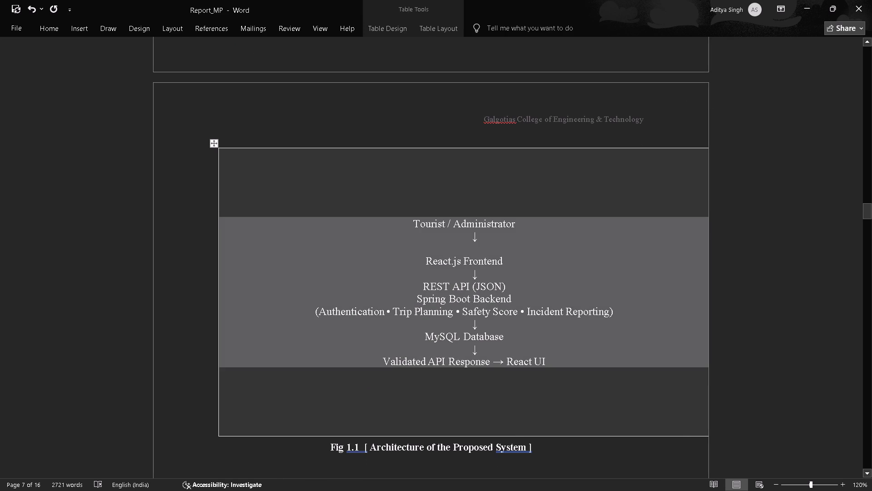
{"action": "scroll", "coordinate": [466, 171], "scroll_direction": "left", "scroll_amount": 1}
{"action": "left_click", "coordinate": [619, 437]}
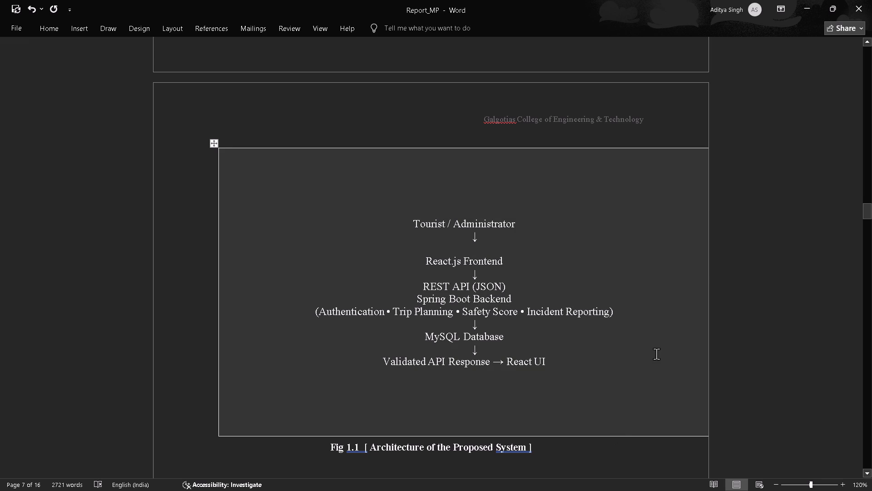
{"action": "left_click", "coordinate": [600, 434]}
{"action": "left_click_drag", "start_coordinate": [600, 434], "coordinate": [562, 436]}
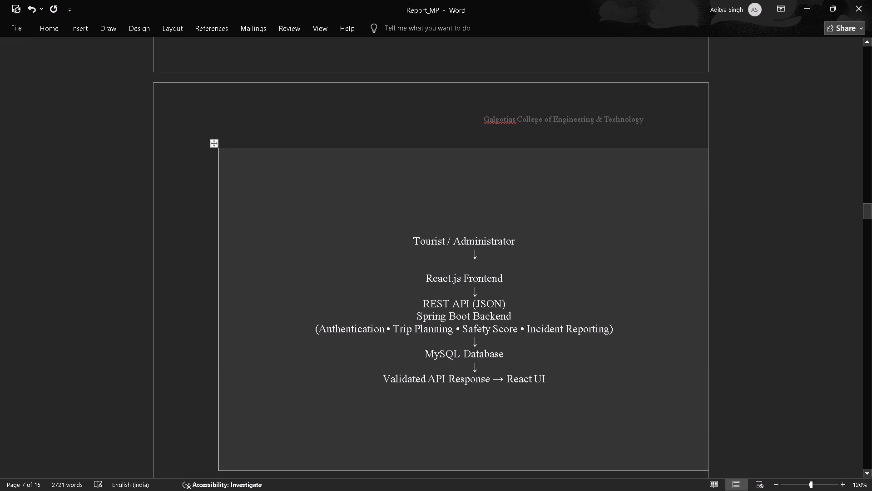
Insert an empty paragraph after the 1.2 Proposed System text, moving the 1.2.1 Architecture heading onto the page with its figure.
{"action": "scroll", "coordinate": [514, 227], "scroll_direction": "up", "scroll_amount": 1}
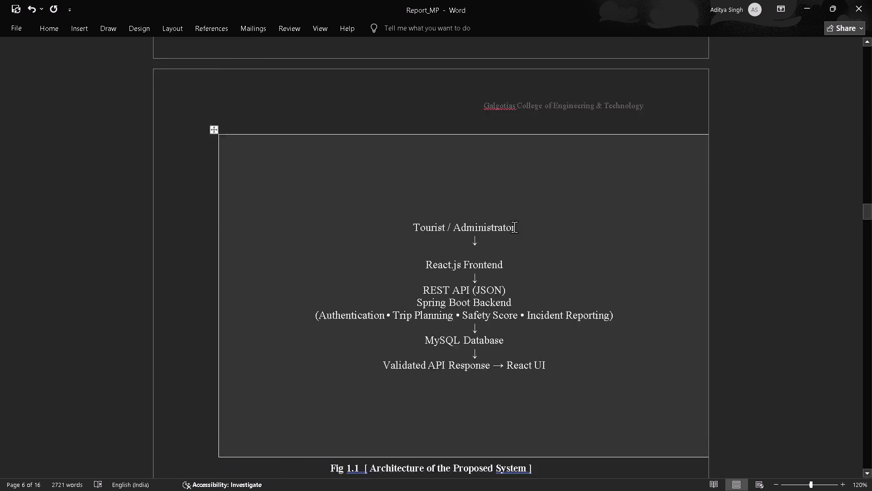
{"action": "scroll", "coordinate": [514, 227], "scroll_direction": "up", "scroll_amount": 1}
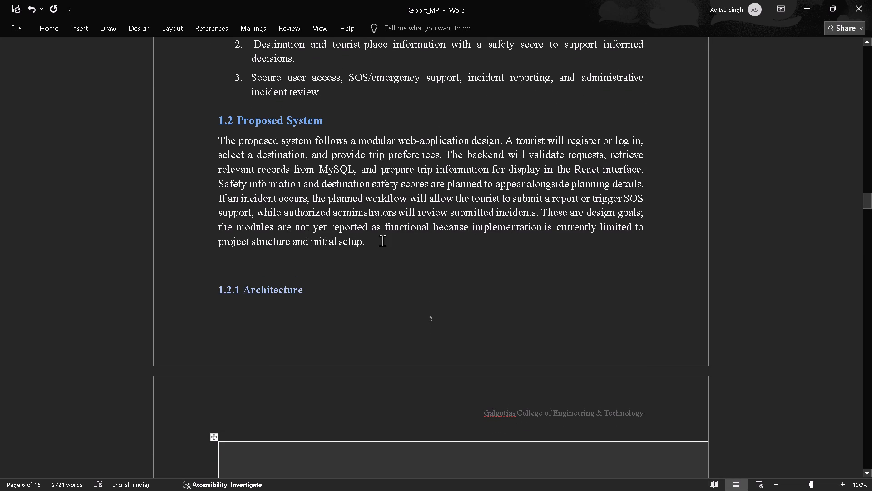
{"action": "left_click", "coordinate": [382, 240]}
{"action": "key", "text": "Return"}
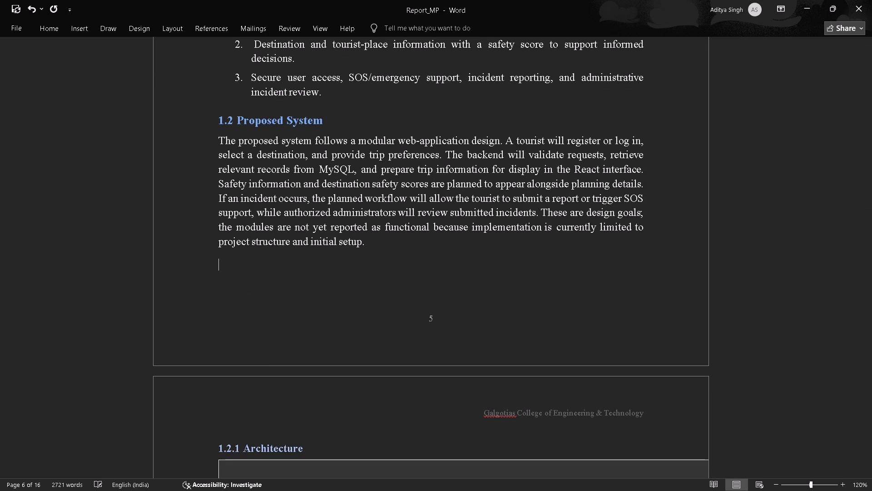
Keep the two paragraphs under 2.1 Historical Overview justified and set their line spacing to 1.15.
{"action": "scroll", "coordinate": [382, 240], "scroll_direction": "down", "scroll_amount": 1}
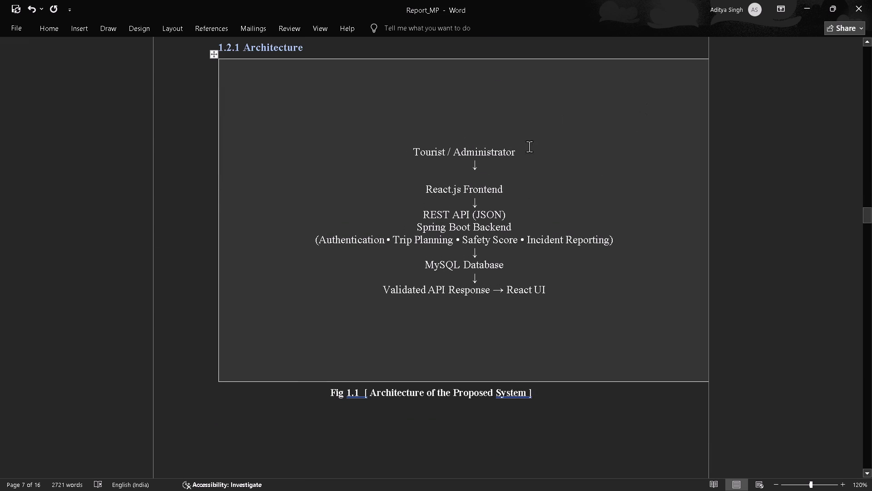
{"action": "scroll", "coordinate": [500, 190], "scroll_direction": "down", "scroll_amount": 2}
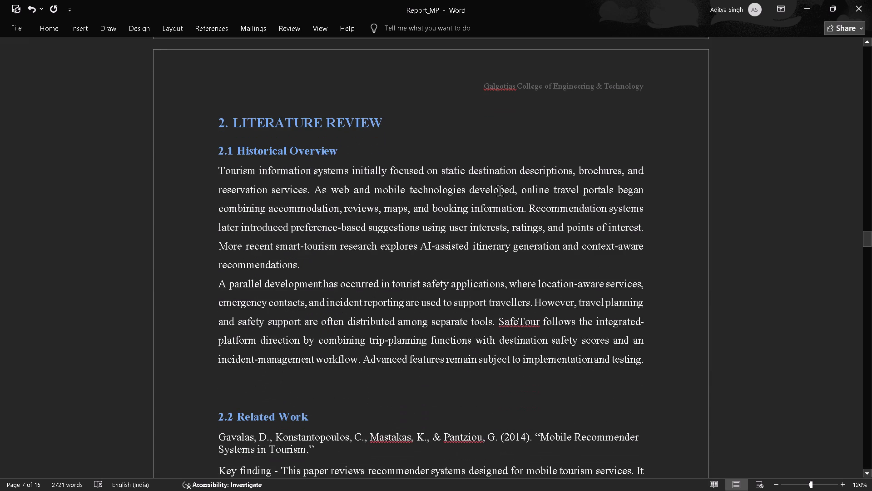
{"action": "left_click_drag", "start_coordinate": [214, 164], "coordinate": [560, 401]}
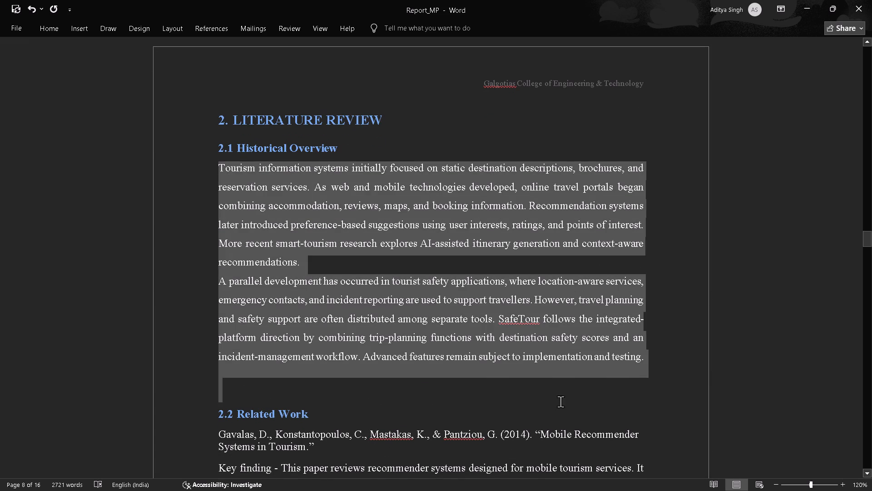
{"action": "left_click_drag", "start_coordinate": [560, 401], "coordinate": [667, 367]}
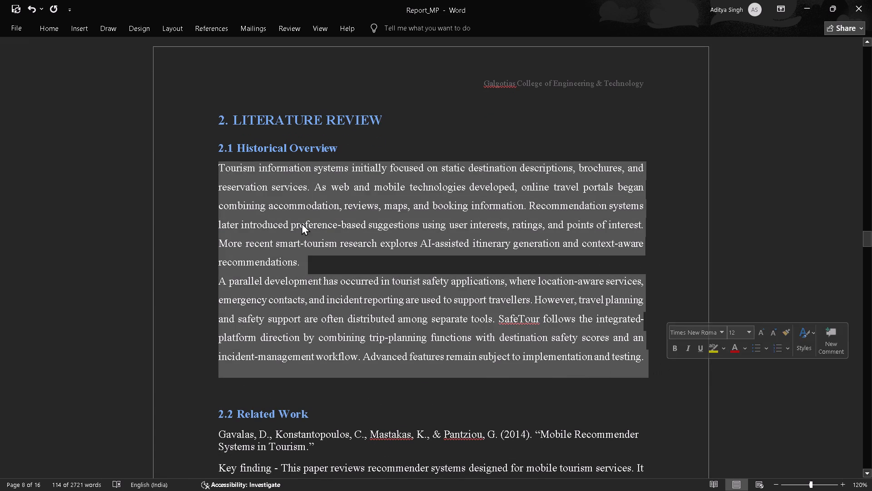
{"action": "left_click", "coordinate": [47, 24]}
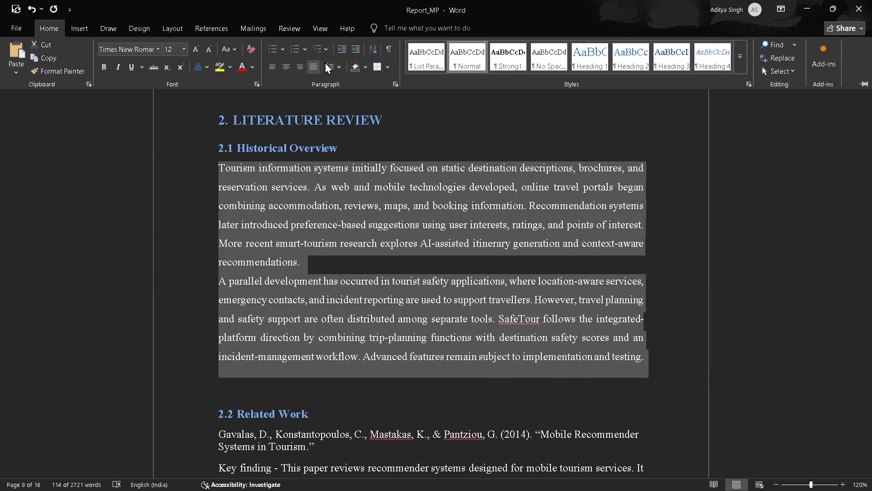
{"action": "left_click", "coordinate": [272, 64]}
{"action": "left_click", "coordinate": [272, 64]}
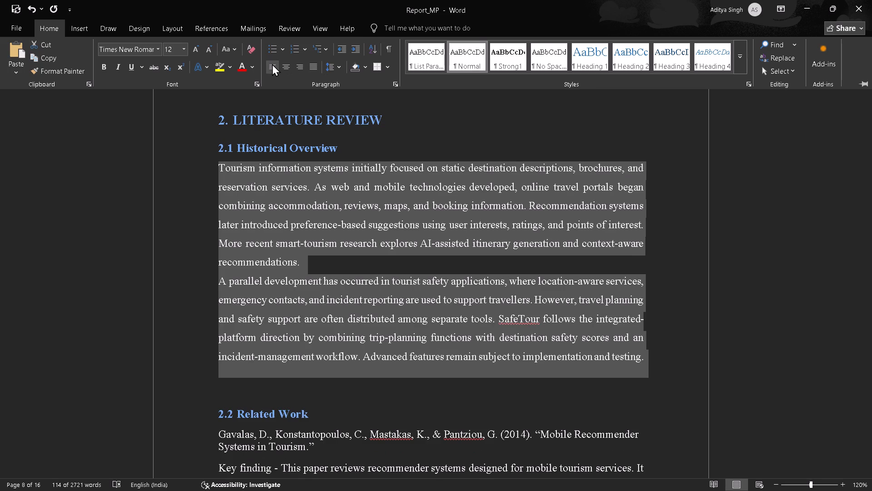
{"action": "left_click", "coordinate": [336, 66]}
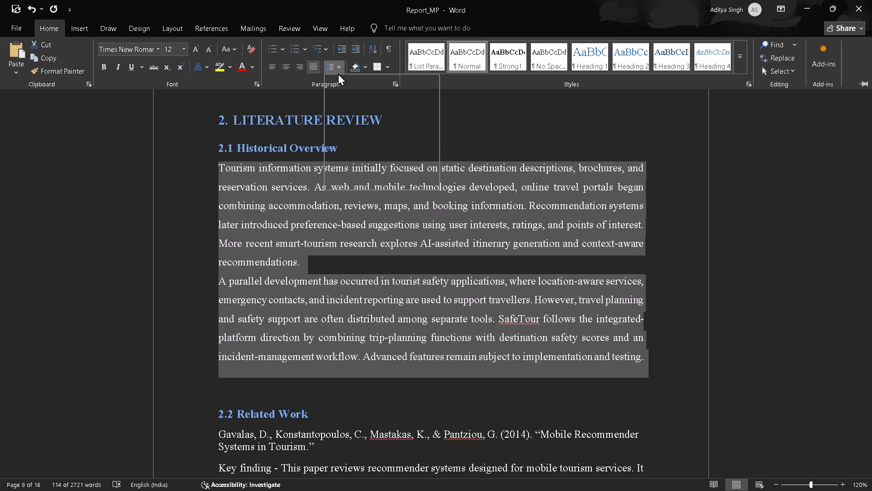
{"action": "left_click", "coordinate": [346, 92]}
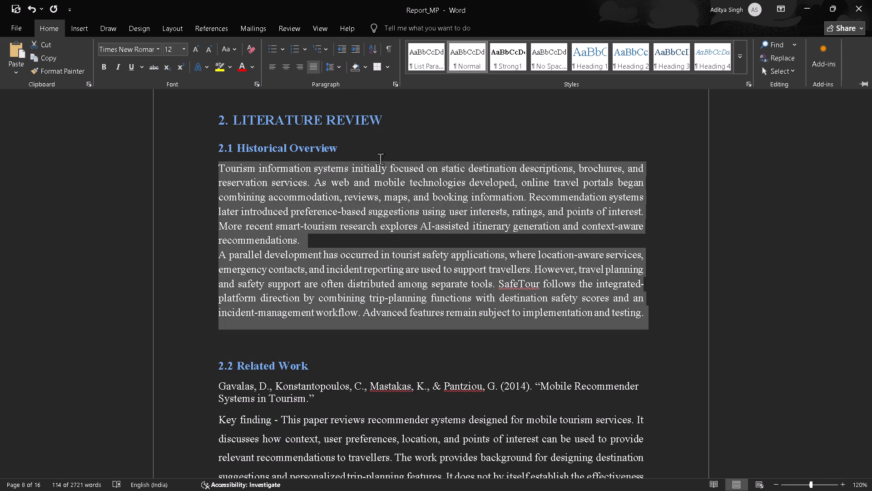
{"action": "left_click", "coordinate": [390, 165]}
{"action": "left_click", "coordinate": [390, 165]}
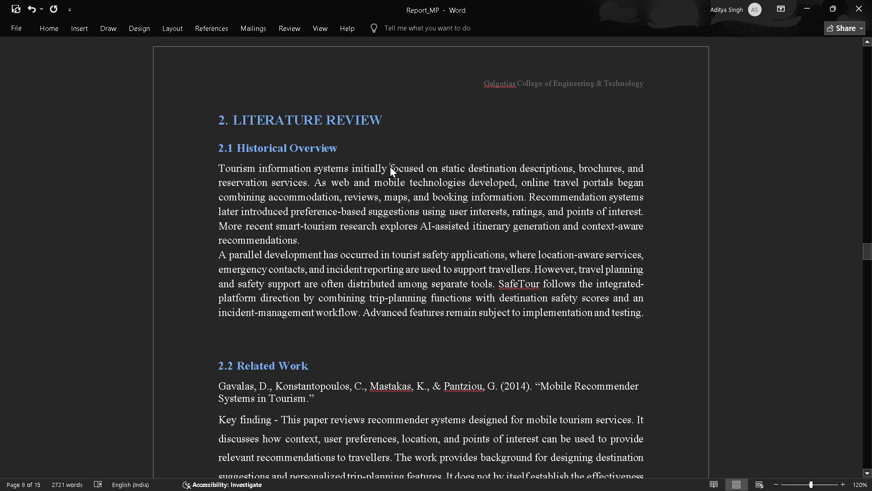
Justify the two references and key findings under 2.2 Related Work and set their line spacing to 1.15.
{"action": "scroll", "coordinate": [390, 165], "scroll_direction": "down", "scroll_amount": 1}
{"action": "left_click_drag", "start_coordinate": [213, 105], "coordinate": [391, 225]}
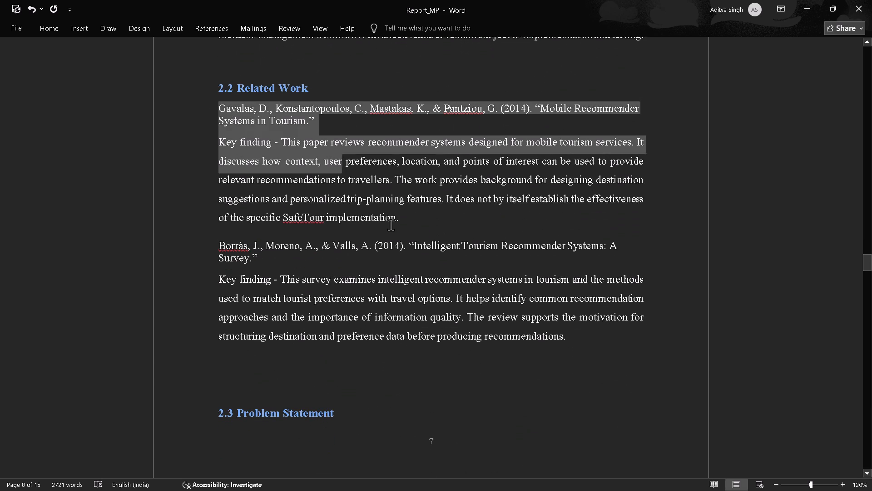
{"action": "left_click_drag", "start_coordinate": [391, 225], "coordinate": [569, 336]}
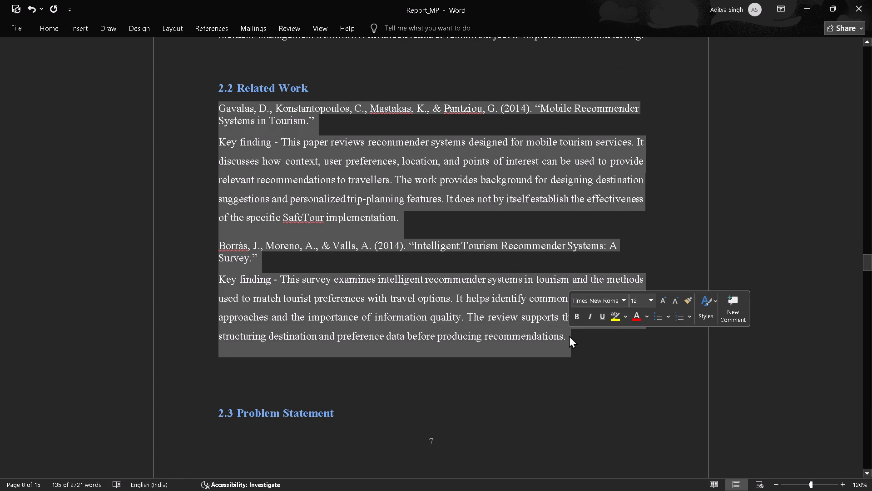
{"action": "left_click", "coordinate": [60, 32]}
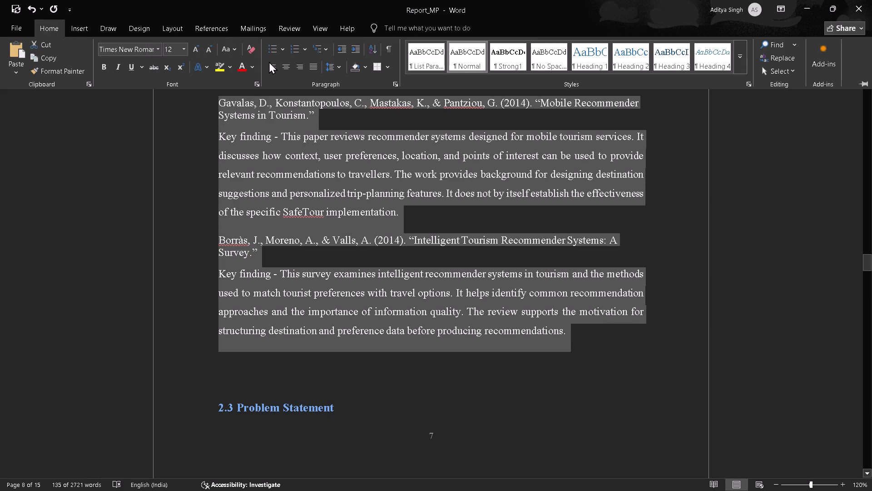
{"action": "double_click", "coordinate": [273, 63]}
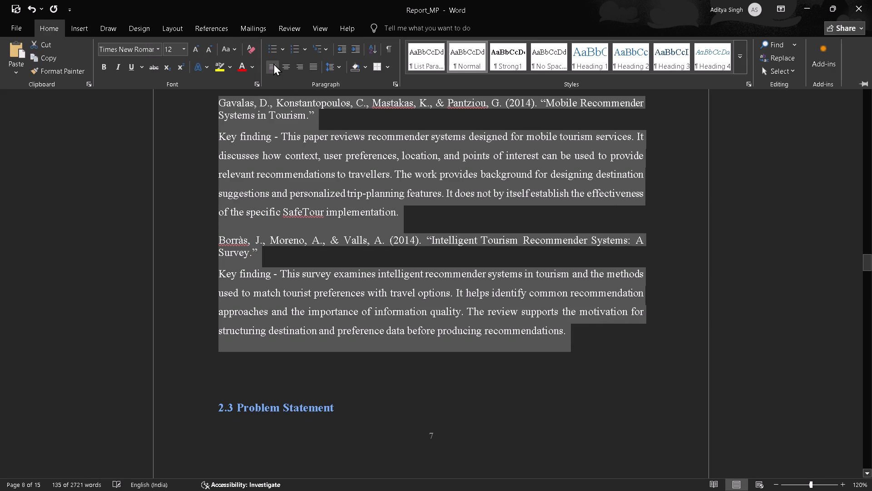
{"action": "left_click", "coordinate": [344, 70]}
{"action": "left_click", "coordinate": [355, 92]}
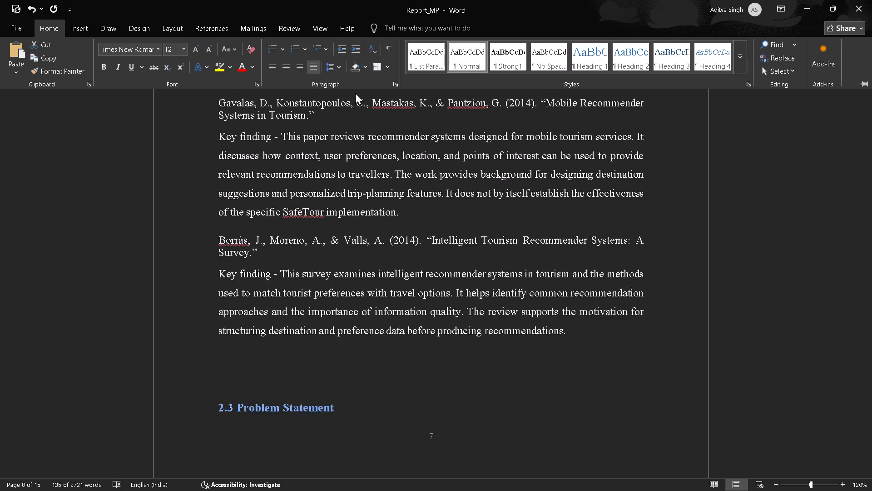
{"action": "left_click", "coordinate": [392, 233]}
{"action": "left_click", "coordinate": [392, 233]}
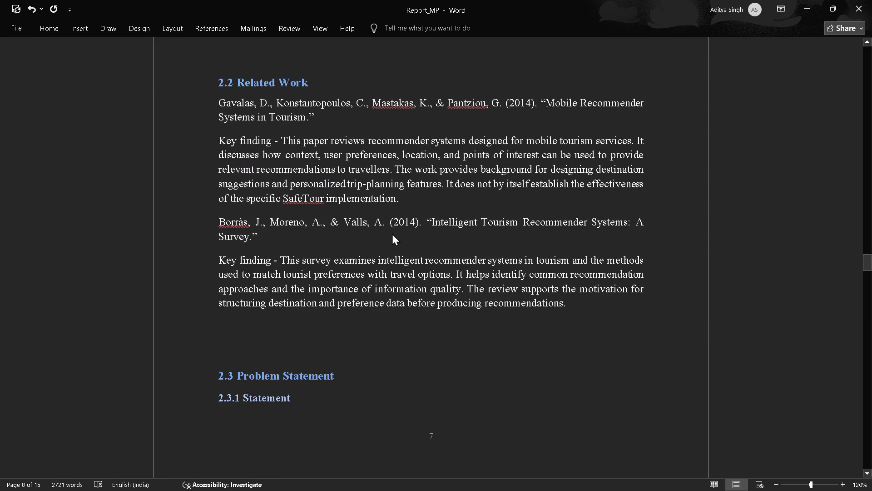
Keep the paragraph under 2.3.1 Statement justified and set its line spacing to 1.15.
{"action": "scroll", "coordinate": [392, 233], "scroll_direction": "down", "scroll_amount": 2}
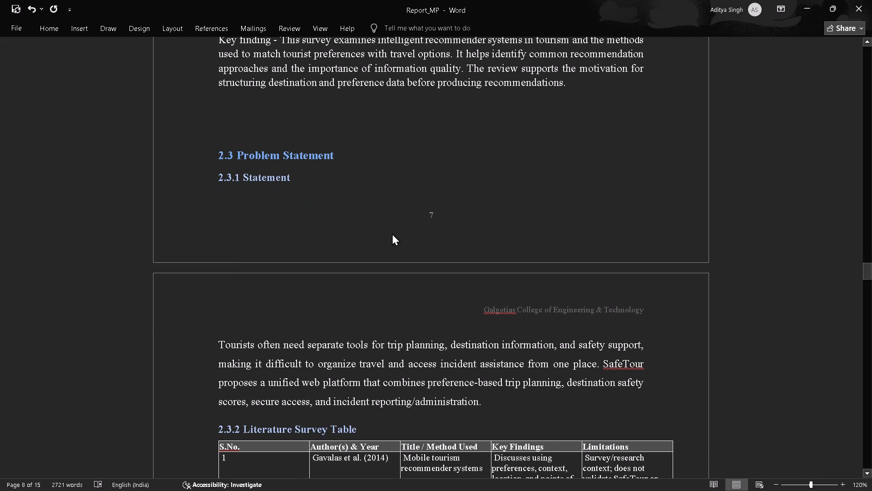
{"action": "scroll", "coordinate": [293, 229], "scroll_direction": "down", "scroll_amount": 1}
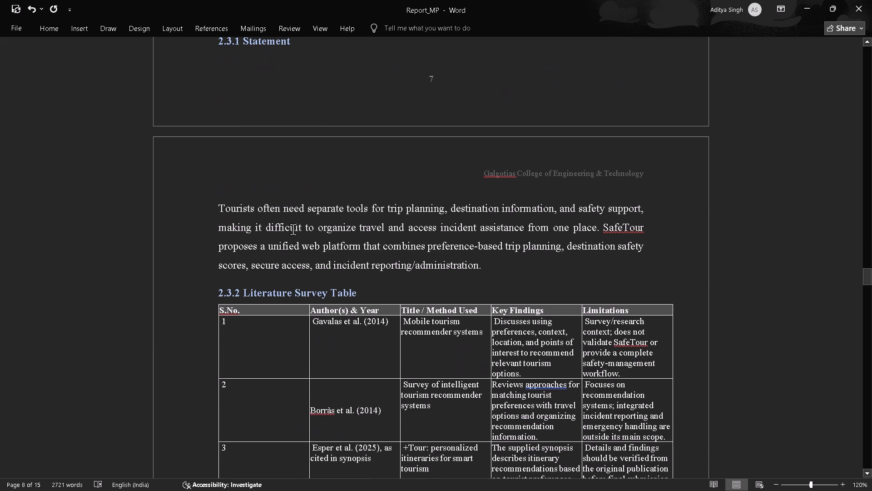
{"action": "left_click_drag", "start_coordinate": [215, 200], "coordinate": [439, 237]}
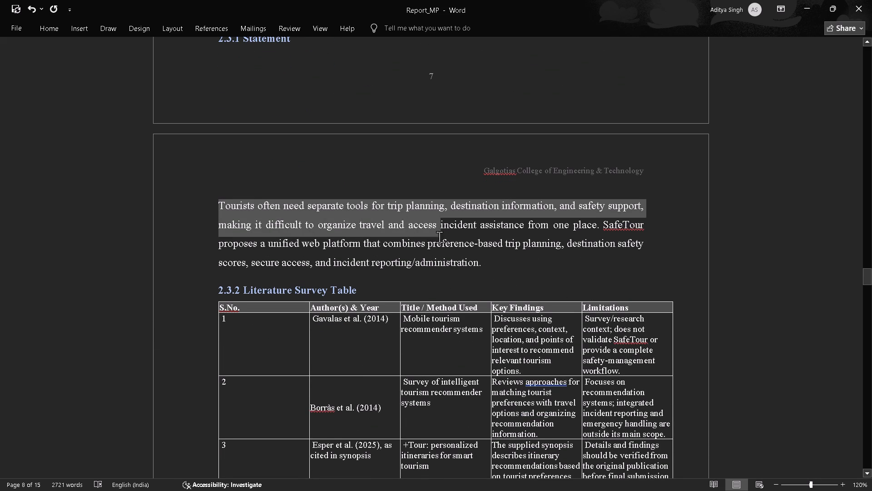
{"action": "left_click_drag", "start_coordinate": [439, 237], "coordinate": [482, 257]}
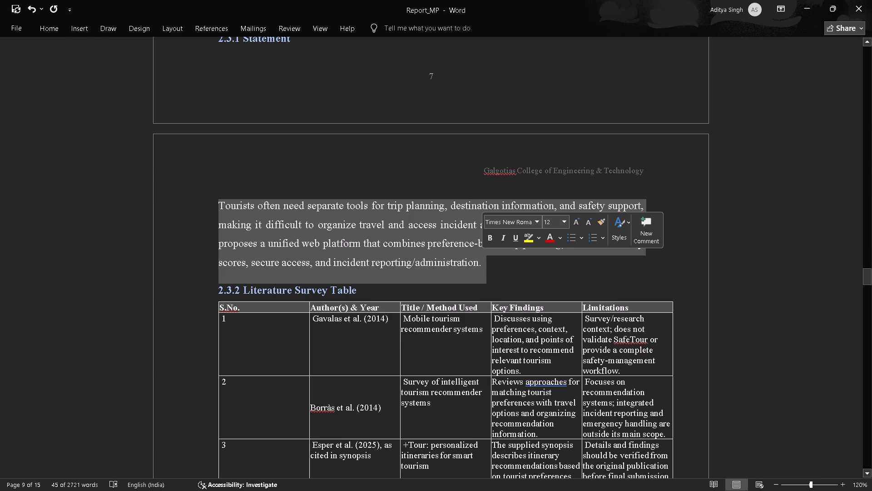
{"action": "left_click", "coordinate": [60, 26]}
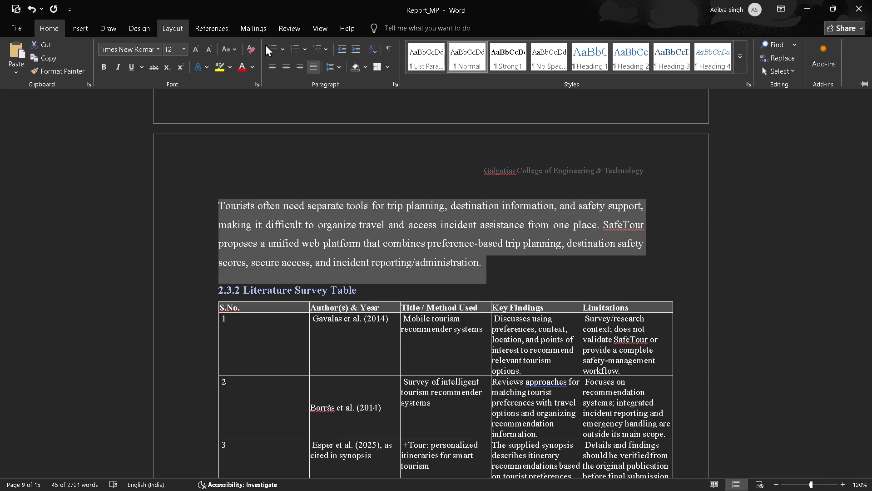
{"action": "triple_click", "coordinate": [272, 61]}
{"action": "left_click", "coordinate": [272, 61]}
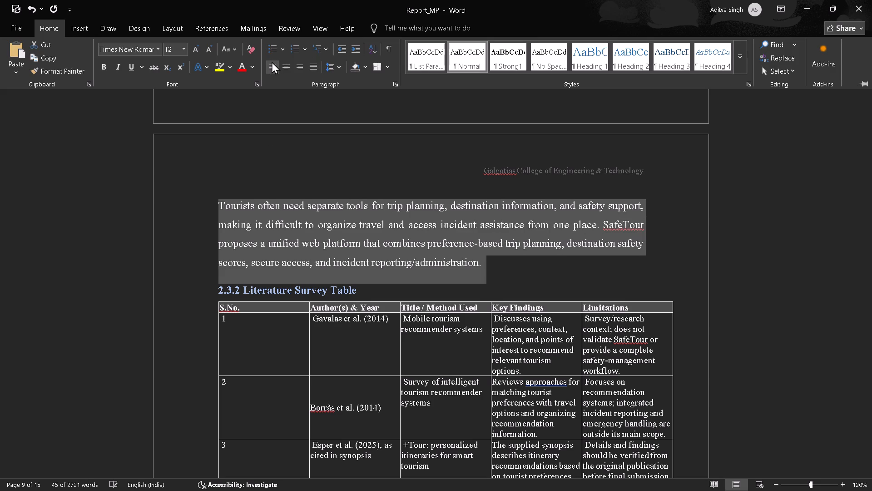
{"action": "left_click", "coordinate": [272, 61]}
{"action": "left_click", "coordinate": [272, 61]}
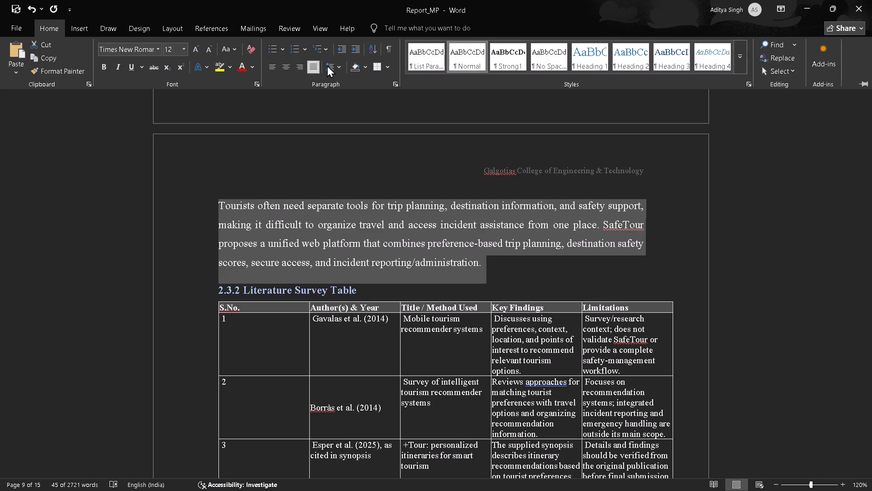
{"action": "left_click", "coordinate": [336, 66]}
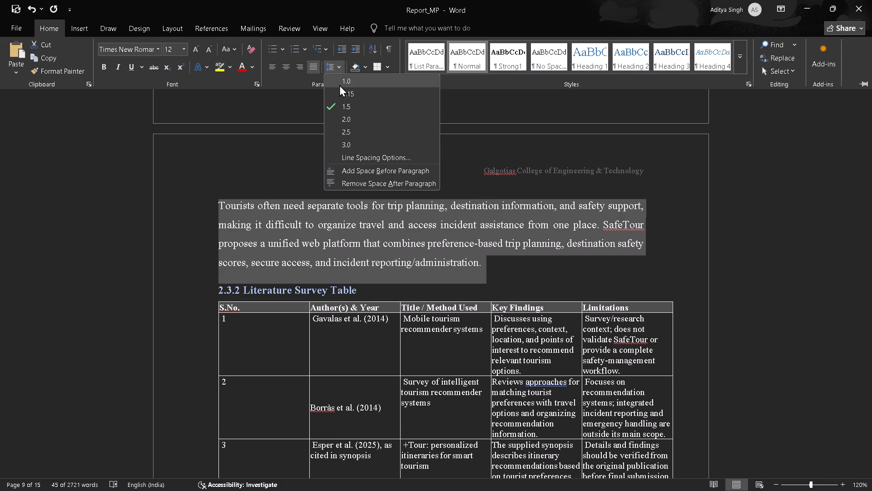
{"action": "left_click", "coordinate": [341, 88]}
{"action": "left_click", "coordinate": [352, 172]}
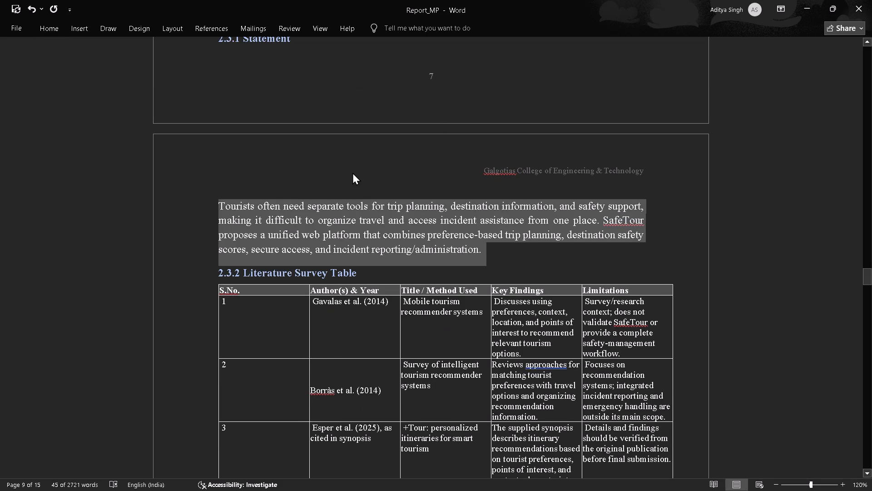
{"action": "scroll", "coordinate": [352, 172], "scroll_direction": "up", "scroll_amount": 1}
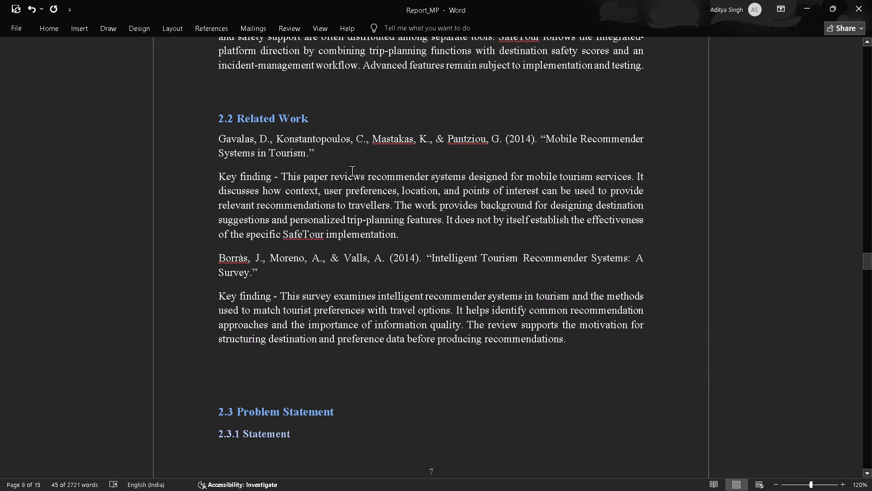
{"action": "scroll", "coordinate": [352, 171], "scroll_direction": "down", "scroll_amount": 1}
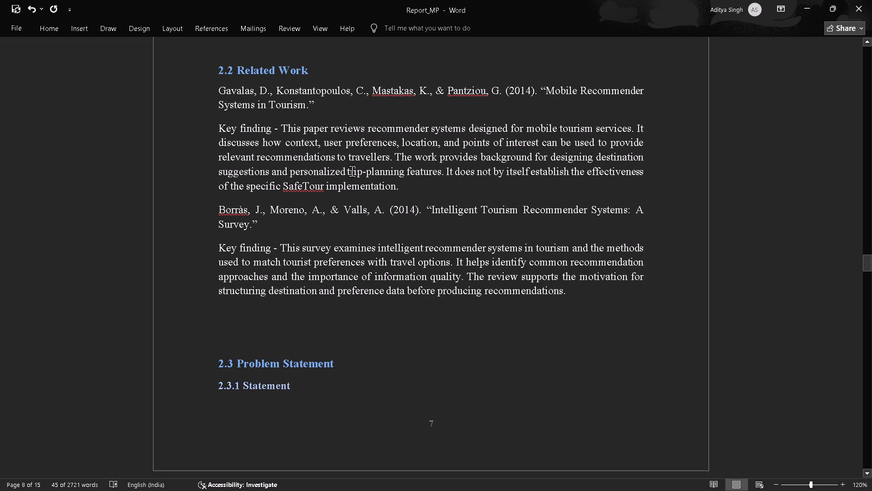
{"action": "scroll", "coordinate": [352, 171], "scroll_direction": "down", "scroll_amount": 1}
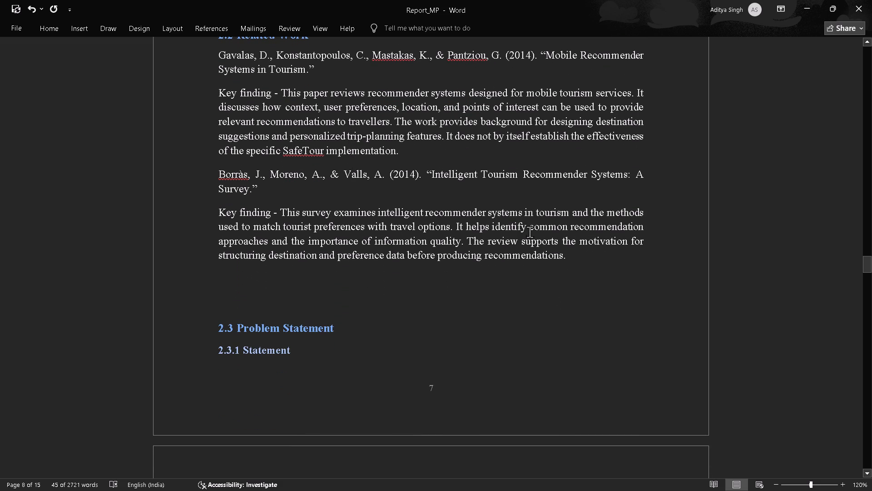
{"action": "scroll", "coordinate": [528, 233], "scroll_direction": "up", "scroll_amount": 1}
{"action": "left_click_drag", "start_coordinate": [574, 428], "coordinate": [213, 216]}
{"action": "key", "text": "ctrl+c"}
{"action": "key", "text": "alt+Tab"}
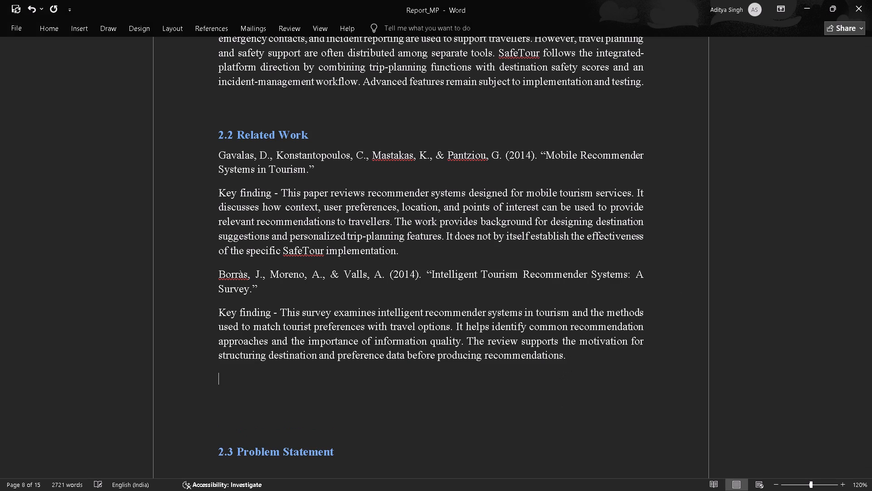
{"action": "key", "text": "ctrl+v"}
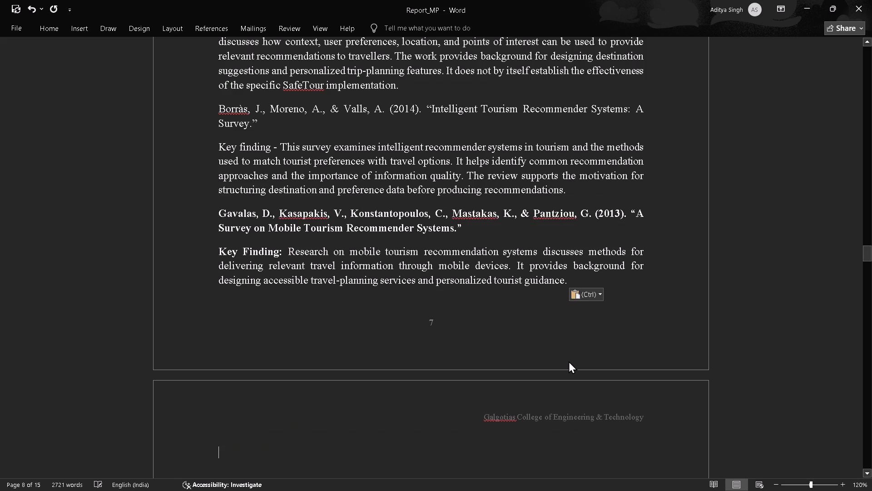
Delete the blank lines directly above the 2.3 Problem Statement heading.
{"action": "scroll", "coordinate": [569, 361], "scroll_direction": "down", "scroll_amount": 1}
{"action": "key", "text": "Down"}
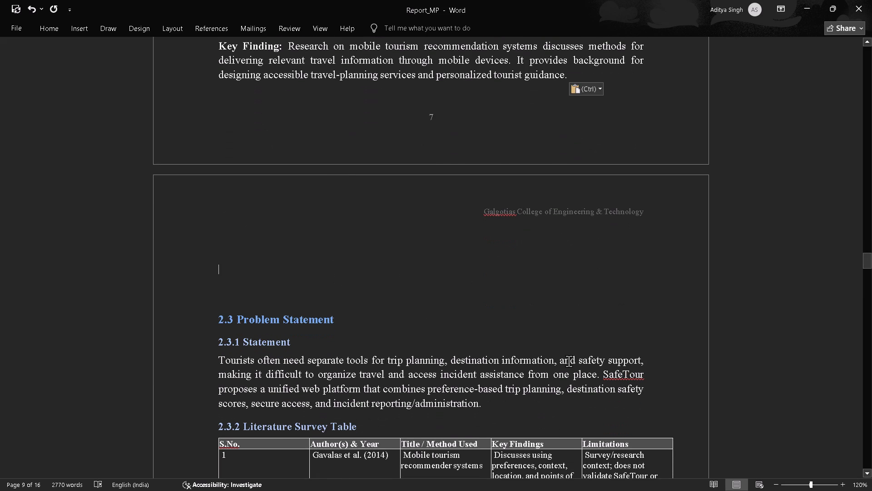
{"action": "key", "text": "Down"}
{"action": "key", "text": "Down"}
{"action": "key", "text": "BackSpace"}
{"action": "key", "text": "BackSpace"}
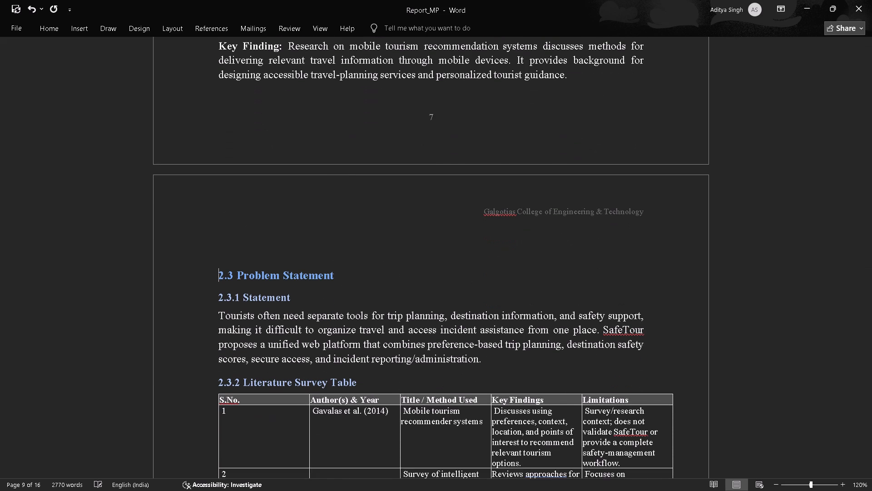
{"action": "key", "text": "BackSpace"}
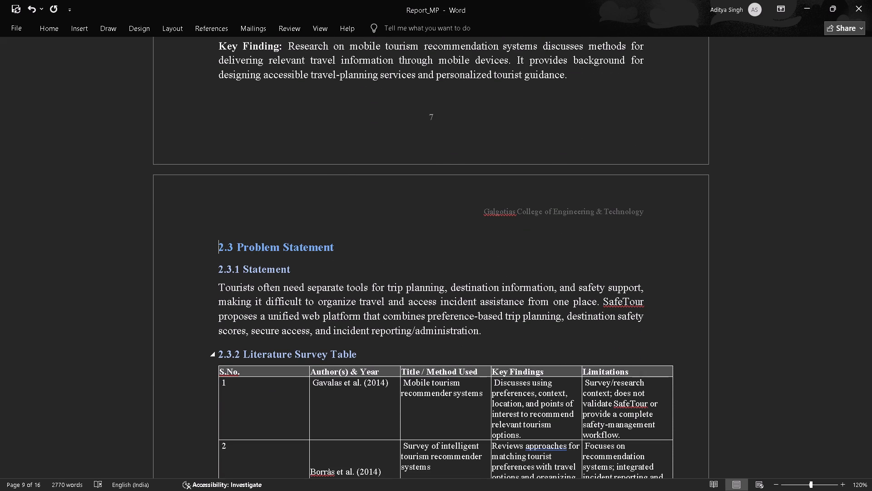
Keep all three references and key findings under 2.2 Related Work justified and set their line spacing to 1.15.
{"action": "scroll", "coordinate": [569, 361], "scroll_direction": "up", "scroll_amount": 1}
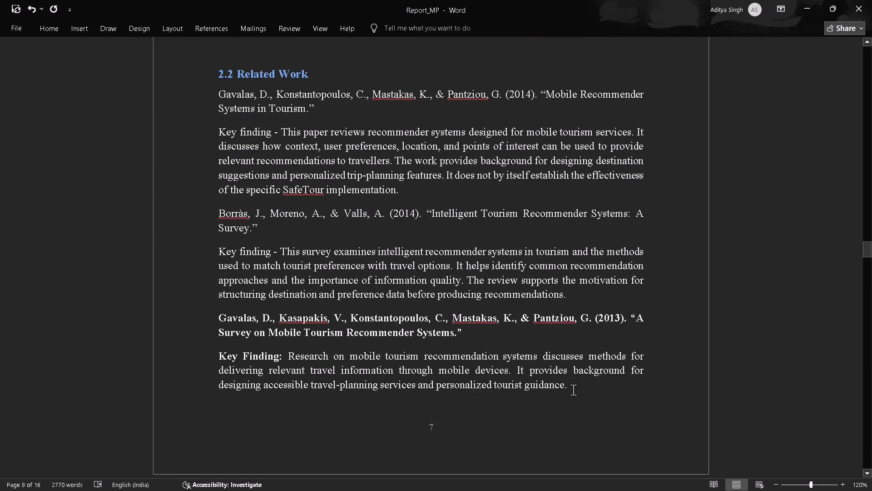
{"action": "left_click_drag", "start_coordinate": [573, 390], "coordinate": [234, 228]}
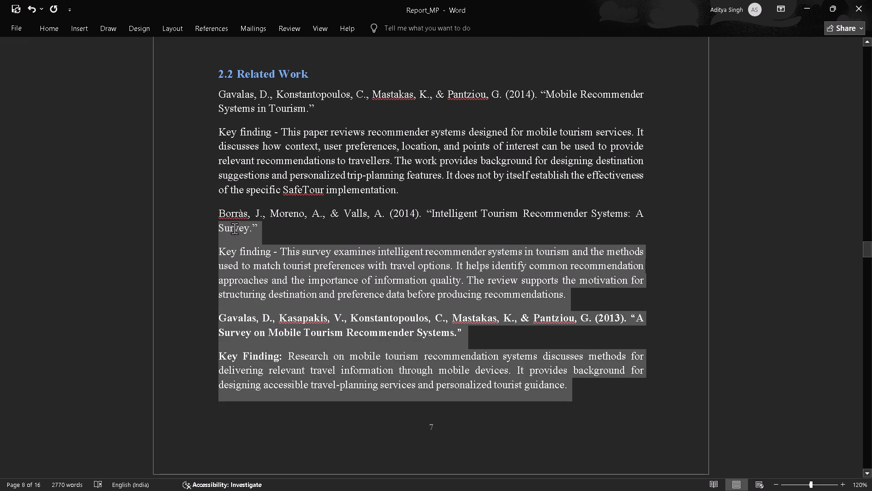
{"action": "left_click_drag", "start_coordinate": [234, 228], "coordinate": [235, 97]}
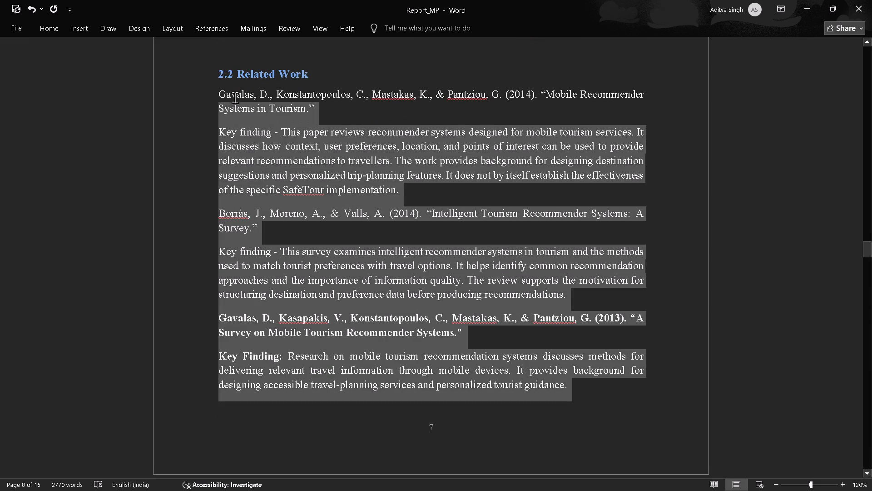
{"action": "left_click_drag", "start_coordinate": [235, 97], "coordinate": [223, 126]}
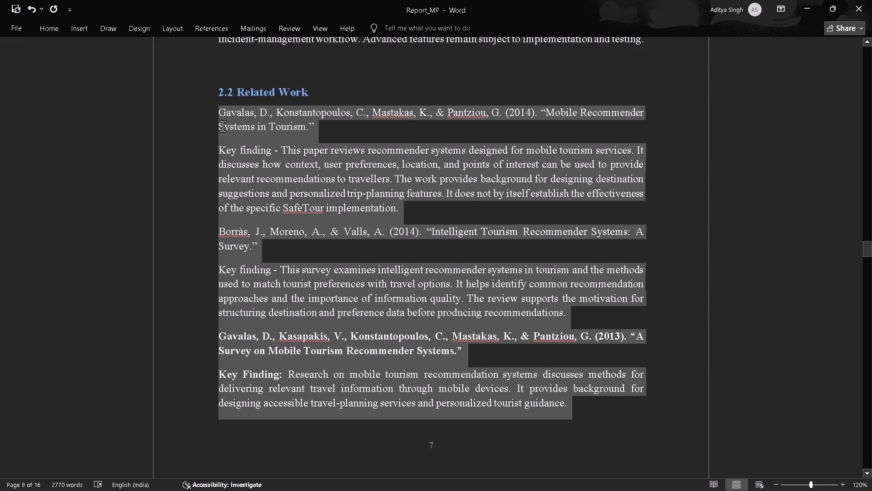
{"action": "left_click_drag", "start_coordinate": [223, 126], "coordinate": [218, 114]}
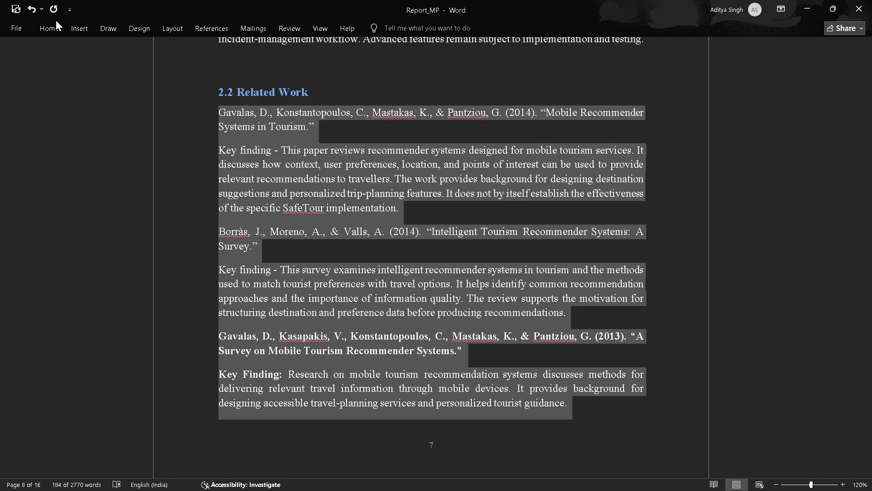
{"action": "left_click", "coordinate": [58, 22]}
{"action": "double_click", "coordinate": [272, 65]}
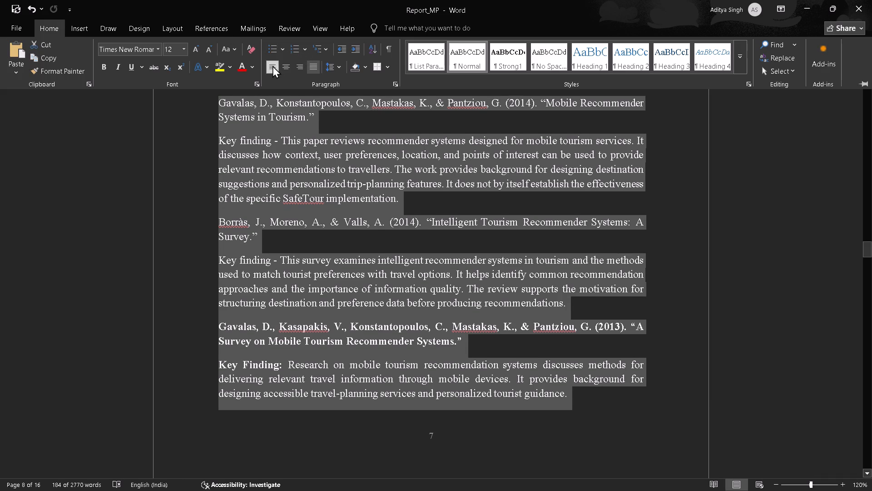
{"action": "left_click", "coordinate": [336, 65]}
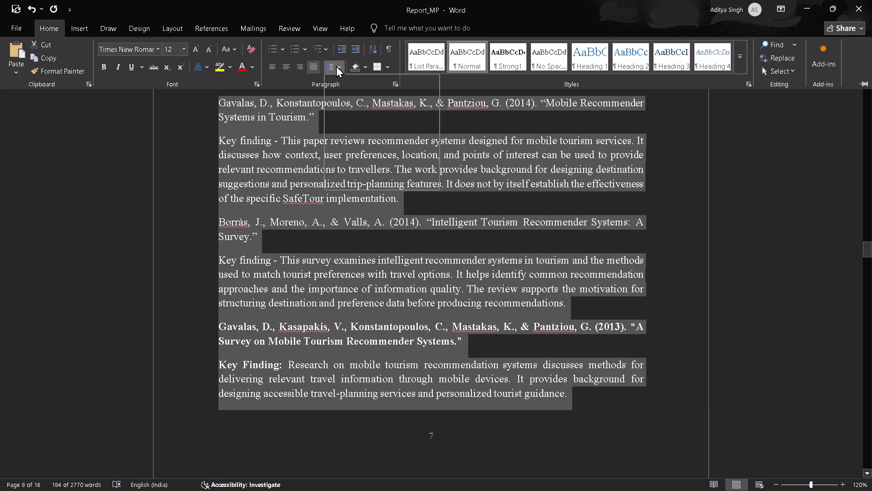
{"action": "left_click", "coordinate": [347, 92]}
{"action": "left_click", "coordinate": [431, 131]}
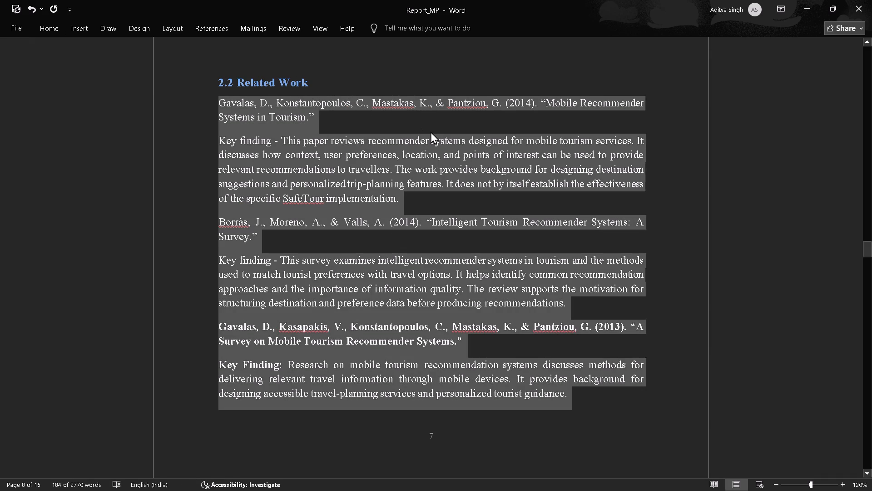
Narrow the S.No. column of the Literature Survey Table under 2.3.2, giving the freed width to Author(s) & Year.
{"action": "left_click", "coordinate": [431, 131]}
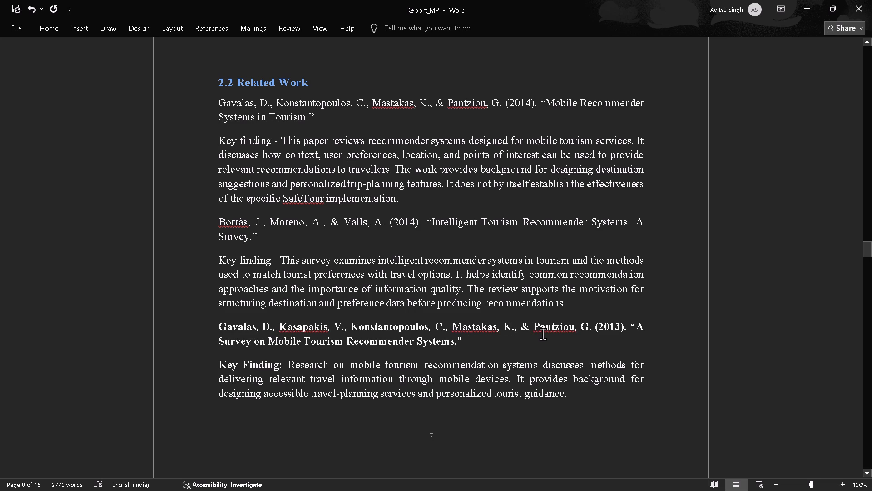
{"action": "scroll", "coordinate": [543, 334], "scroll_direction": "down", "scroll_amount": 1}
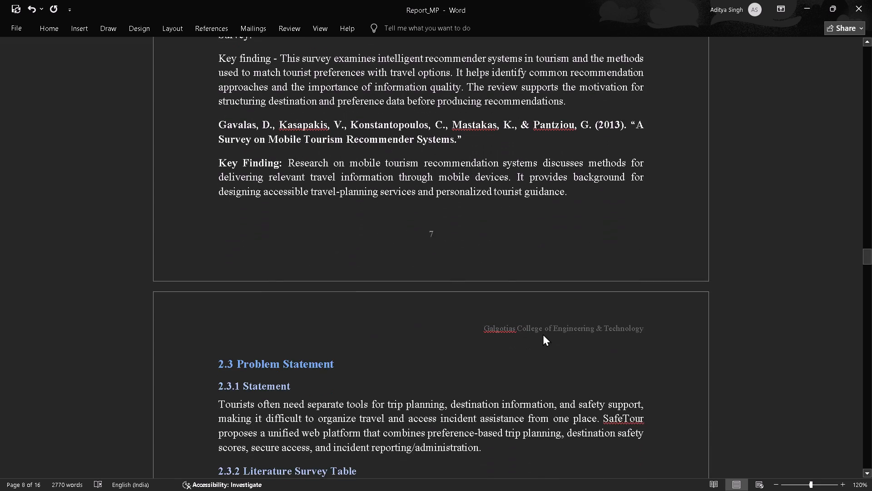
{"action": "scroll", "coordinate": [543, 334], "scroll_direction": "down", "scroll_amount": 2}
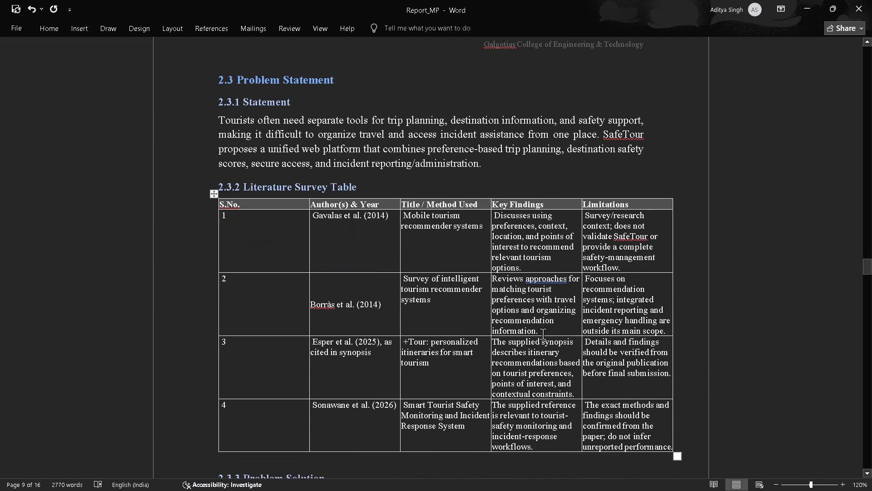
{"action": "scroll", "coordinate": [543, 334], "scroll_direction": "down", "scroll_amount": 1}
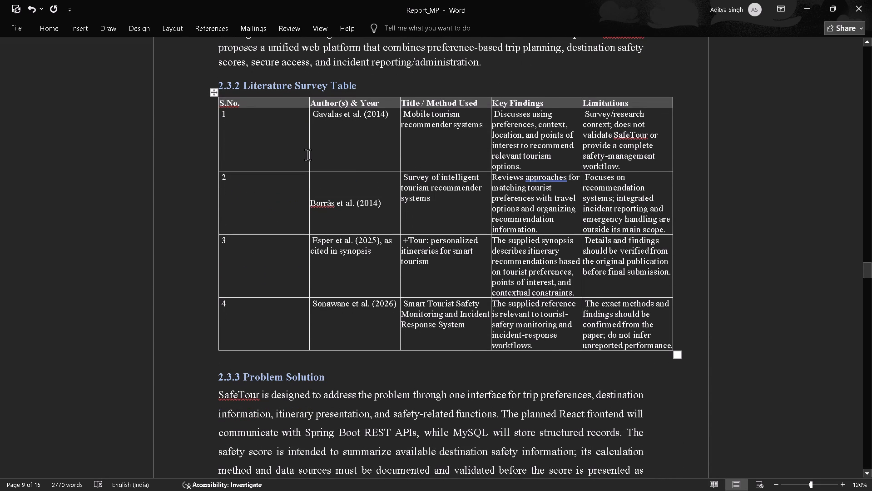
{"action": "left_click_drag", "start_coordinate": [309, 154], "coordinate": [278, 153]}
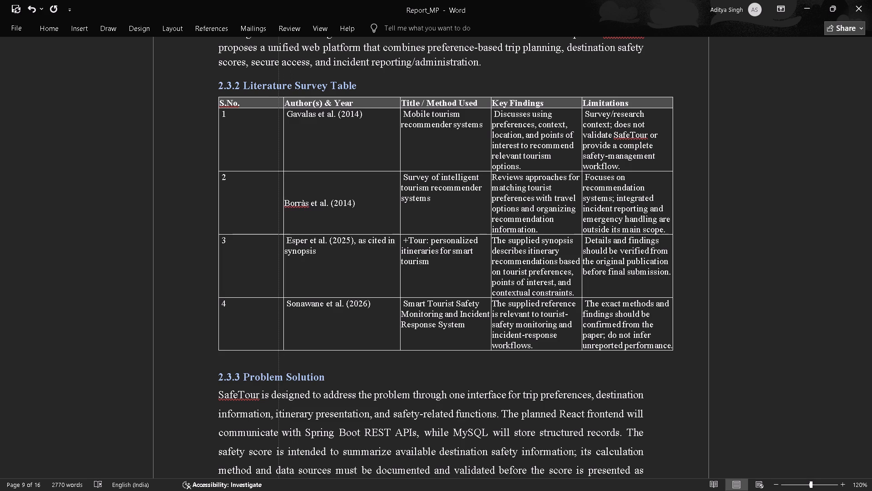
{"action": "left_click_drag", "start_coordinate": [278, 153], "coordinate": [277, 152]}
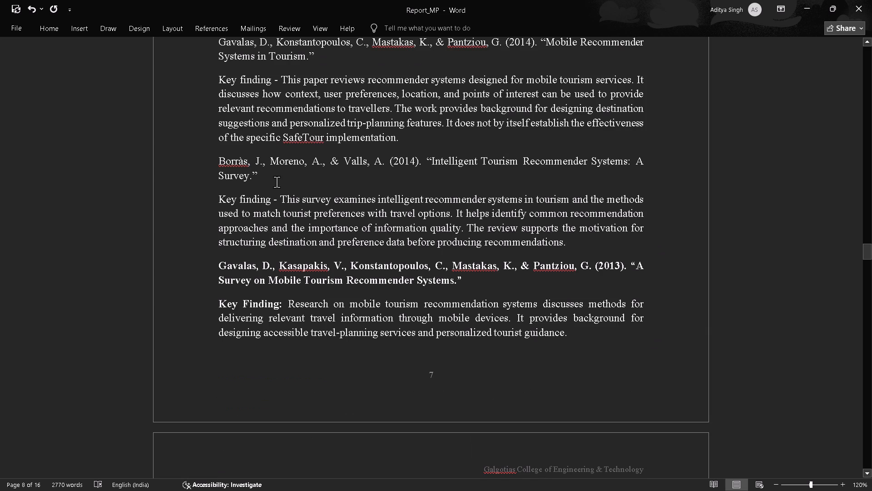
{"action": "scroll", "coordinate": [277, 182], "scroll_direction": "down", "scroll_amount": 2}
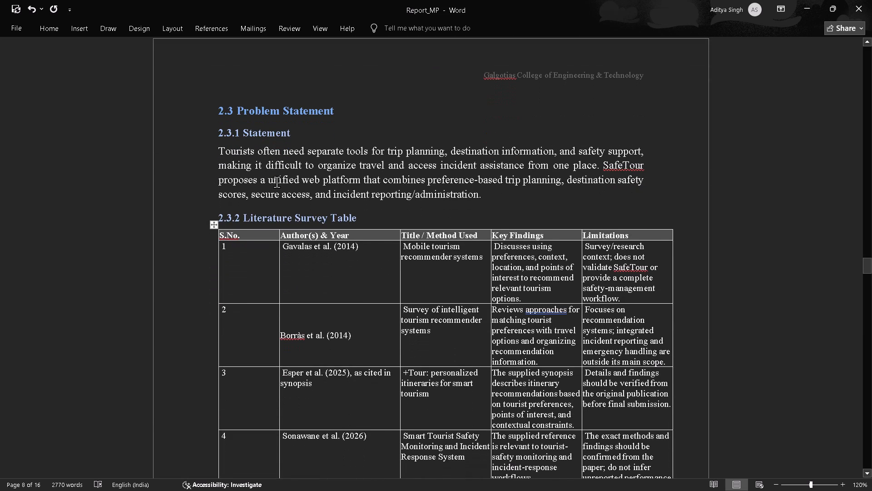
{"action": "scroll", "coordinate": [277, 182], "scroll_direction": "down", "scroll_amount": 1}
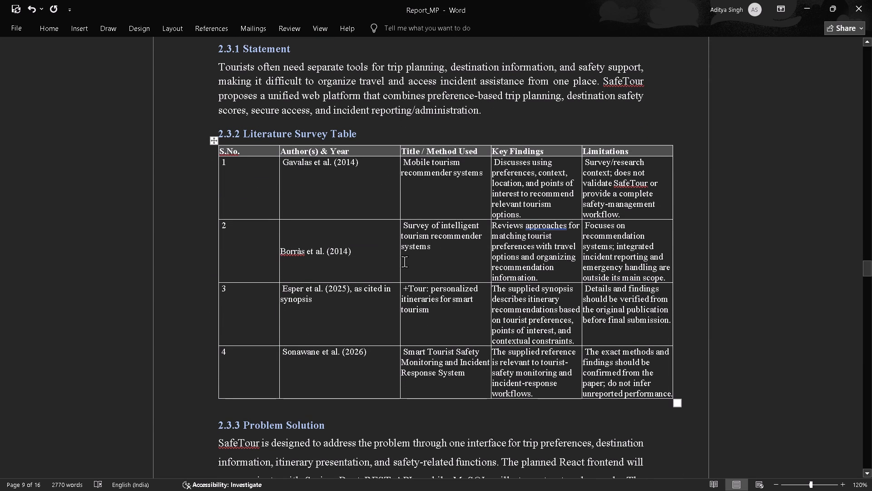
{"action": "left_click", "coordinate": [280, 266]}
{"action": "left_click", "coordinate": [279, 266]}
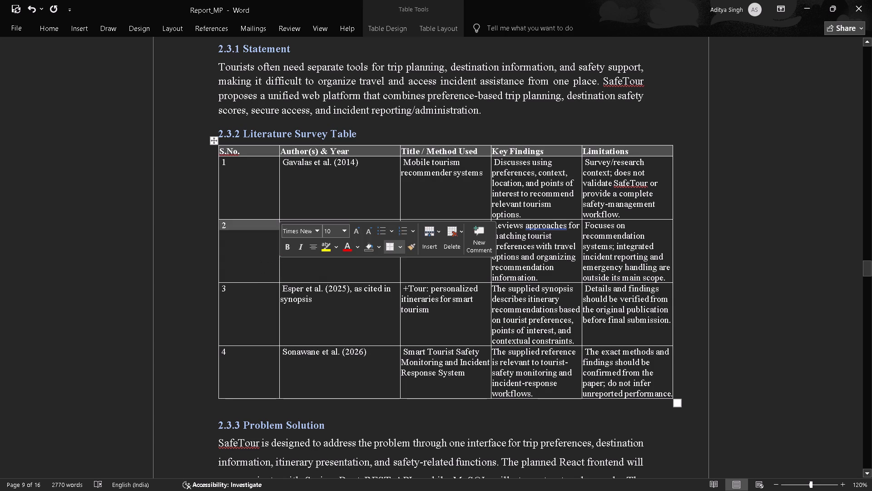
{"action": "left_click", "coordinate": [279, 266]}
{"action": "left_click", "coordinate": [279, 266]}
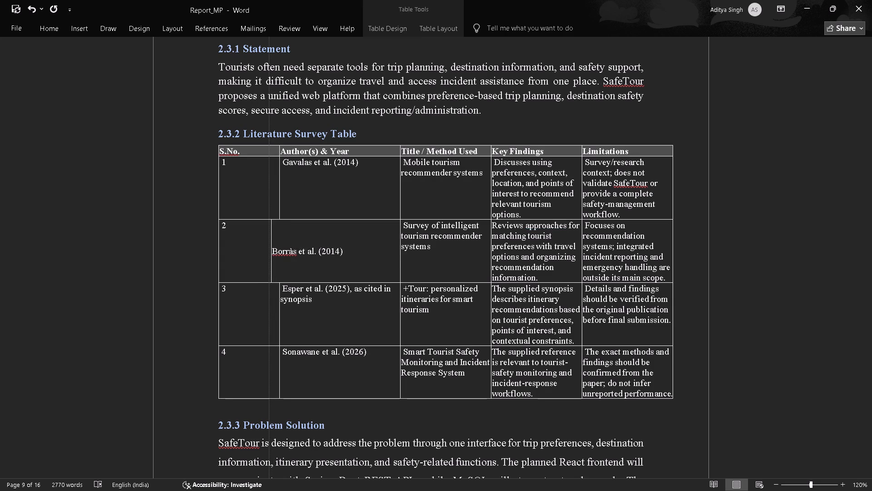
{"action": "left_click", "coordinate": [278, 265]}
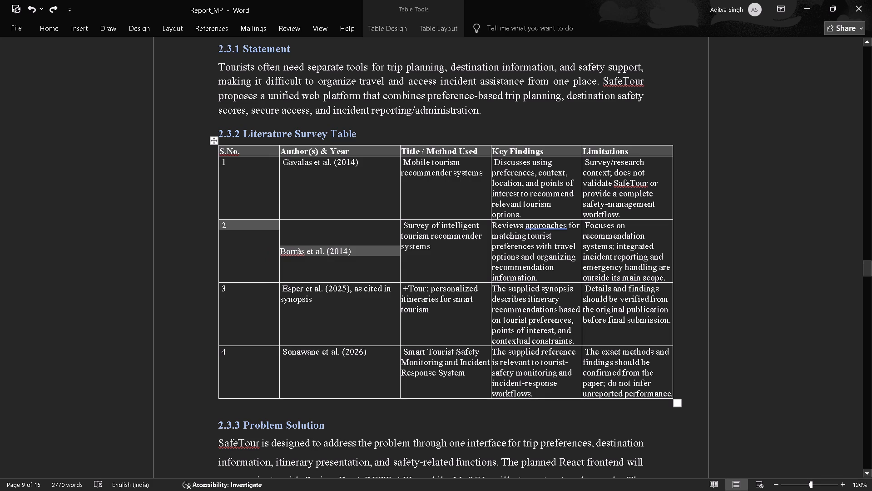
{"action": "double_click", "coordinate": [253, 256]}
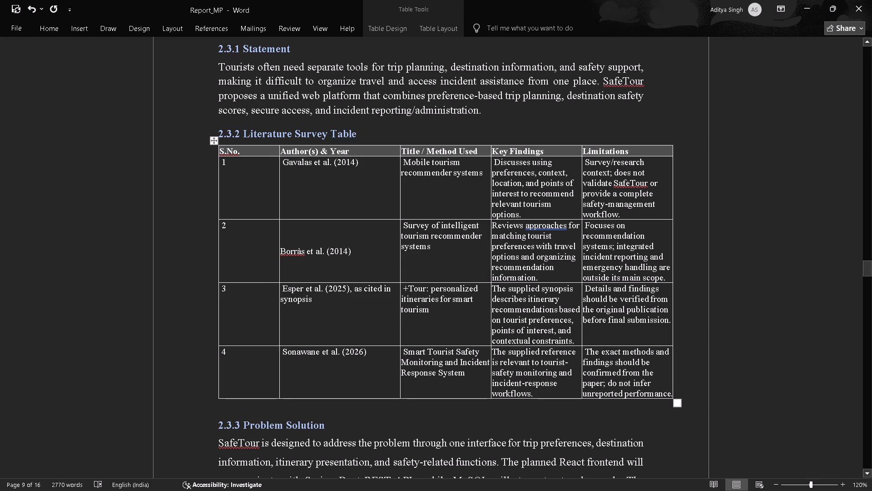
Narrow the S.No. column further and reduce the Author(s) & Year column so that Title / Method Used gets more width.
{"action": "left_click_drag", "start_coordinate": [279, 195], "coordinate": [260, 200]}
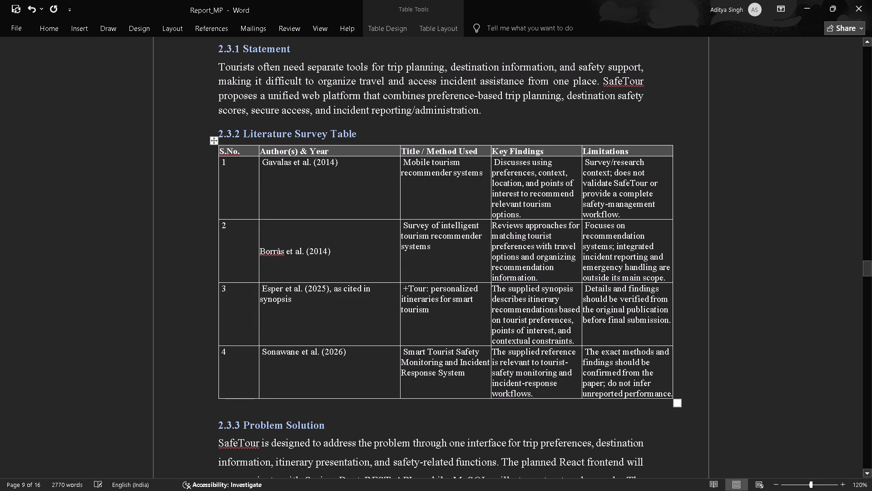
{"action": "left_click", "coordinate": [400, 197]}
{"action": "left_click_drag", "start_coordinate": [400, 197], "coordinate": [367, 208]}
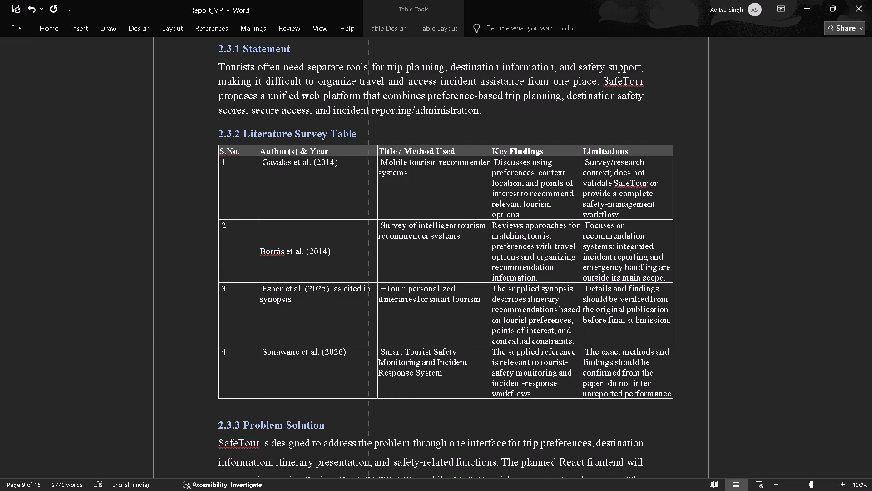
{"action": "left_click_drag", "start_coordinate": [367, 208], "coordinate": [367, 208]}
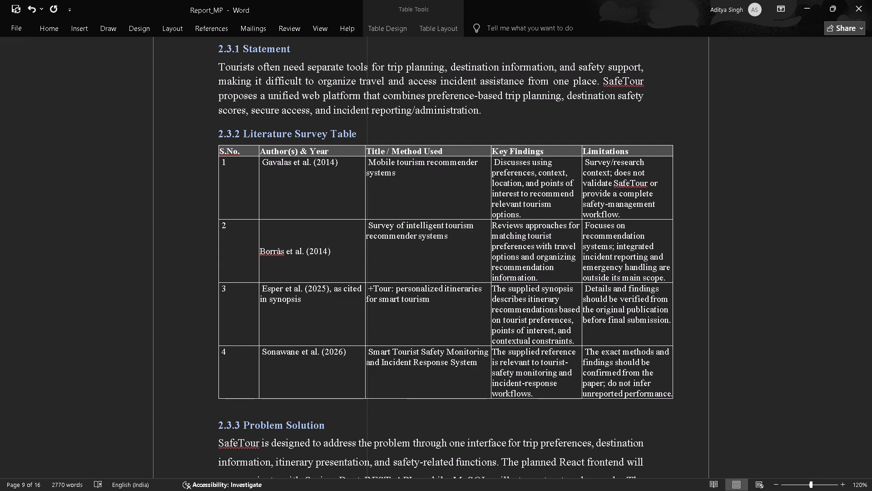
{"action": "left_click_drag", "start_coordinate": [367, 208], "coordinate": [369, 209]}
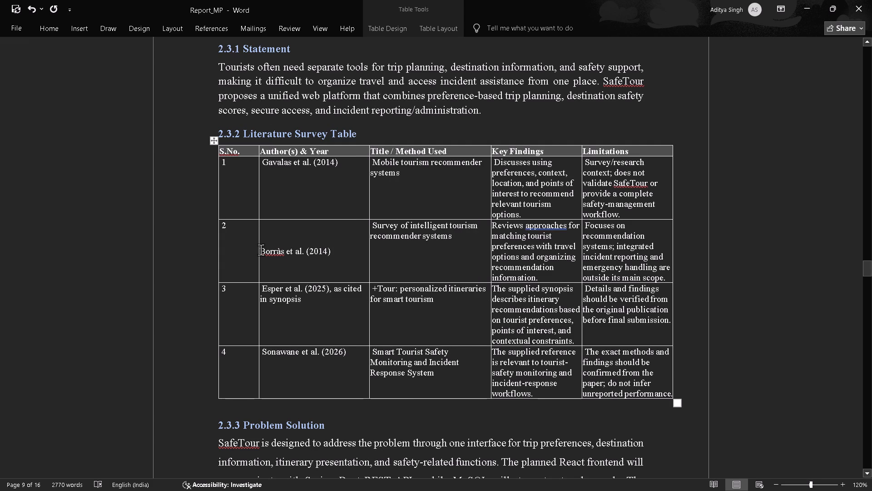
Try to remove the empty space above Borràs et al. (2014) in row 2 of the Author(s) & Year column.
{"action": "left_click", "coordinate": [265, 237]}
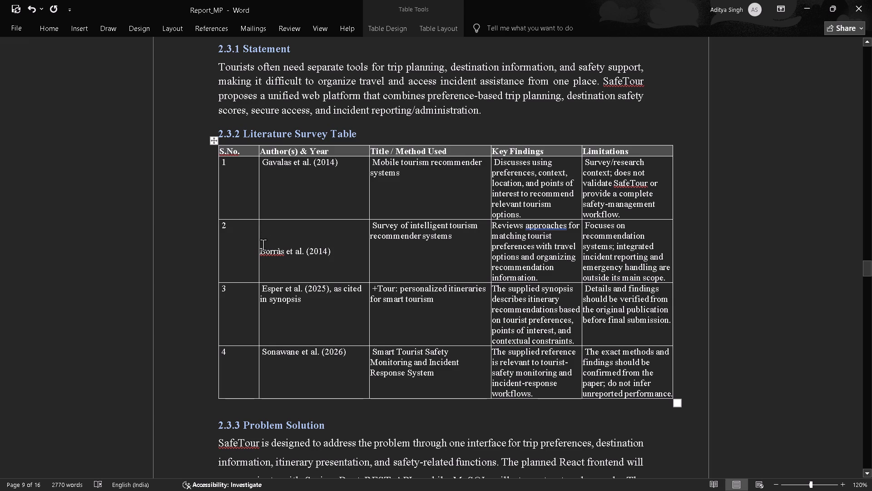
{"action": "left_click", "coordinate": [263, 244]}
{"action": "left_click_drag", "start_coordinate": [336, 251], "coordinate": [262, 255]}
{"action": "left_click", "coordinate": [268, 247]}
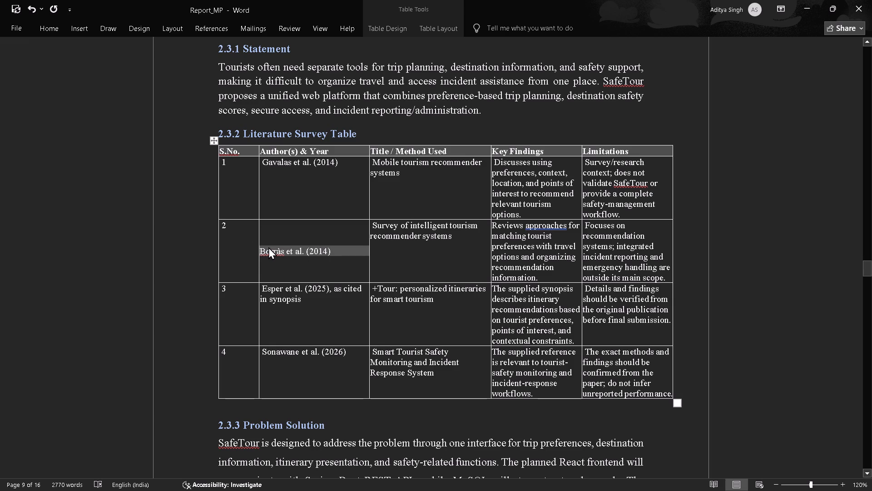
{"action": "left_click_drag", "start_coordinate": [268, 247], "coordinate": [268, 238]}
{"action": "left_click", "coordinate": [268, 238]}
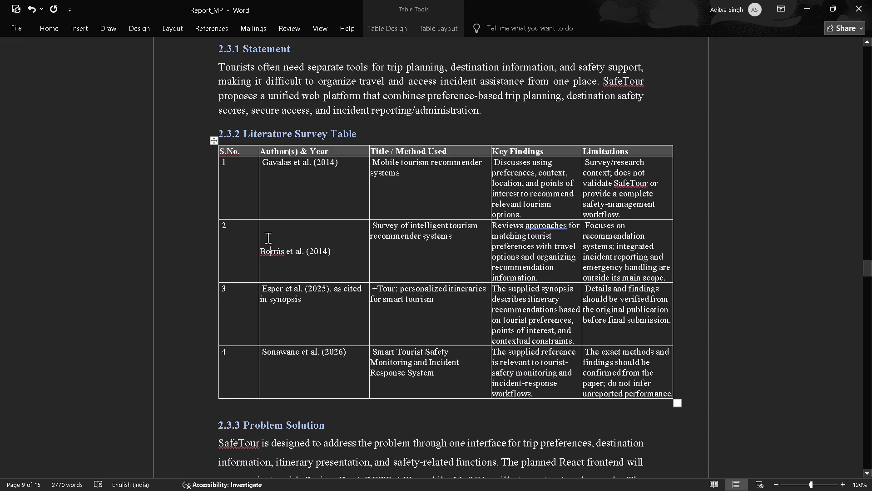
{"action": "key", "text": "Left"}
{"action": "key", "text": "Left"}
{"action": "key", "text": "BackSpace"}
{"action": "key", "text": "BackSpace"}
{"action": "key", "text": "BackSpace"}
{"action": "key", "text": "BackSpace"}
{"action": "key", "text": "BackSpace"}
Widen the Key Findings column by shifting its border with Title / Method Used toward the Title / Method Used text.
{"action": "left_click_drag", "start_coordinate": [490, 244], "coordinate": [486, 244]}
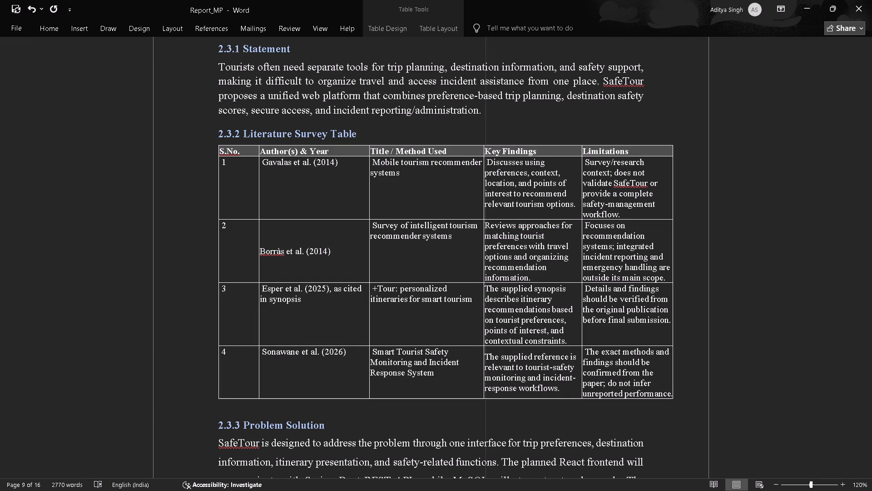
{"action": "left_click_drag", "start_coordinate": [486, 244], "coordinate": [479, 244]}
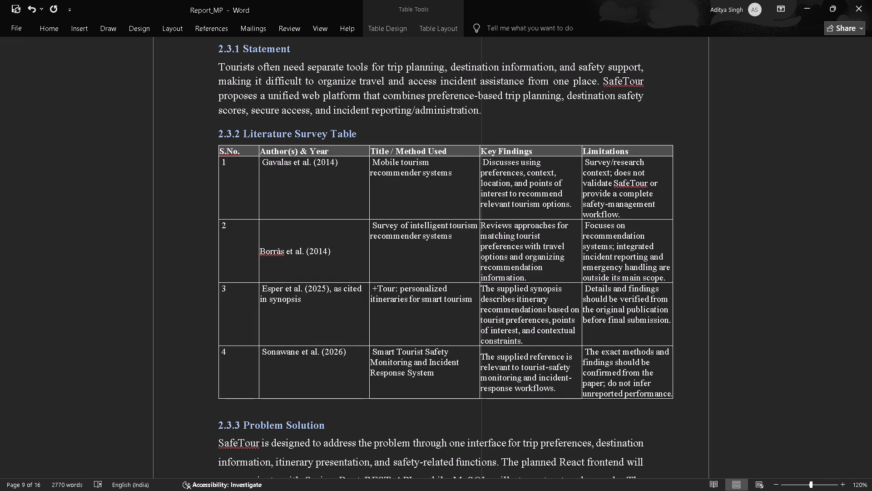
{"action": "left_click_drag", "start_coordinate": [479, 244], "coordinate": [474, 245]}
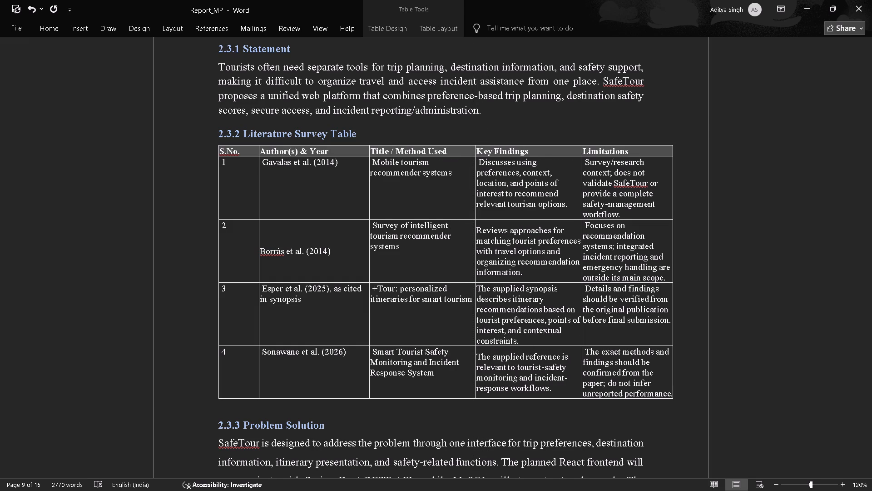
{"action": "left_click", "coordinate": [441, 252]}
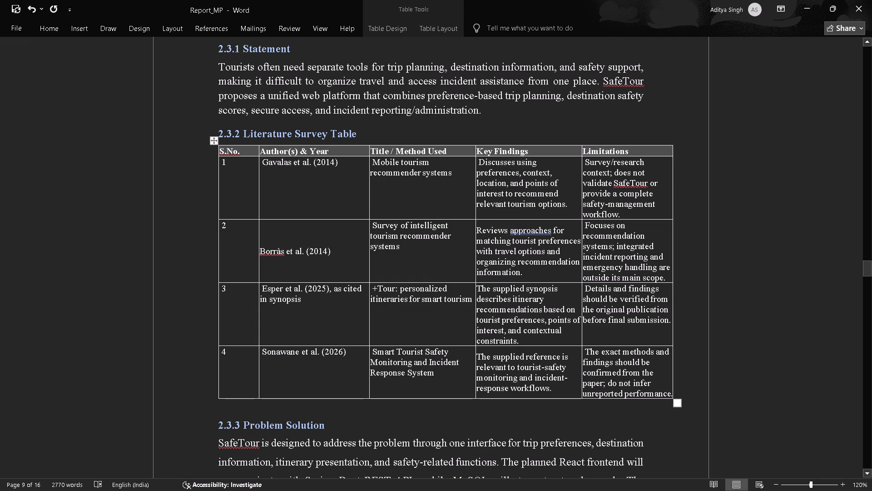
Shrink the S.No. column to just wider than its heading, giving the space to Author(s) & Year.
{"action": "left_click", "coordinate": [259, 202]}
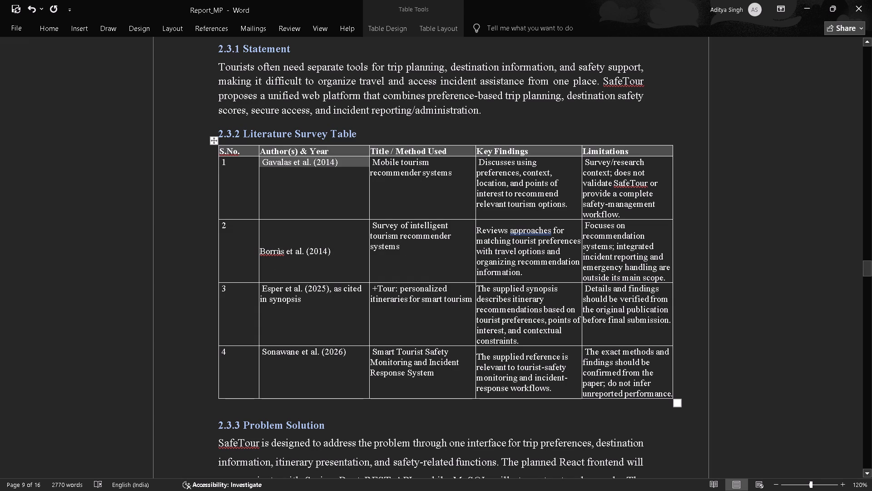
{"action": "left_click", "coordinate": [261, 202]}
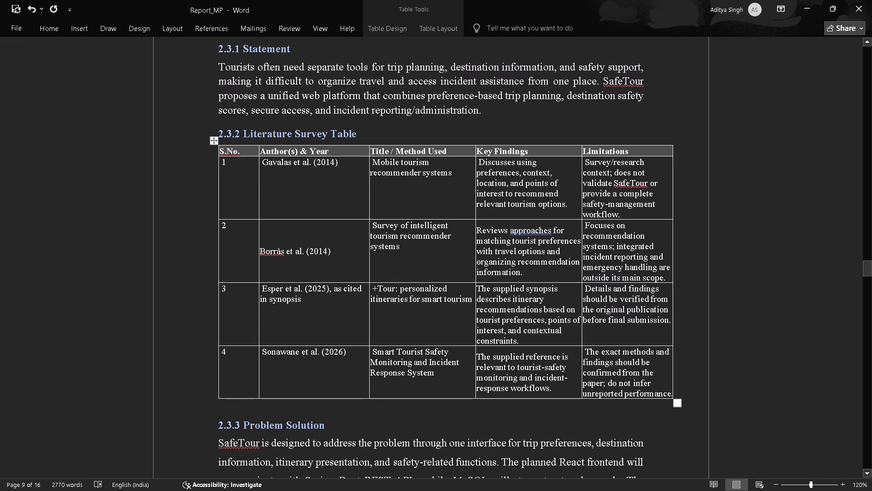
{"action": "left_click", "coordinate": [260, 202]}
{"action": "left_click_drag", "start_coordinate": [258, 331], "coordinate": [248, 332]}
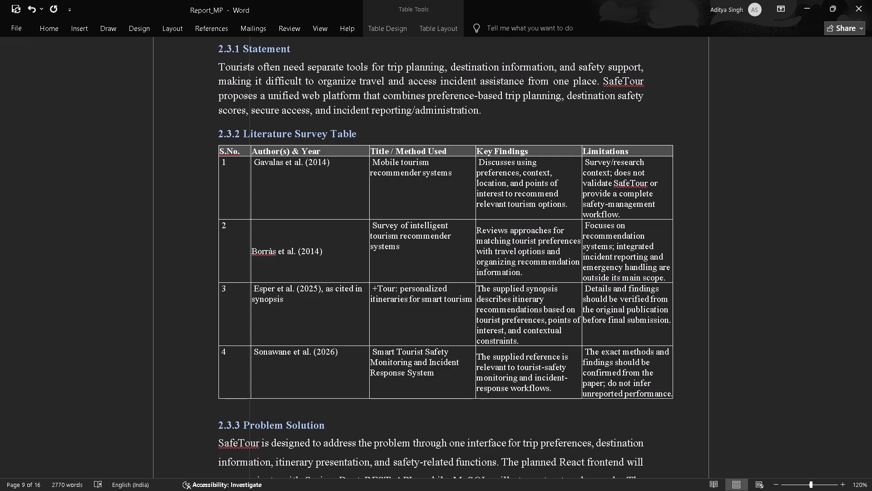
{"action": "left_click_drag", "start_coordinate": [248, 332], "coordinate": [250, 332]}
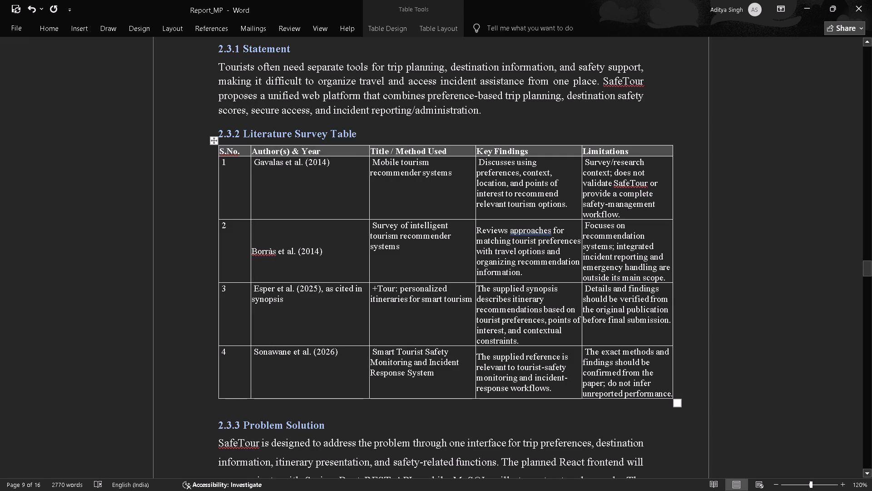
Narrow the Author(s) & Year column to just fit Sonawane et al. (2026) on one line, giving the space to Title / Method Used.
{"action": "left_click_drag", "start_coordinate": [370, 309], "coordinate": [357, 312]}
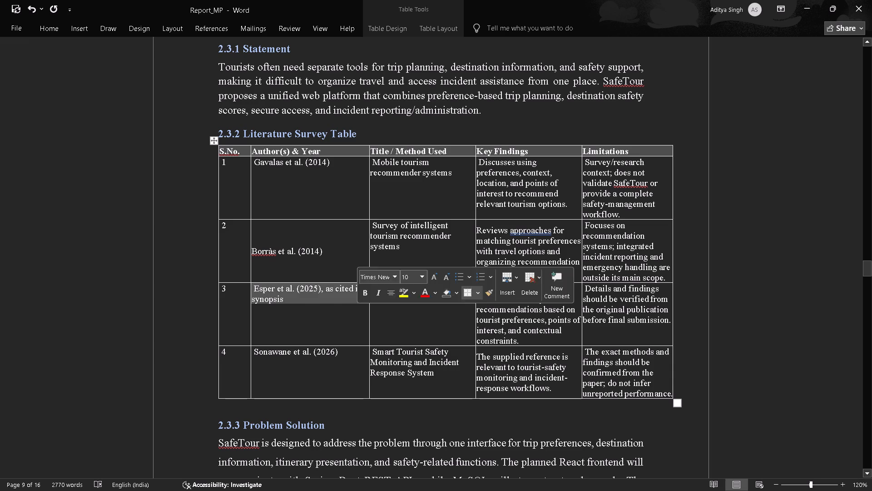
{"action": "left_click", "coordinate": [357, 312]}
{"action": "left_click_drag", "start_coordinate": [369, 317], "coordinate": [344, 325]}
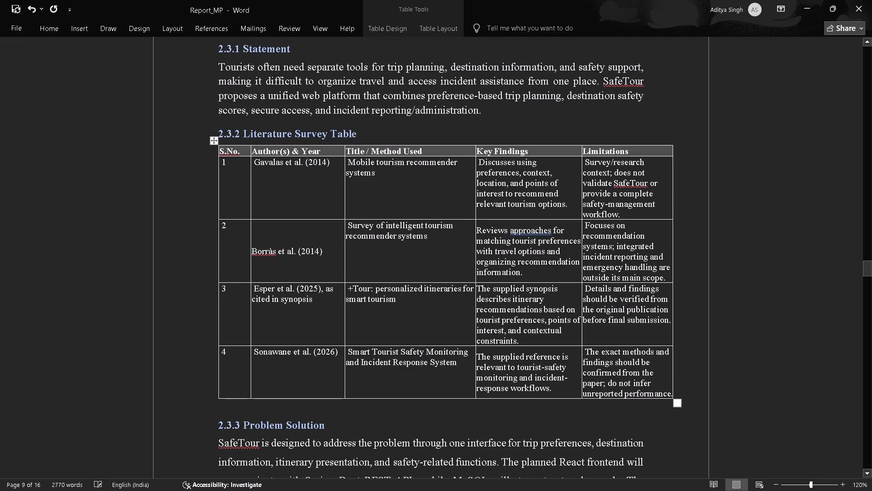
{"action": "left_click_drag", "start_coordinate": [344, 204], "coordinate": [338, 209]}
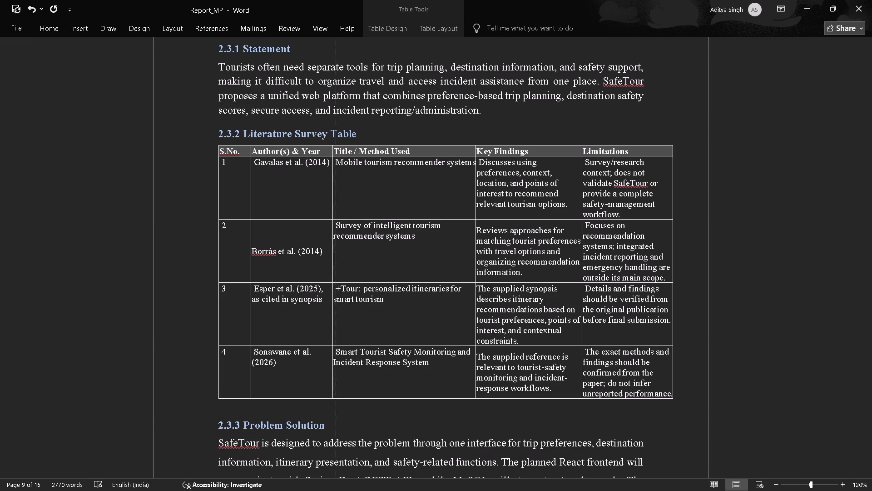
{"action": "left_click_drag", "start_coordinate": [338, 209], "coordinate": [339, 208]}
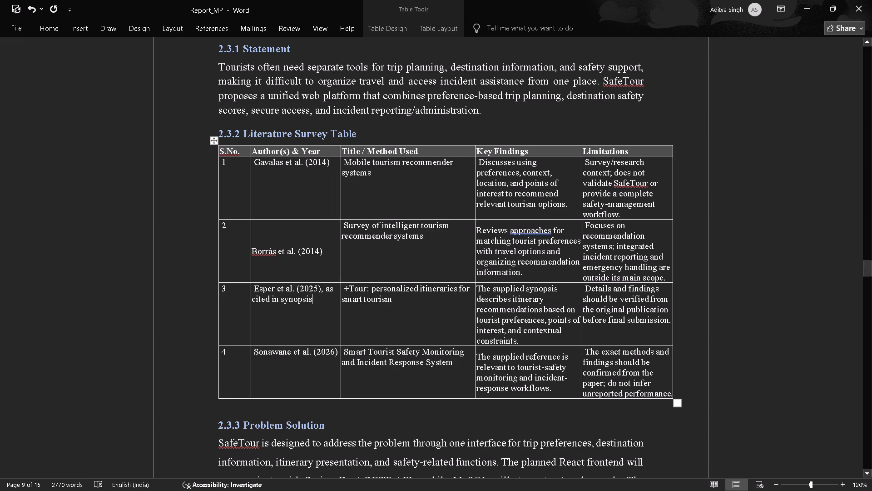
Widen the Key Findings column by shifting its border with Title / Method Used up to the tourism itineraries text.
{"action": "left_click", "coordinate": [476, 195]}
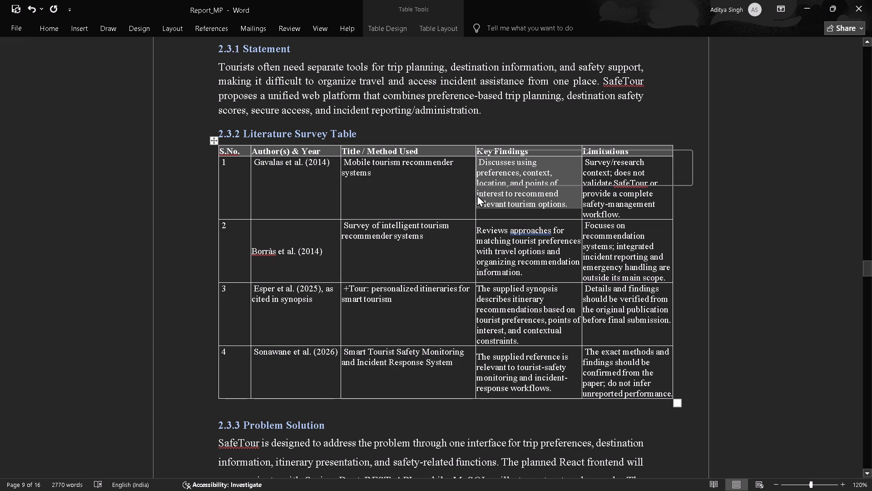
{"action": "left_click", "coordinate": [477, 195]}
{"action": "left_click_drag", "start_coordinate": [476, 195], "coordinate": [450, 204]}
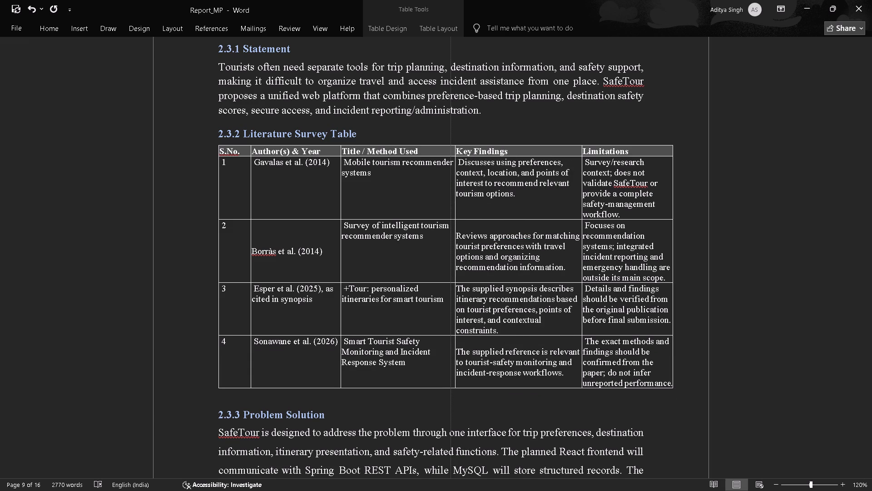
{"action": "left_click_drag", "start_coordinate": [450, 204], "coordinate": [448, 204]}
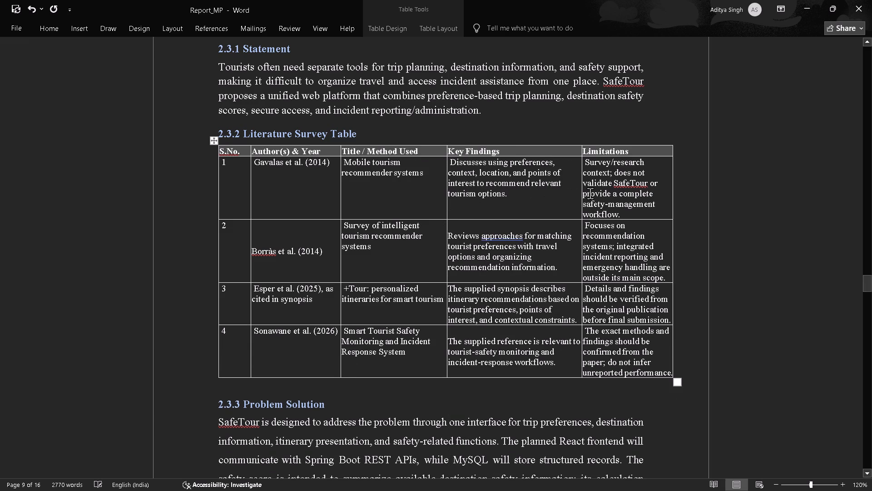
Widen the Limitations column by moving its border with Key Findings toward the Key Findings text.
{"action": "left_click_drag", "start_coordinate": [581, 204], "coordinate": [568, 210]}
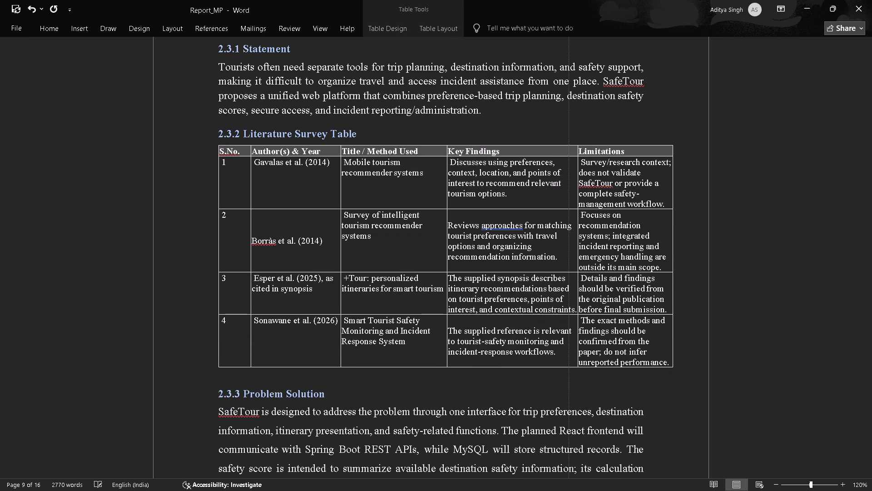
{"action": "left_click_drag", "start_coordinate": [568, 210], "coordinate": [566, 211]}
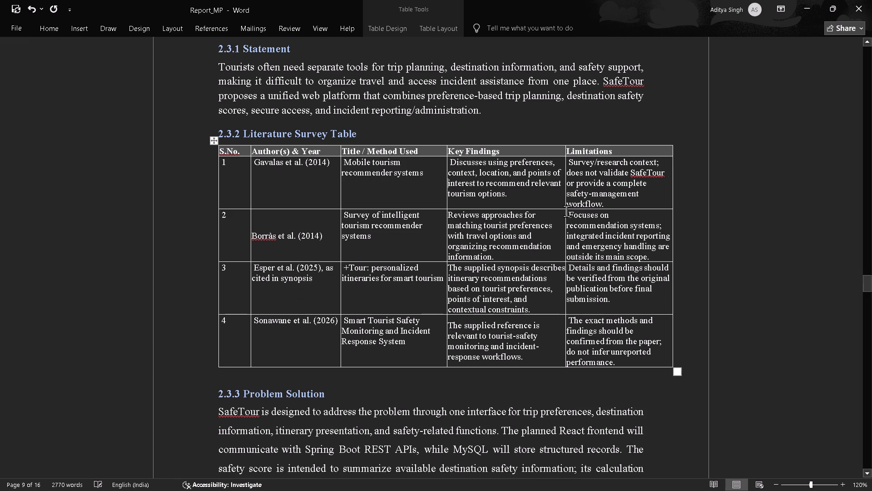
{"action": "left_click", "coordinate": [561, 244]}
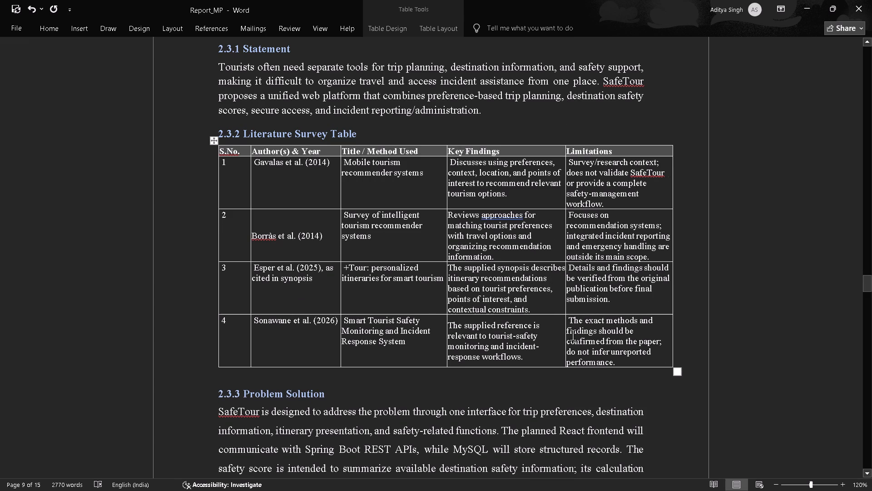
{"action": "left_click", "coordinate": [566, 301]}
{"action": "left_click", "coordinate": [566, 301]}
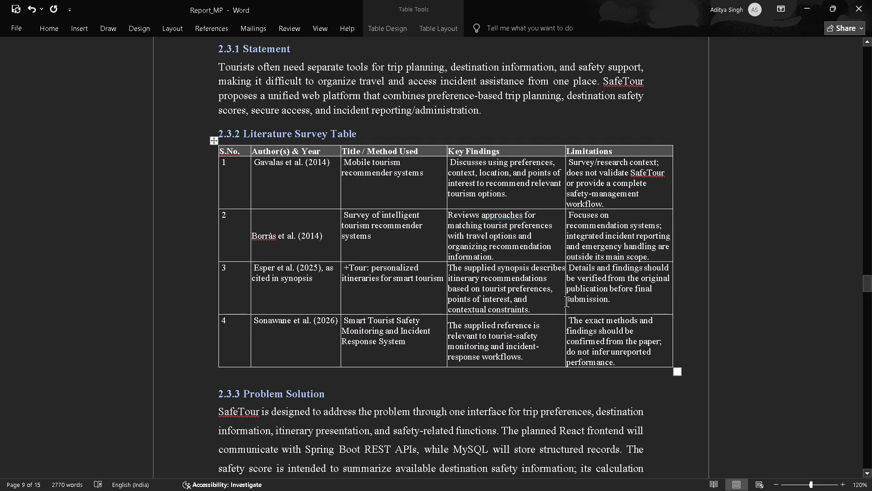
{"action": "left_click", "coordinate": [566, 302]}
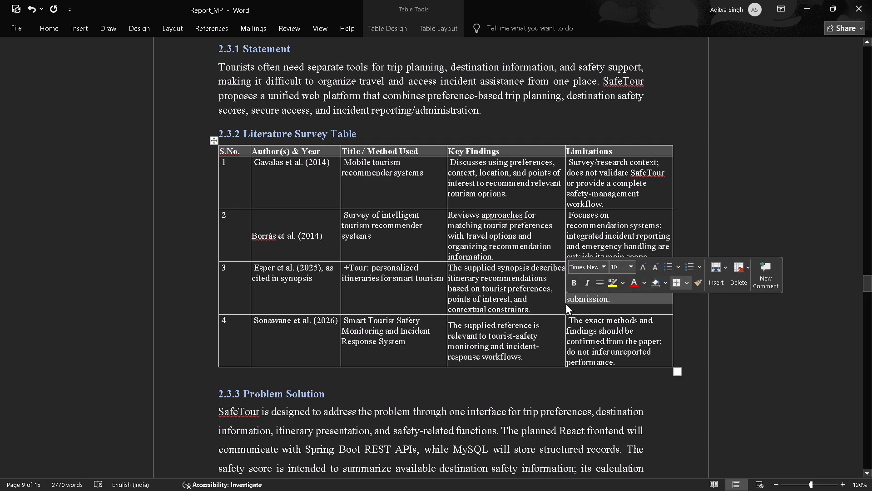
{"action": "left_click", "coordinate": [567, 331]}
{"action": "left_click_drag", "start_coordinate": [565, 331], "coordinate": [548, 339]}
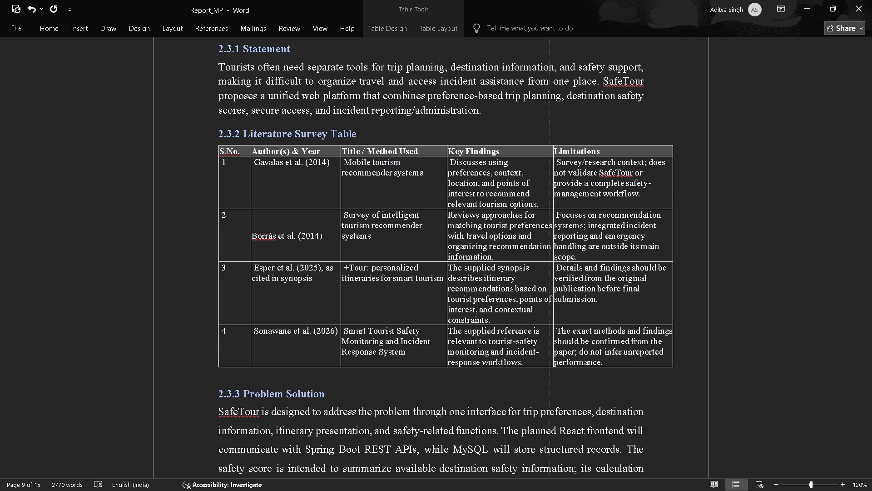
{"action": "left_click_drag", "start_coordinate": [548, 339], "coordinate": [549, 339]}
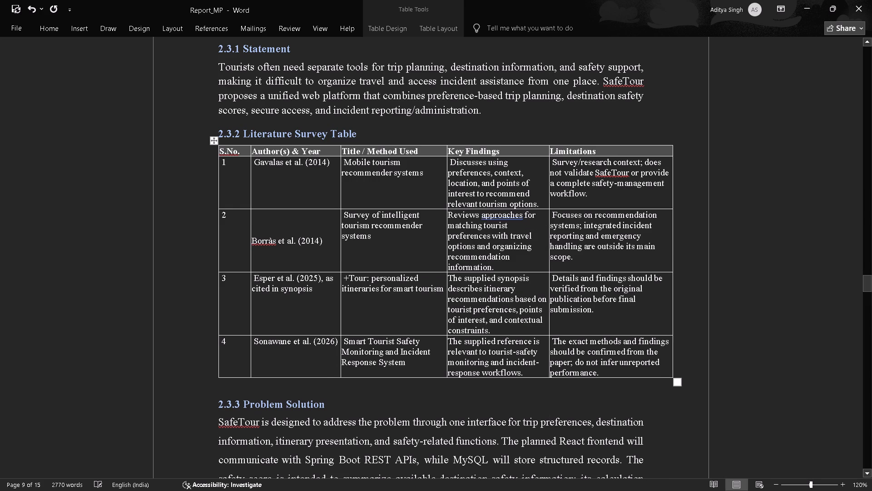
{"action": "left_click", "coordinate": [633, 324]}
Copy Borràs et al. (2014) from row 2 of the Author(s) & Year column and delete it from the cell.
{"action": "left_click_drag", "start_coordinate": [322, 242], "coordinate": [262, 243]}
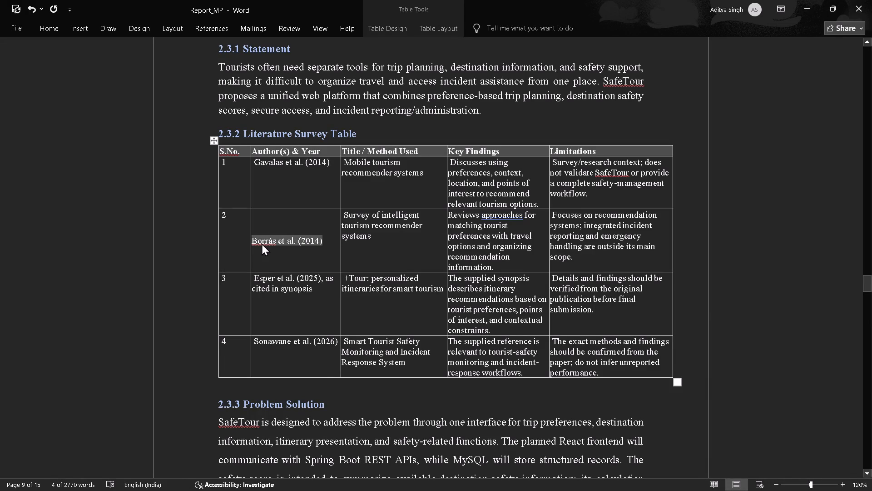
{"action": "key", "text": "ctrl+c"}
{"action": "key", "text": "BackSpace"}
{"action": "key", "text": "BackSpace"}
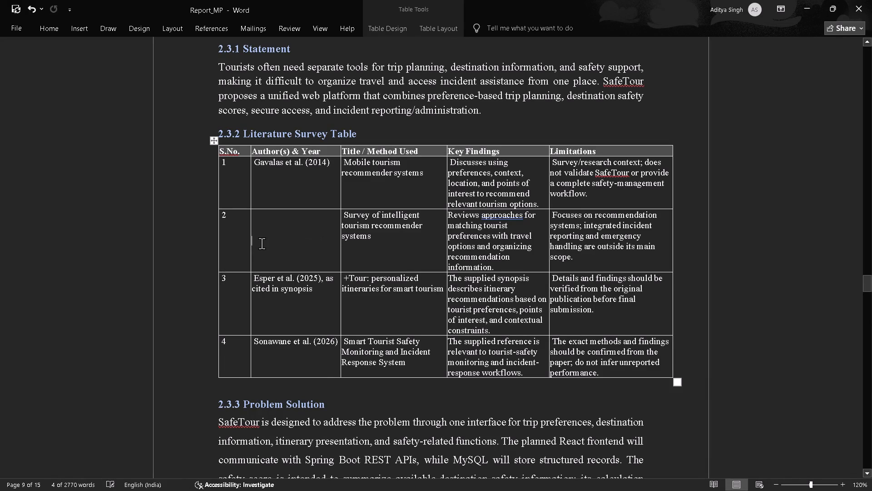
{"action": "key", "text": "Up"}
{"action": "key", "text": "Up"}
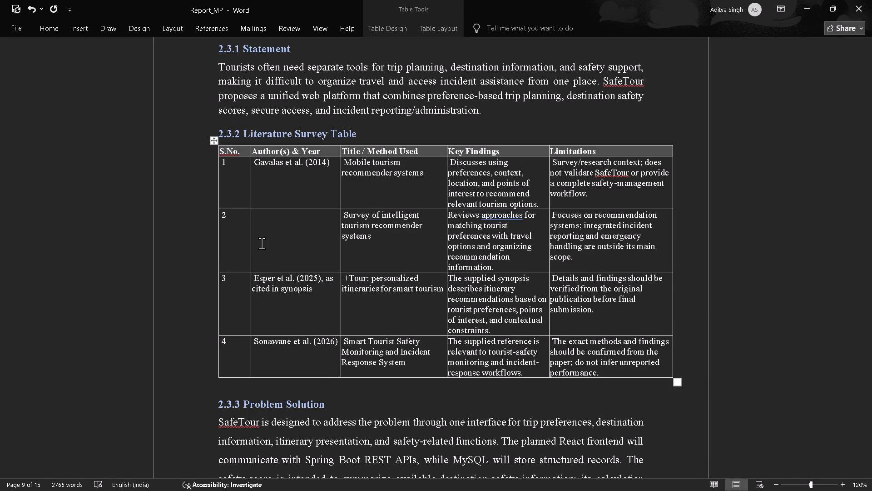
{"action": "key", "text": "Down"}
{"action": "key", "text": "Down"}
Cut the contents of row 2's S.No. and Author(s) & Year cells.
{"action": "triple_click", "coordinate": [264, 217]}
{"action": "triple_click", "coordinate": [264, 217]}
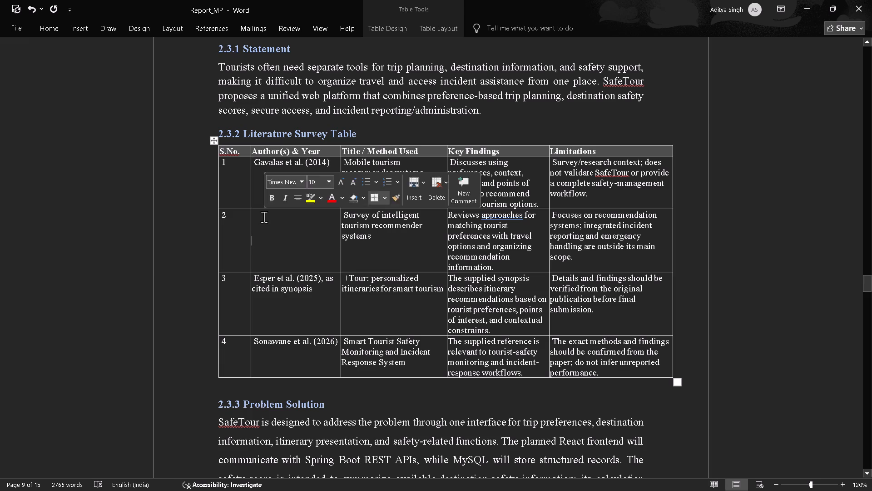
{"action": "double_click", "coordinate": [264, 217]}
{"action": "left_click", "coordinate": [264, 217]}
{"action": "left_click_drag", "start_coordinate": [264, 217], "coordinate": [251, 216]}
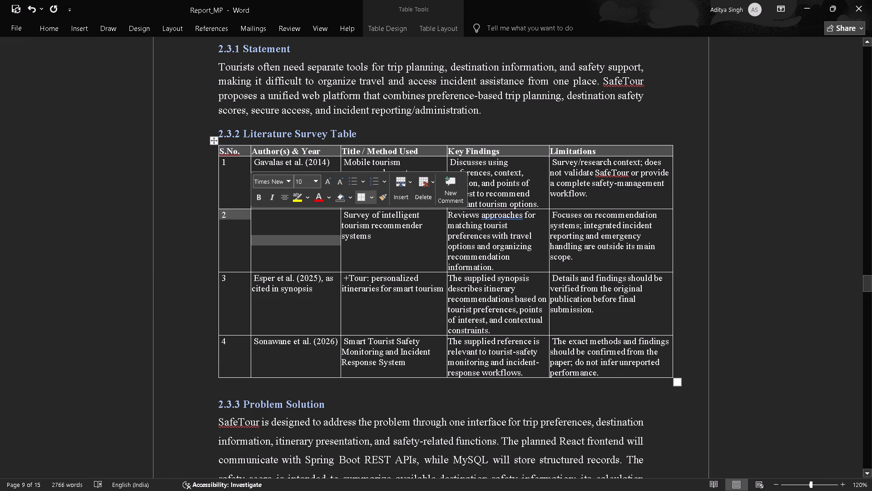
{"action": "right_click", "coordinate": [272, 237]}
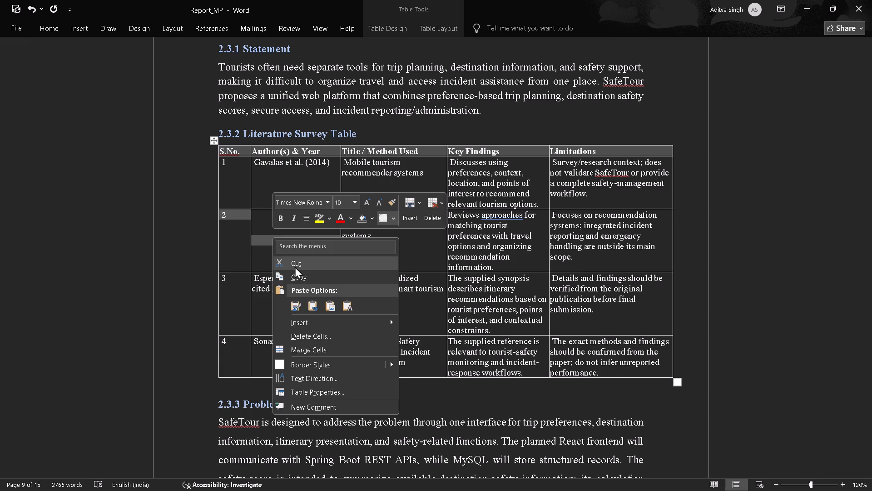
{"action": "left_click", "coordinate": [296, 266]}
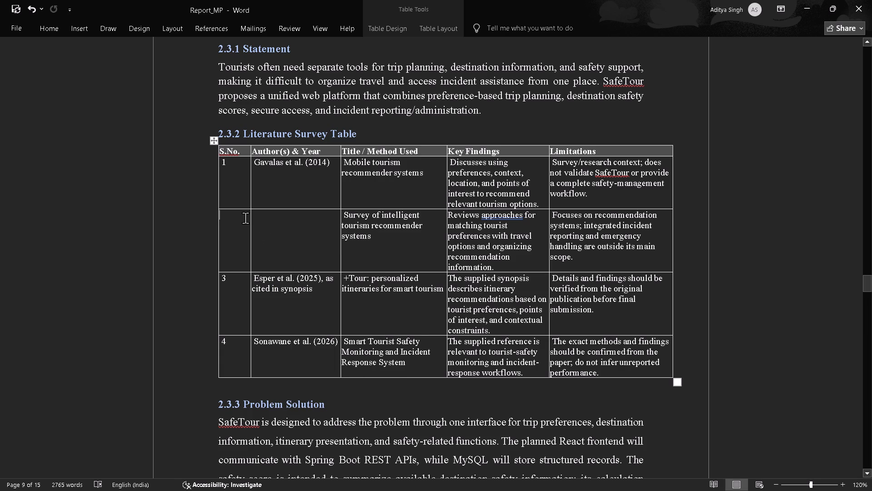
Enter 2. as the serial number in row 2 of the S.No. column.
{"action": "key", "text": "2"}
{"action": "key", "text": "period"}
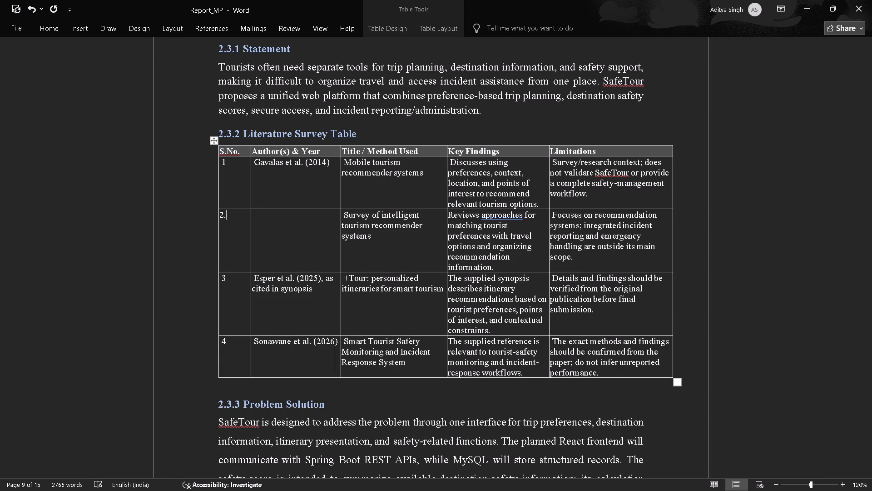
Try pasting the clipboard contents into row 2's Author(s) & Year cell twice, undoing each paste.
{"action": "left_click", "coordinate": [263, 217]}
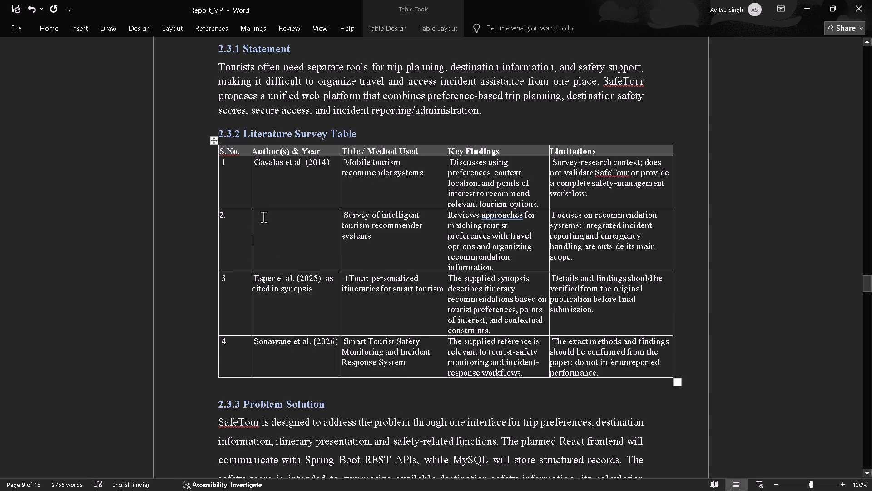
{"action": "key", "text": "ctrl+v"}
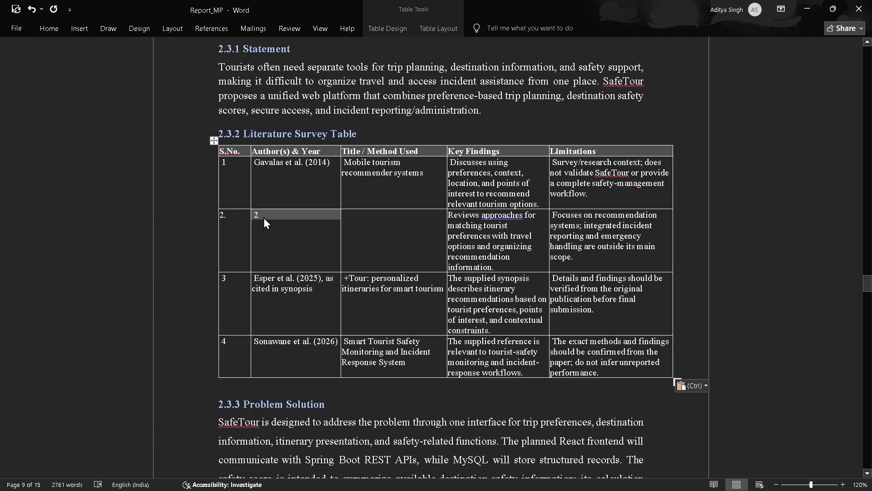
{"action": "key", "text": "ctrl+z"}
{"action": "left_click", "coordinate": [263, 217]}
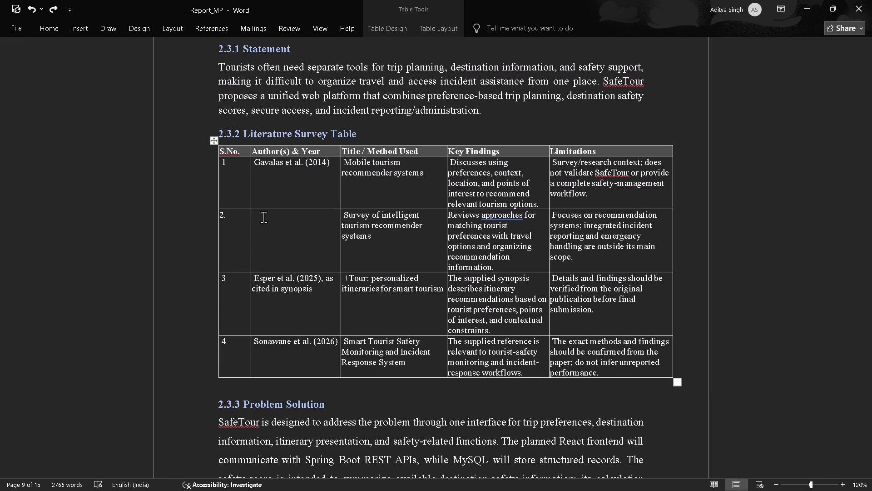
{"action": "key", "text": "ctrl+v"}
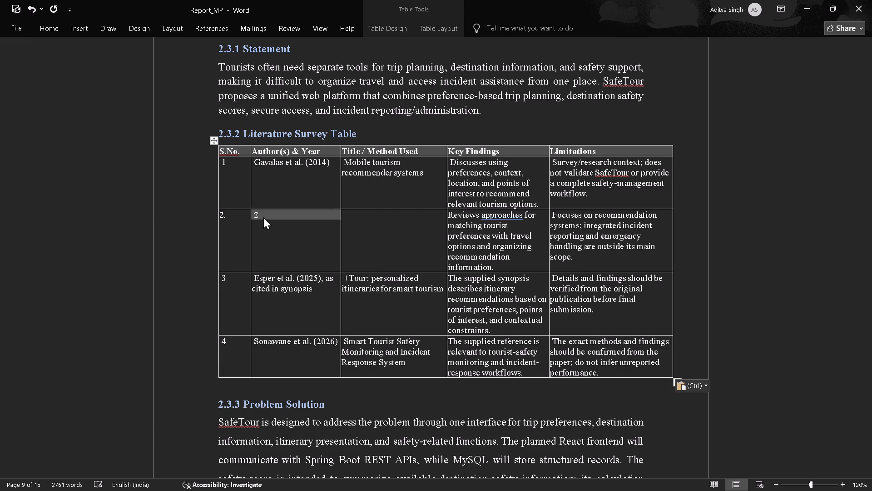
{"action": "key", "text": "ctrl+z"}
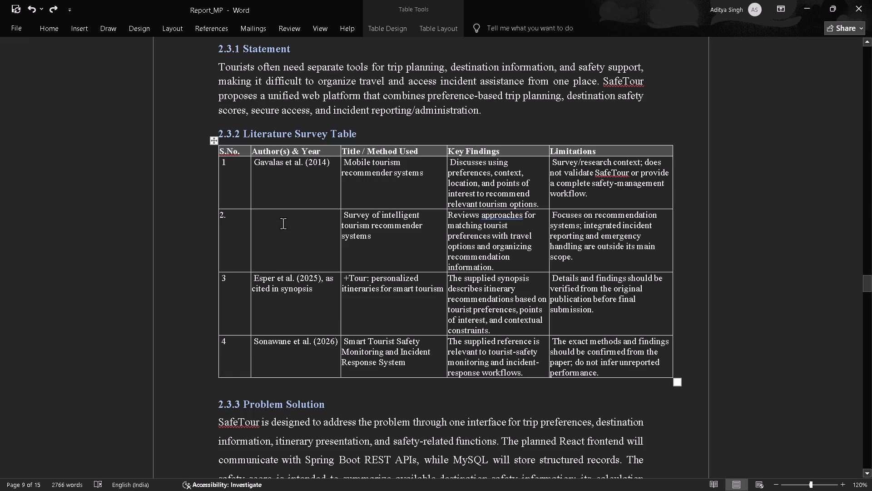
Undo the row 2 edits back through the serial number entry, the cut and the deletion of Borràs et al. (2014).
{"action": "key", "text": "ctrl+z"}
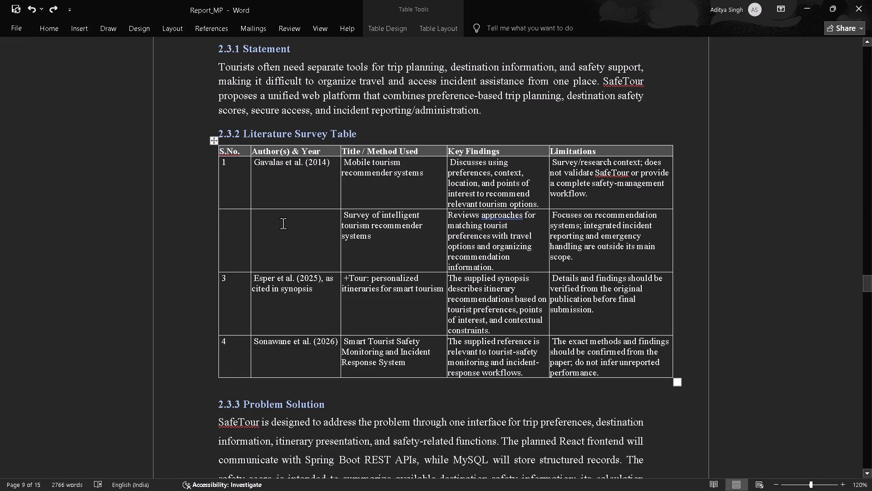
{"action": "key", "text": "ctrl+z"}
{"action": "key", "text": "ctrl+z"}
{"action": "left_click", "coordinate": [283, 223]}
Left-align the whole body paragraph under 2.3.3 Problem Solution.
{"action": "scroll", "coordinate": [308, 276], "scroll_direction": "down", "scroll_amount": 1}
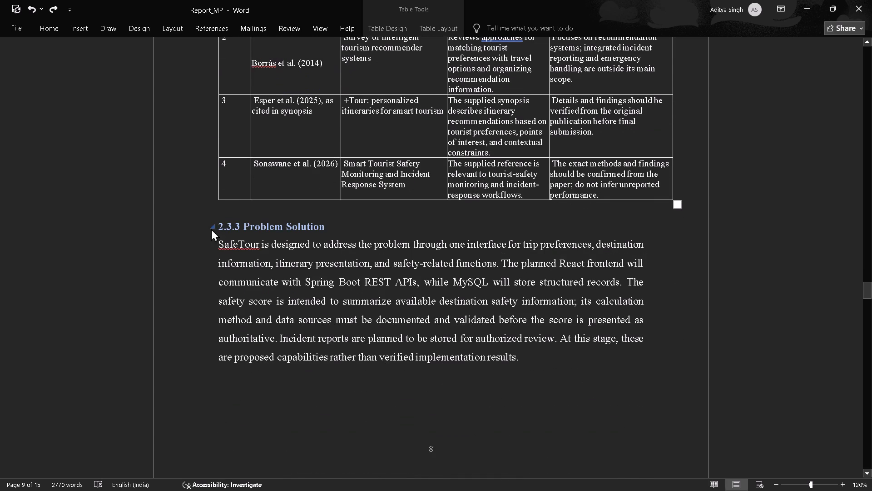
{"action": "left_click_drag", "start_coordinate": [218, 242], "coordinate": [510, 340]}
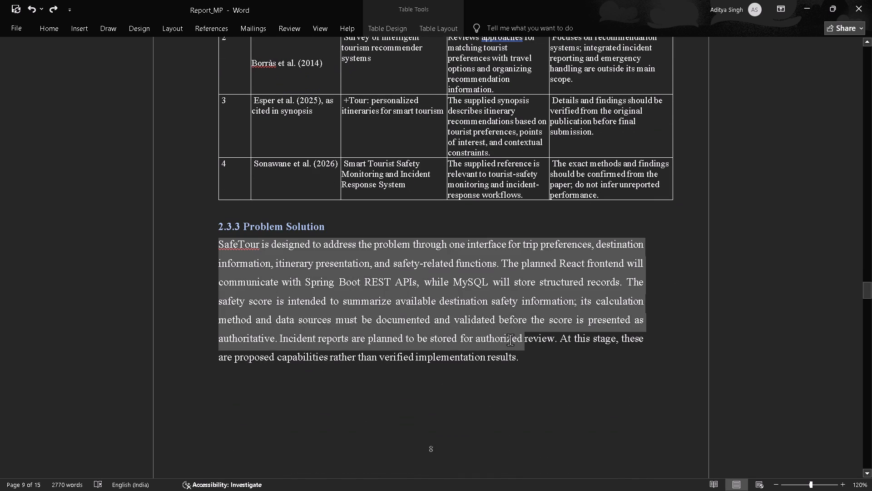
{"action": "left_click_drag", "start_coordinate": [510, 340], "coordinate": [517, 357]}
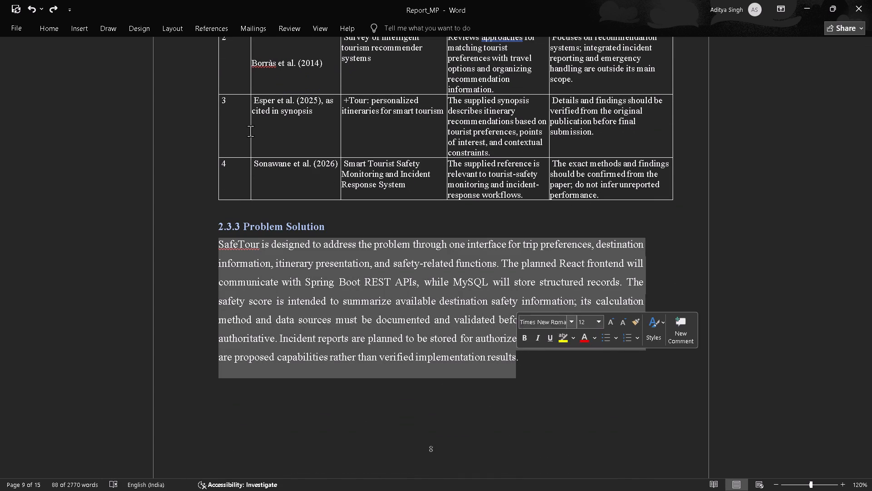
{"action": "left_click", "coordinate": [55, 28]}
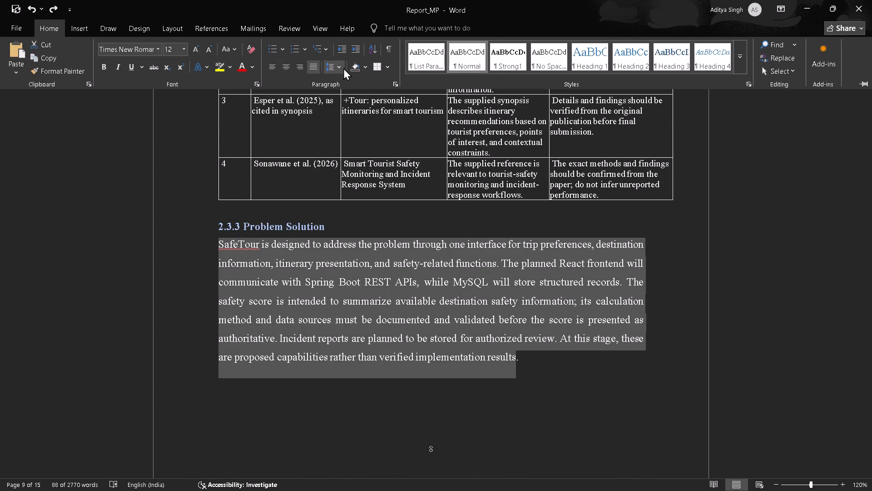
{"action": "left_click", "coordinate": [267, 69]}
{"action": "left_click", "coordinate": [267, 69]}
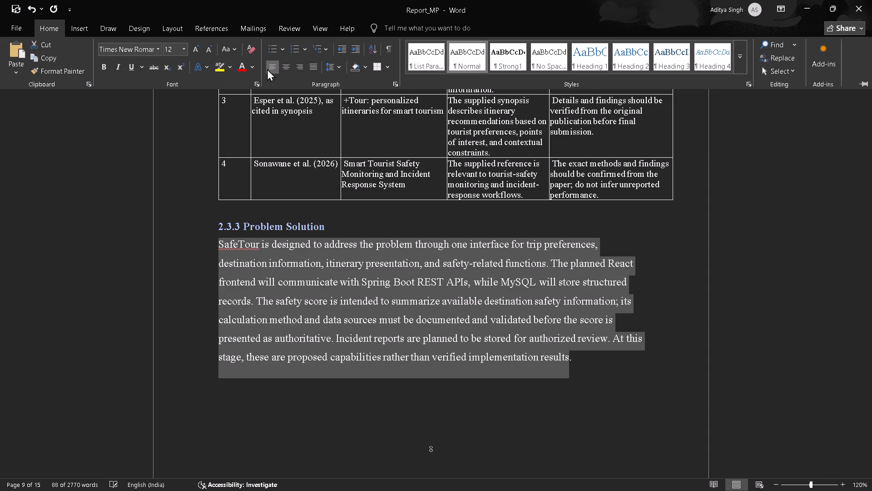
Set the line spacing of the 2.3.3 Problem Solution body paragraph to 1.15.
{"action": "left_click", "coordinate": [337, 65]}
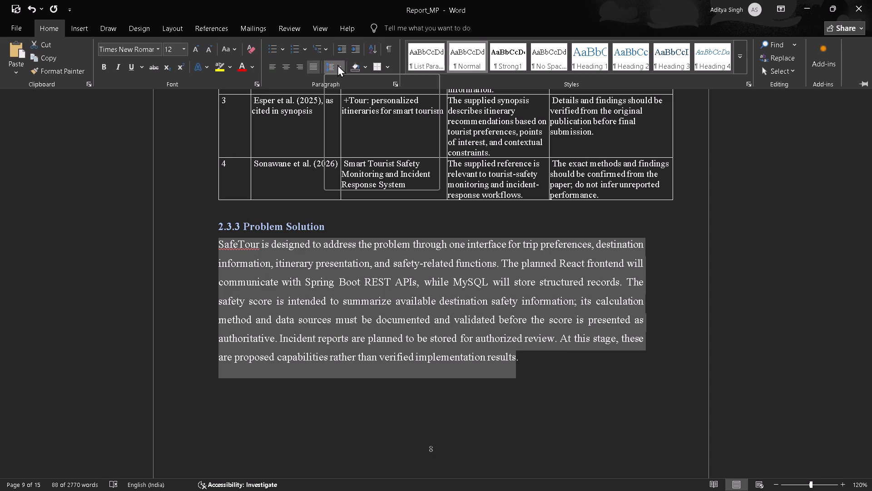
{"action": "left_click", "coordinate": [346, 88]}
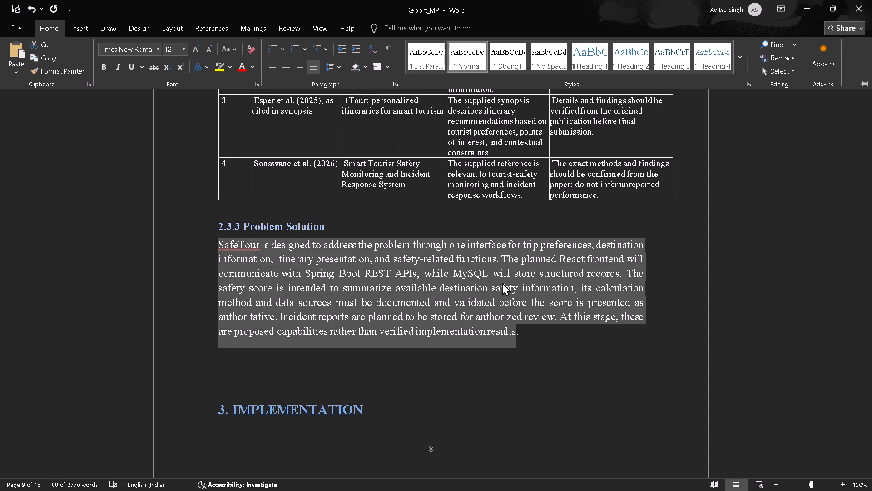
Insert an empty line after the last sentence of the 2.3.3 Problem Solution paragraph.
{"action": "left_click", "coordinate": [534, 334]}
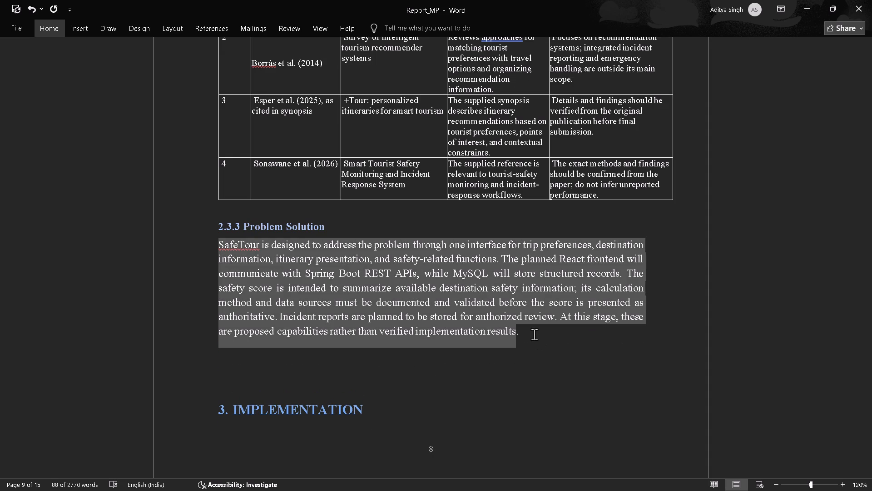
{"action": "left_click", "coordinate": [534, 334]}
{"action": "key", "text": "Return"}
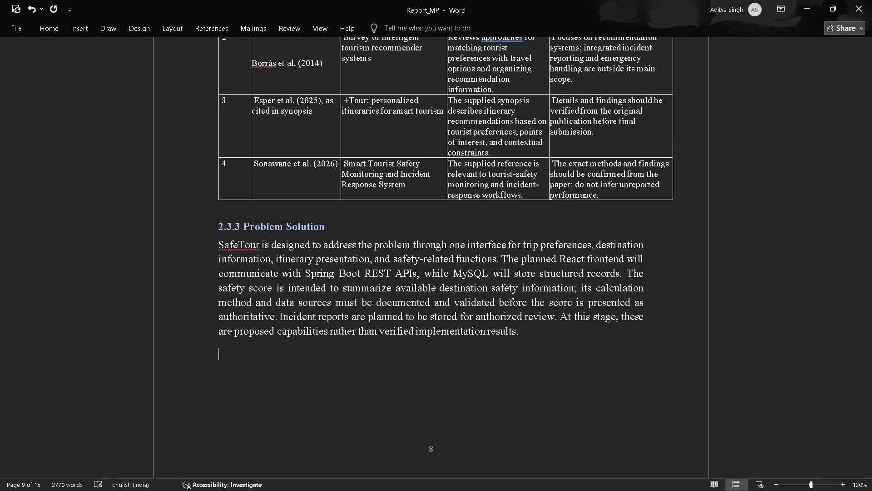
Set the body paragraph under 3.1 Project Scope and Features to 1.15 line spacing, keeping it justified.
{"action": "scroll", "coordinate": [534, 334], "scroll_direction": "down", "scroll_amount": 1}
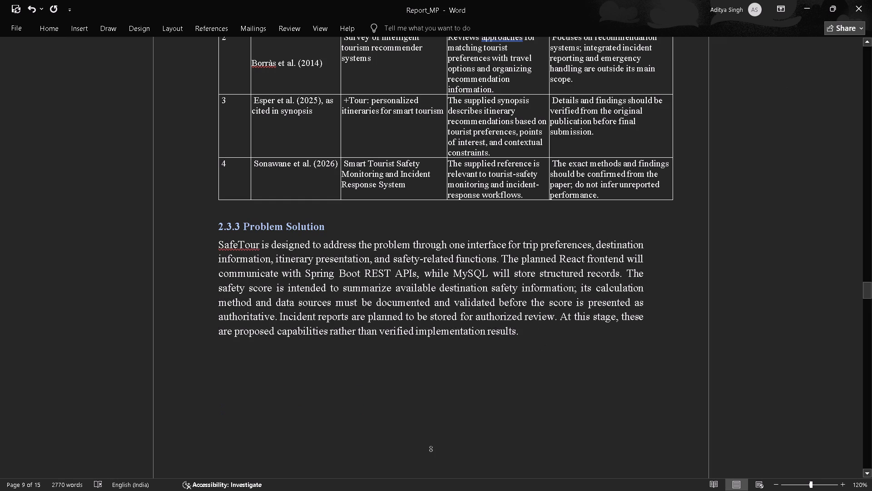
{"action": "scroll", "coordinate": [526, 355], "scroll_direction": "down", "scroll_amount": 2}
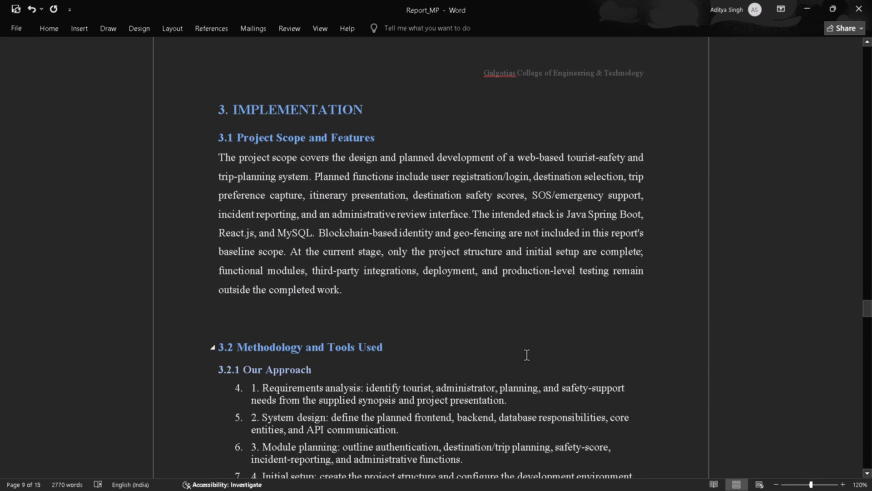
{"action": "left_click_drag", "start_coordinate": [218, 157], "coordinate": [381, 291]}
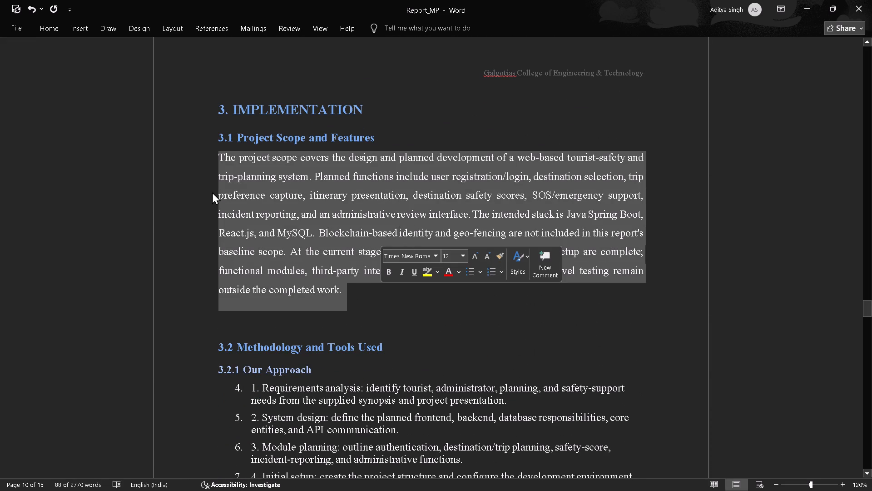
{"action": "left_click", "coordinate": [53, 33]}
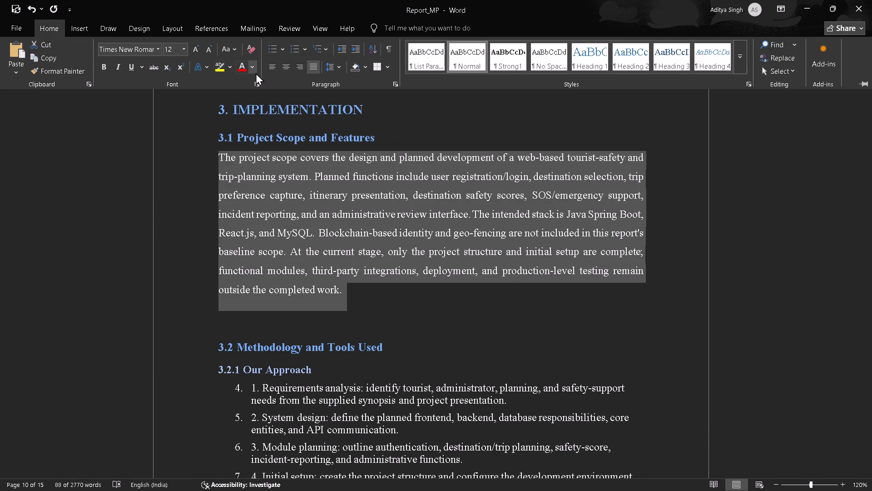
{"action": "left_click", "coordinate": [276, 70]}
{"action": "left_click", "coordinate": [276, 70]}
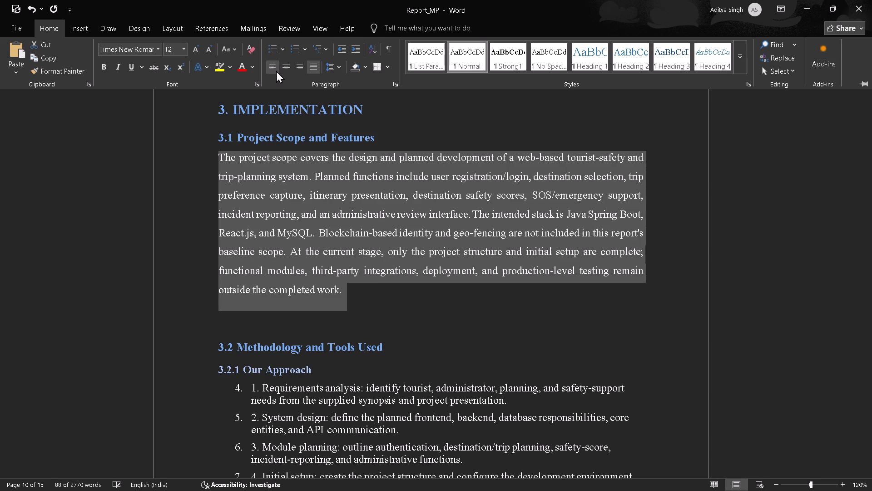
{"action": "left_click", "coordinate": [341, 65]}
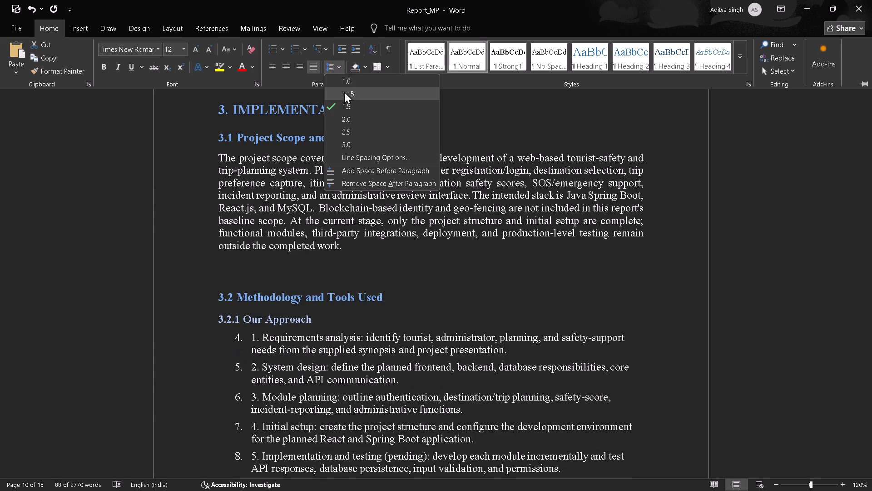
{"action": "left_click", "coordinate": [344, 91]}
{"action": "left_click", "coordinate": [471, 126]}
Remove the automatic list numbering from all six items under 3.2.1 Our Approach, keeping their typed numbers.
{"action": "scroll", "coordinate": [471, 126], "scroll_direction": "down", "scroll_amount": 1}
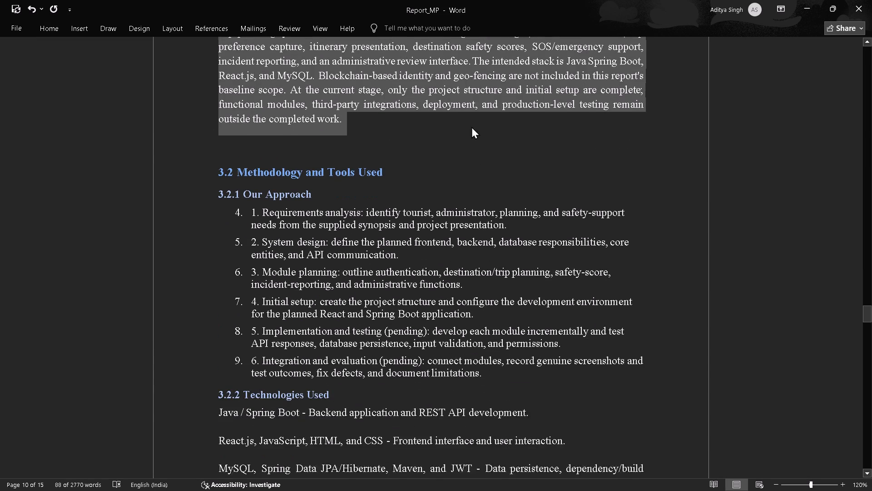
{"action": "scroll", "coordinate": [471, 126], "scroll_direction": "down", "scroll_amount": 1}
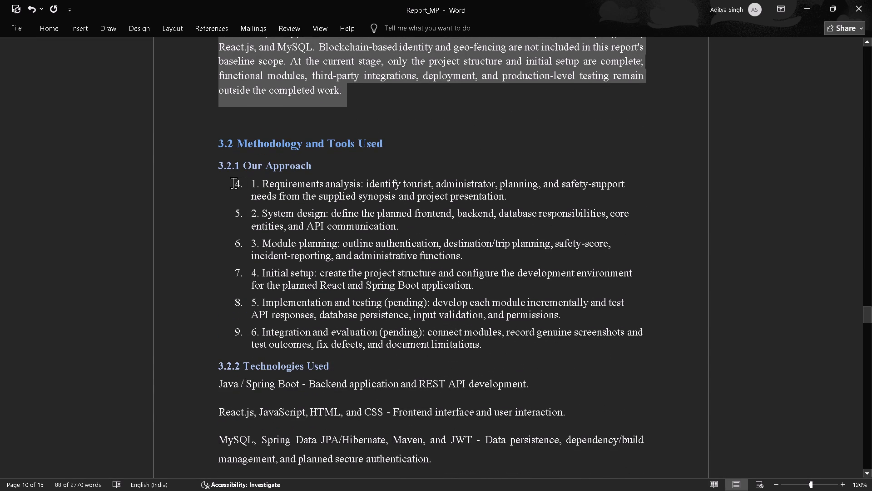
{"action": "left_click_drag", "start_coordinate": [234, 182], "coordinate": [260, 210]}
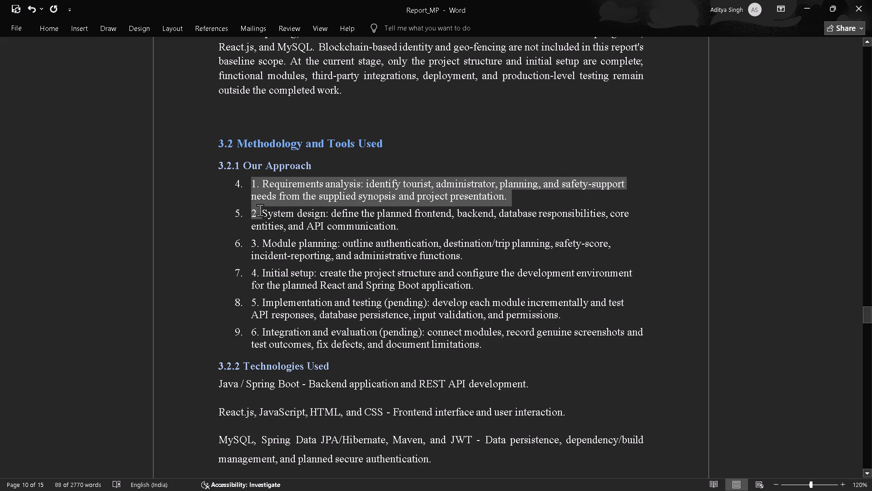
{"action": "left_click_drag", "start_coordinate": [260, 210], "coordinate": [302, 335]}
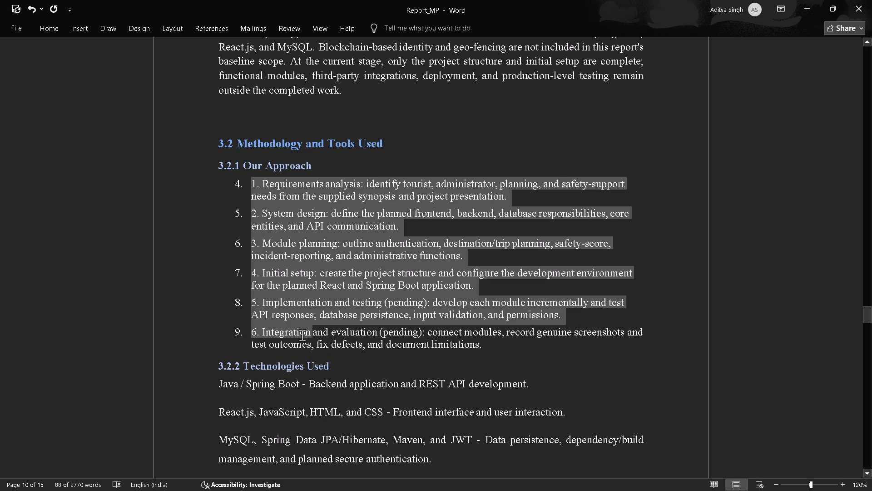
{"action": "left_click_drag", "start_coordinate": [302, 335], "coordinate": [474, 336]}
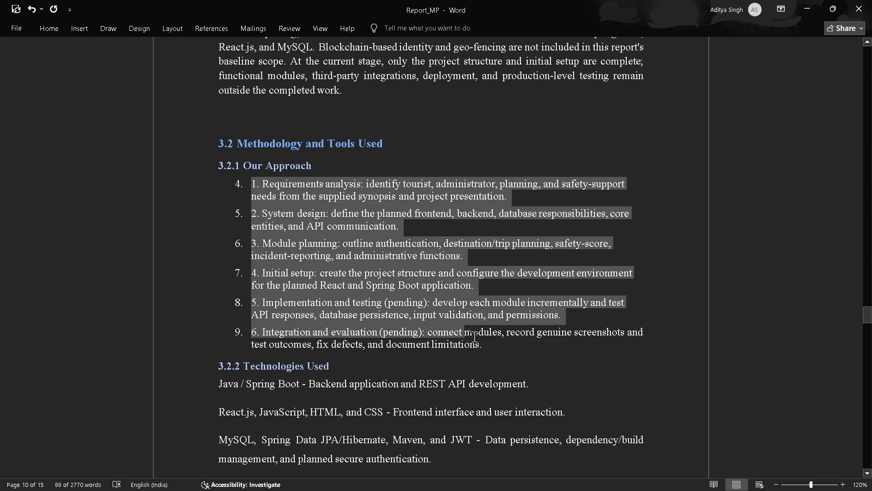
{"action": "left_click_drag", "start_coordinate": [474, 336], "coordinate": [482, 346]}
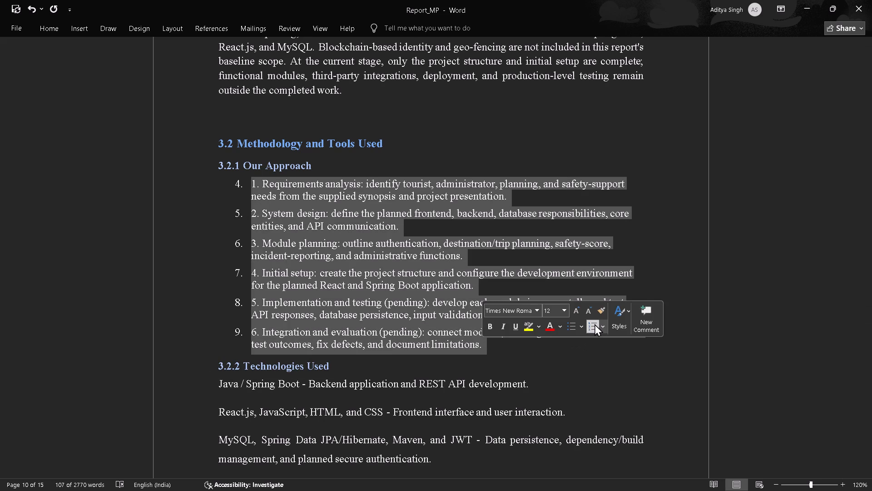
{"action": "left_click", "coordinate": [595, 324]}
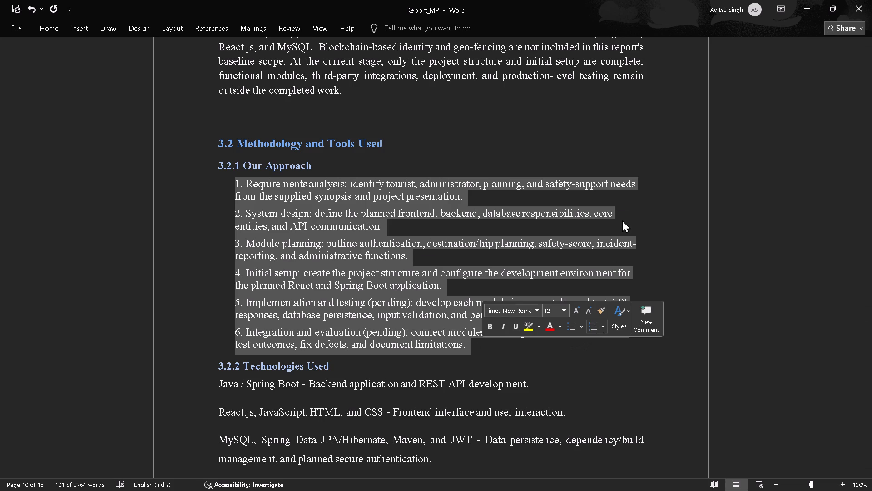
{"action": "left_click", "coordinate": [622, 220]}
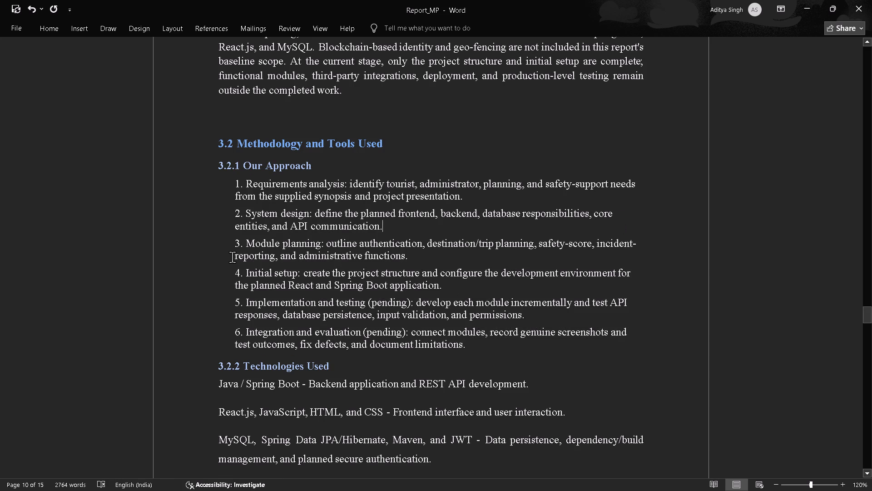
Apply left alignment and 1.15 line spacing to the 3.2.1 Our Approach heading and its six items.
{"action": "left_click_drag", "start_coordinate": [231, 176], "coordinate": [486, 315]}
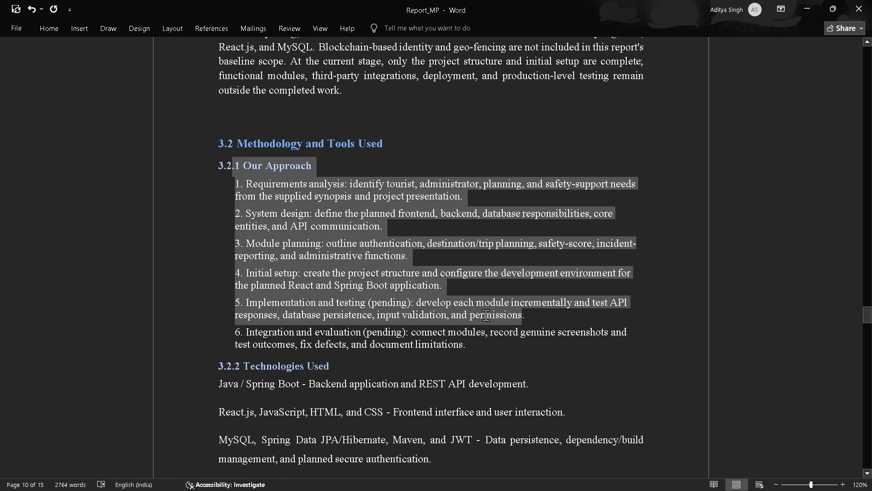
{"action": "left_click_drag", "start_coordinate": [486, 315], "coordinate": [477, 343]}
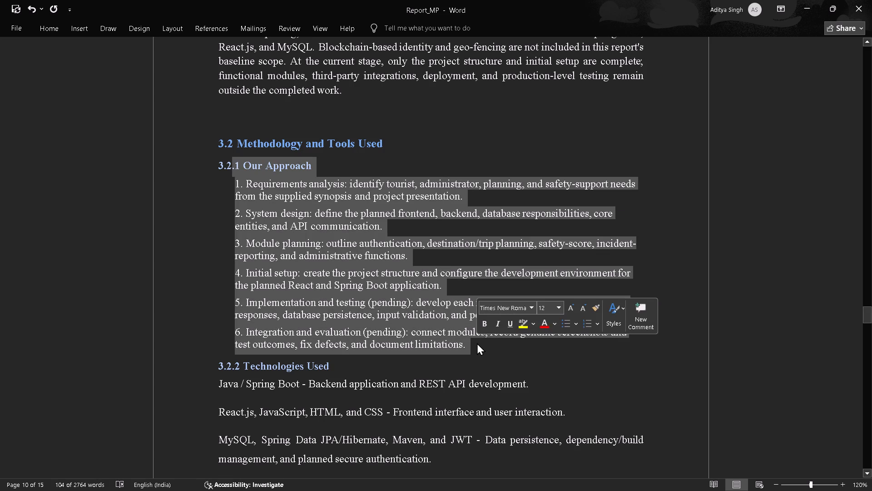
{"action": "left_click", "coordinate": [47, 32]}
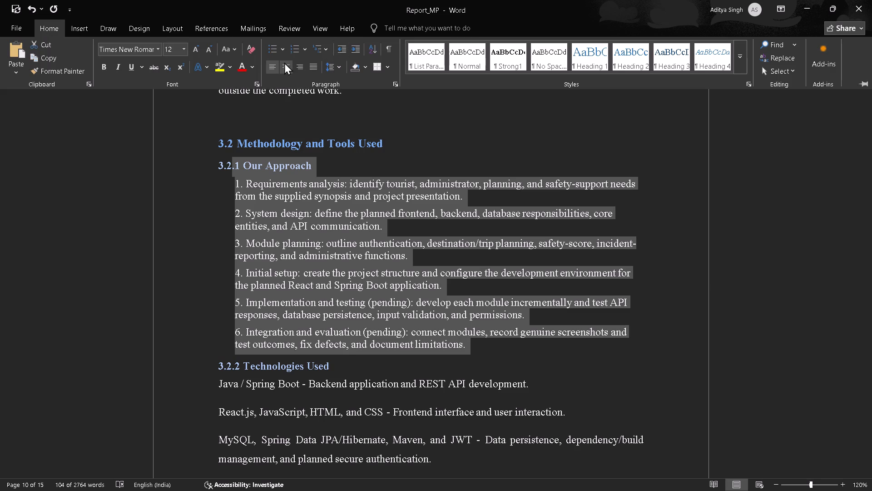
{"action": "left_click", "coordinate": [270, 61]}
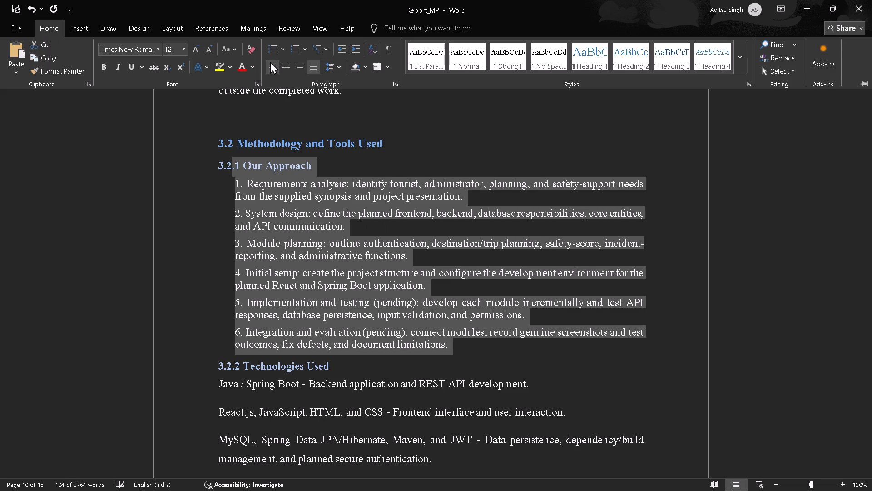
{"action": "left_click", "coordinate": [270, 61]}
{"action": "left_click", "coordinate": [340, 65]}
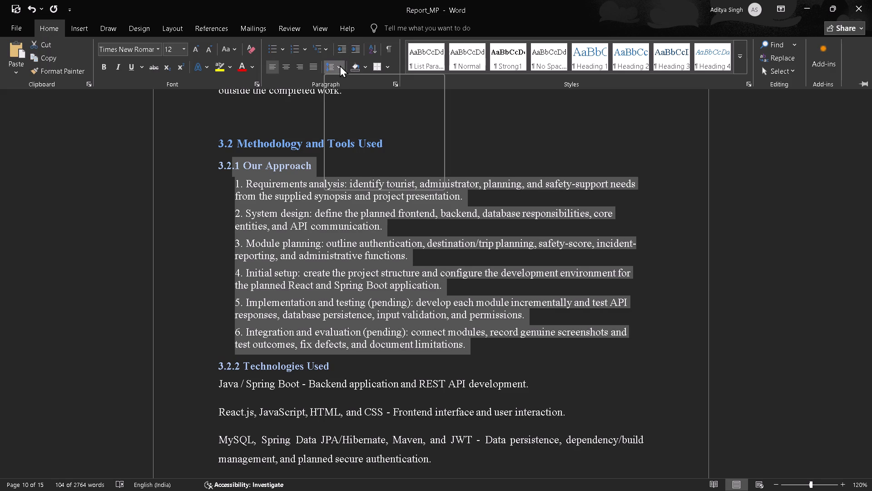
{"action": "left_click", "coordinate": [347, 93]}
{"action": "left_click", "coordinate": [453, 130]}
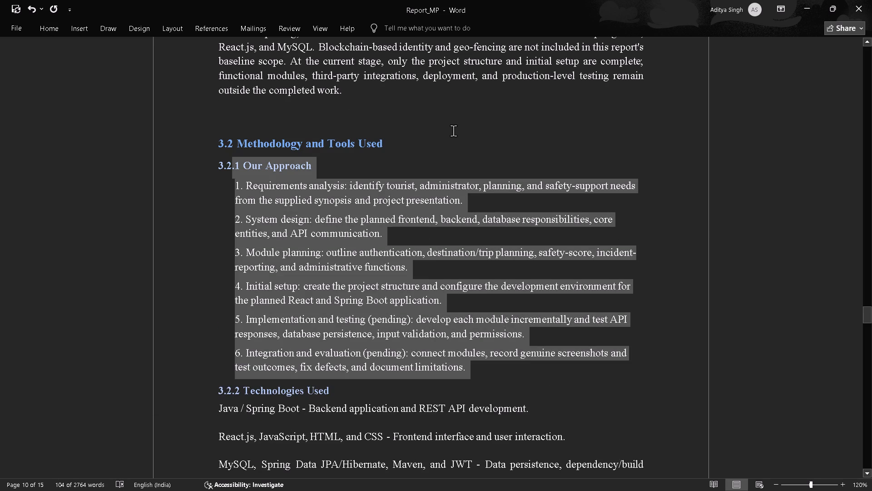
{"action": "left_click", "coordinate": [453, 130]}
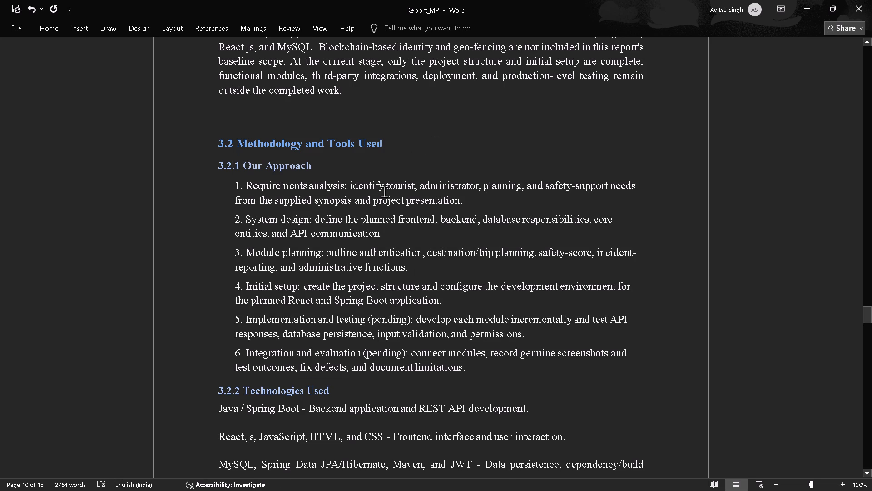
Left-align the three technology paragraphs under 3.2.2 Technologies Used and set their line spacing to 1.15.
{"action": "scroll", "coordinate": [384, 191], "scroll_direction": "down", "scroll_amount": 1}
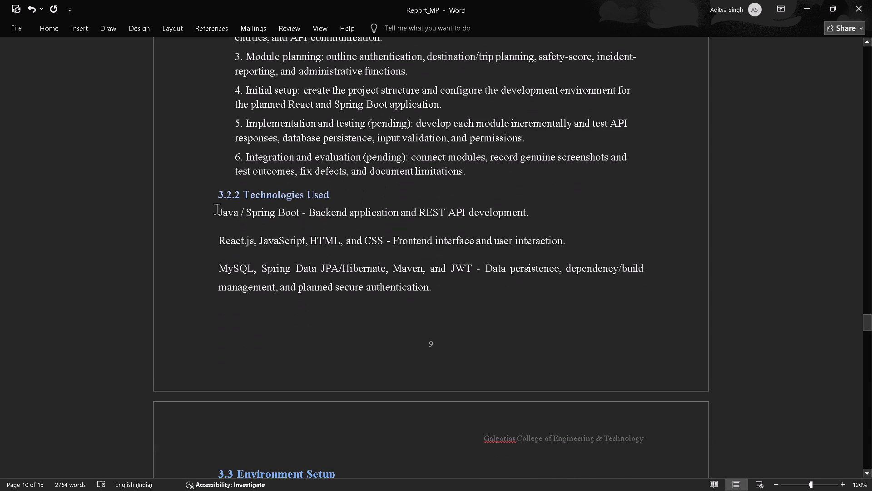
{"action": "left_click_drag", "start_coordinate": [218, 208], "coordinate": [471, 311]}
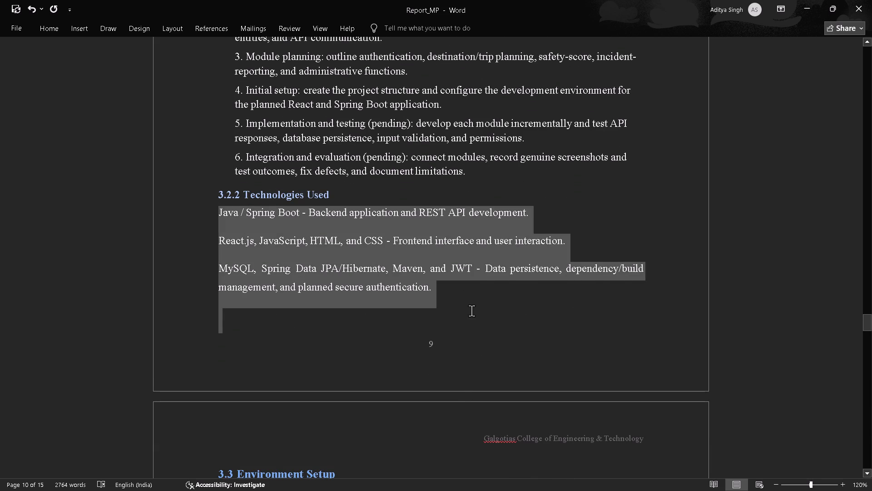
{"action": "left_click_drag", "start_coordinate": [471, 311], "coordinate": [442, 288]}
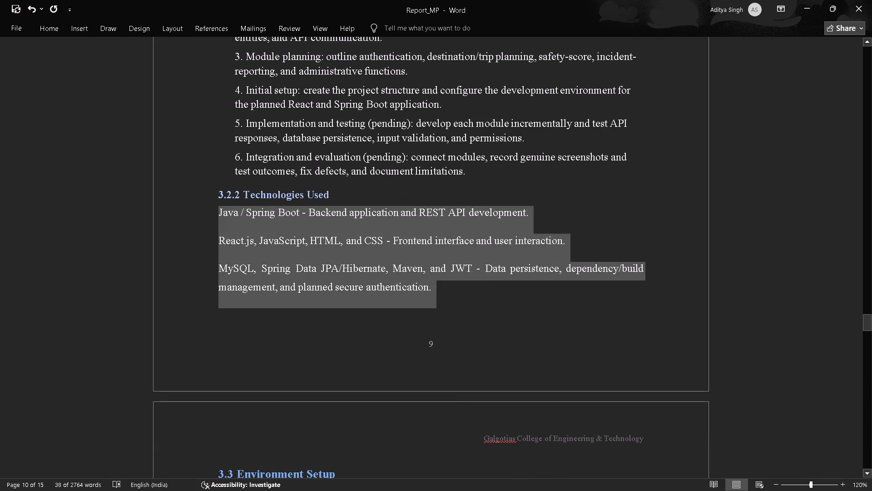
{"action": "left_click", "coordinate": [51, 25]}
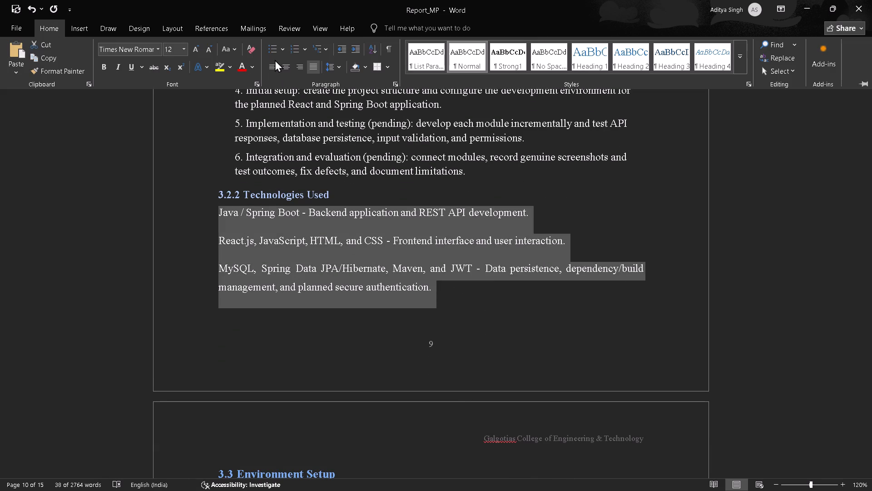
{"action": "left_click", "coordinate": [275, 60]}
{"action": "left_click", "coordinate": [274, 61]}
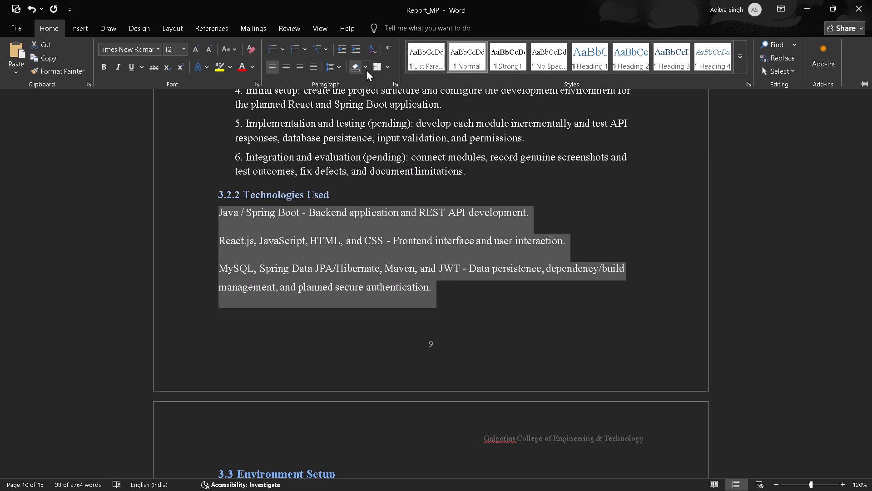
{"action": "left_click", "coordinate": [341, 66]}
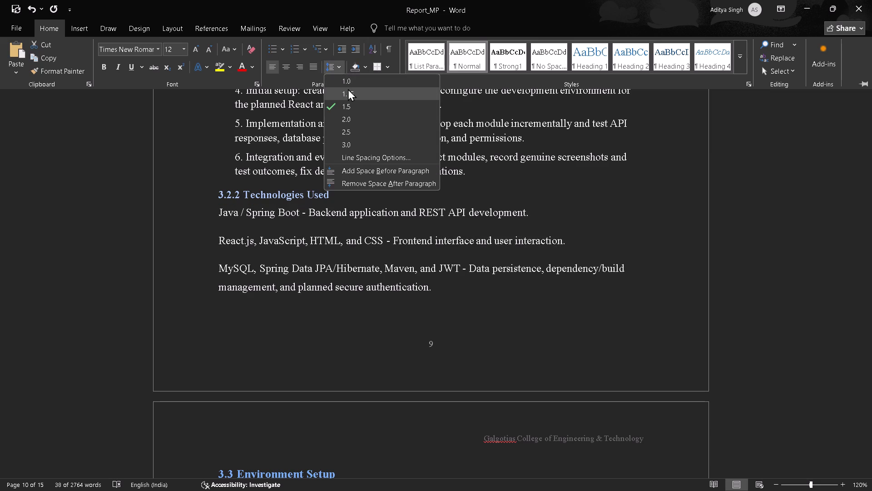
{"action": "left_click", "coordinate": [348, 89]}
{"action": "left_click", "coordinate": [565, 219]}
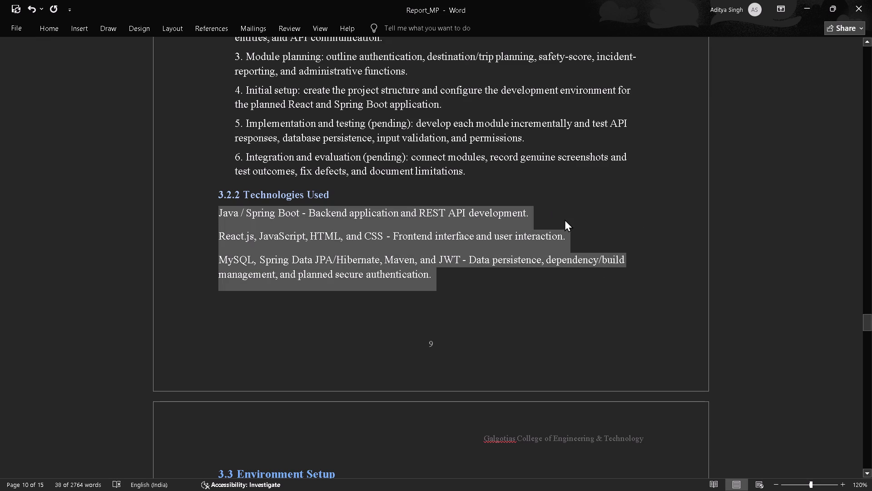
{"action": "double_click", "coordinate": [565, 219]}
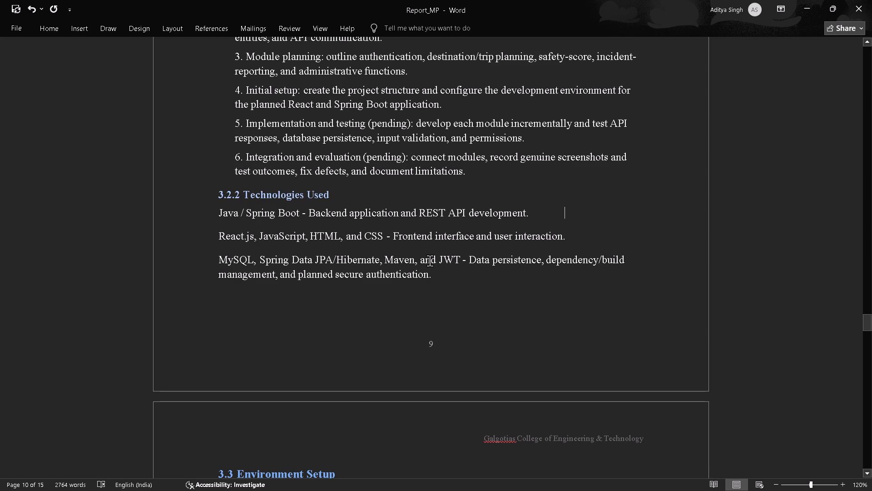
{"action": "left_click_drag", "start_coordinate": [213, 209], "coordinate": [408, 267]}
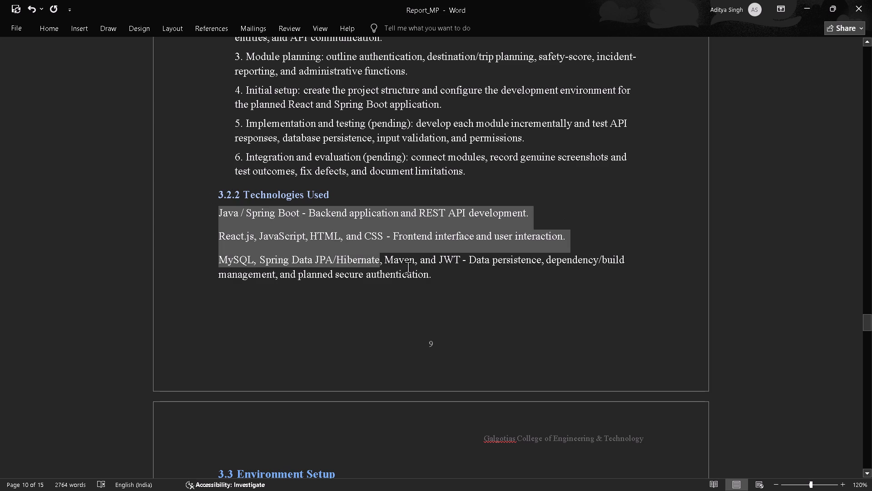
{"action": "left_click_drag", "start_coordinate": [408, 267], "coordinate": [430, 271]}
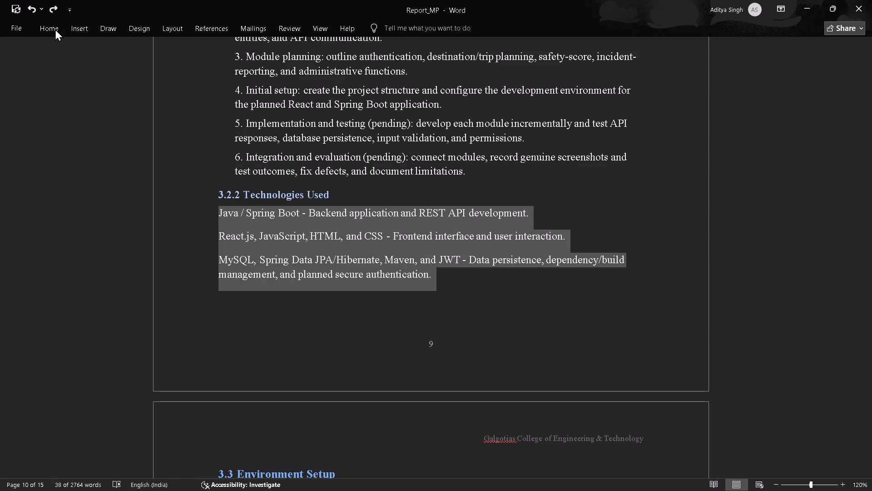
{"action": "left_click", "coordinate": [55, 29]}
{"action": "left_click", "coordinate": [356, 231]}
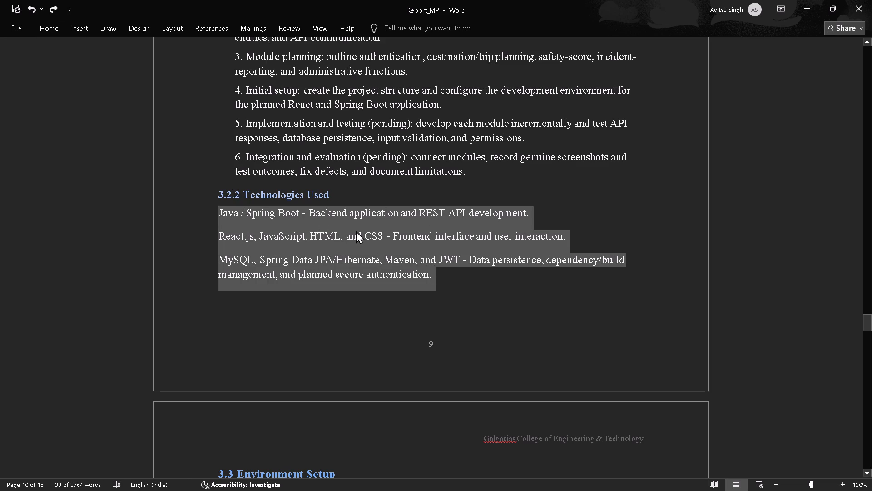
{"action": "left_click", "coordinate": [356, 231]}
Left-align the 3.3 Environment Setup body paragraph and its three setup items, and set their line spacing to 1.15.
{"action": "scroll", "coordinate": [356, 231], "scroll_direction": "down", "scroll_amount": 1}
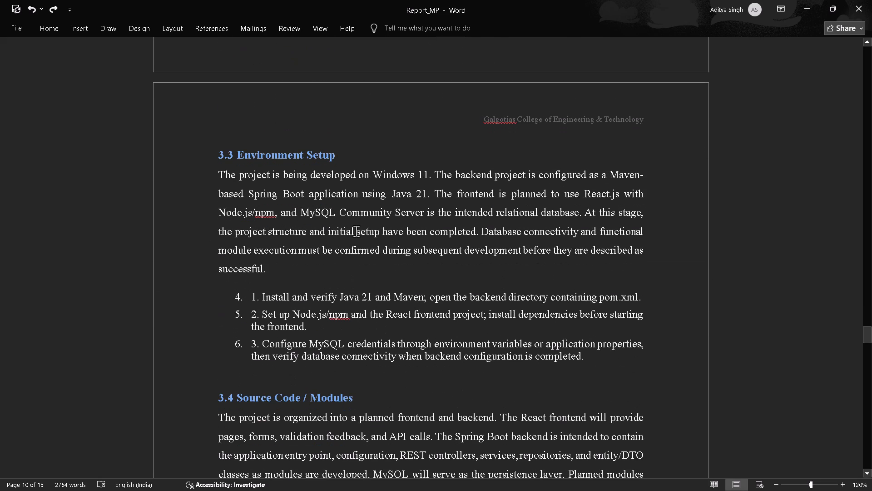
{"action": "scroll", "coordinate": [356, 231], "scroll_direction": "down", "scroll_amount": 1}
{"action": "left_click_drag", "start_coordinate": [215, 169], "coordinate": [562, 331]}
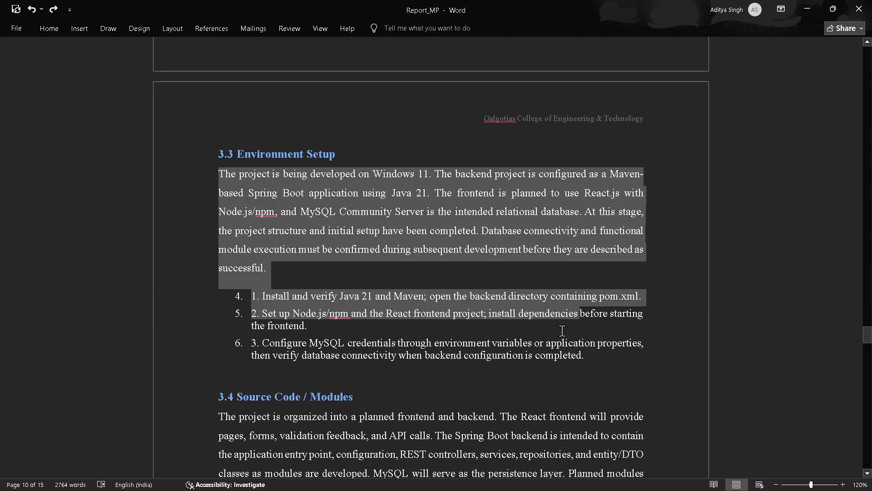
{"action": "left_click_drag", "start_coordinate": [562, 331], "coordinate": [590, 364]}
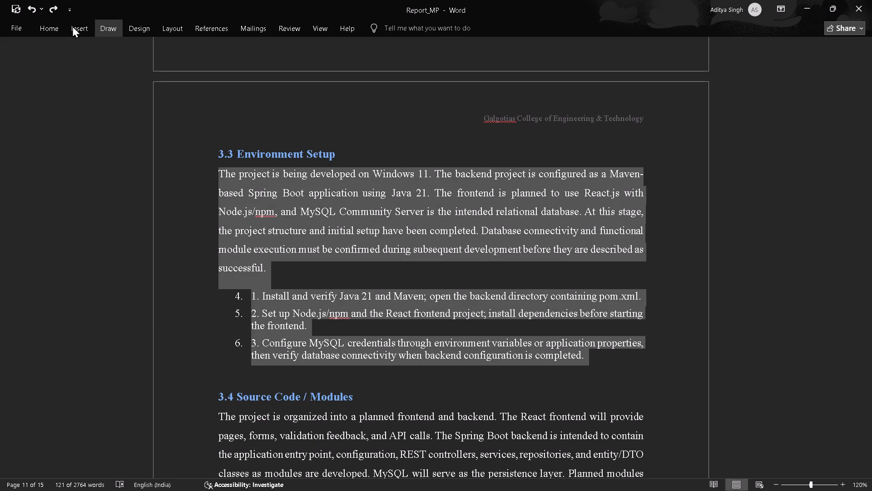
{"action": "left_click", "coordinate": [60, 21]}
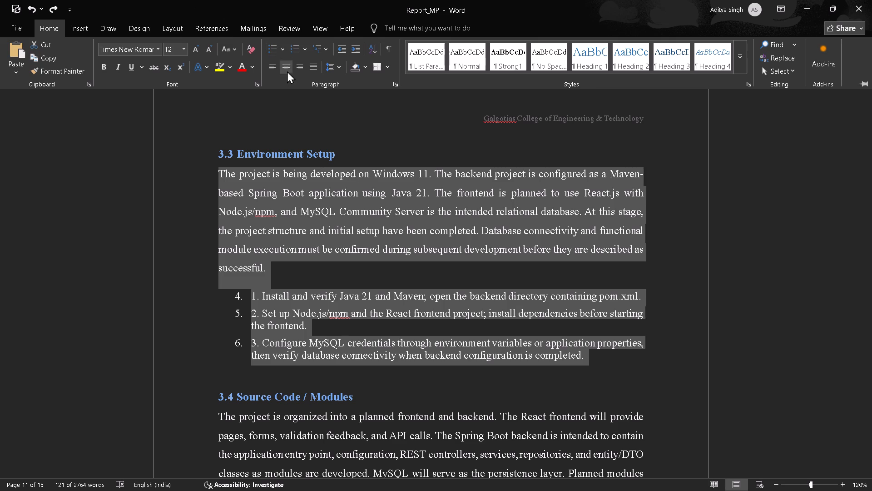
{"action": "left_click", "coordinate": [268, 60]}
{"action": "left_click", "coordinate": [273, 64]}
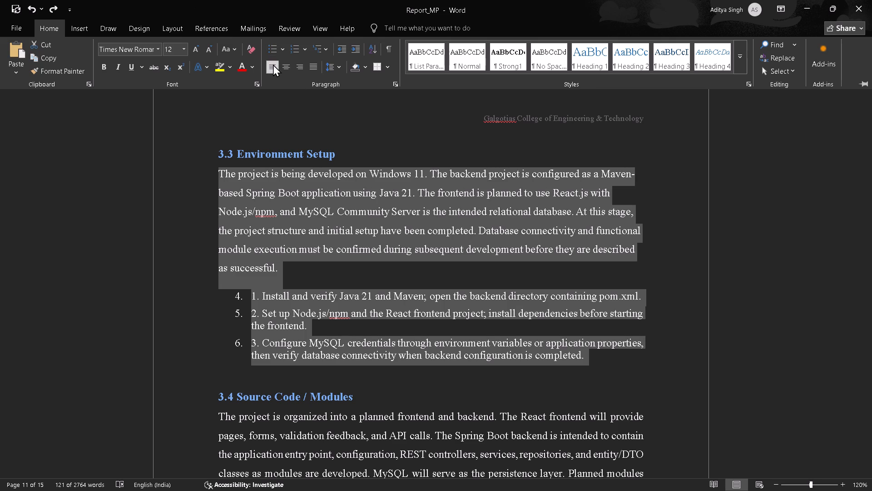
{"action": "left_click", "coordinate": [336, 62]}
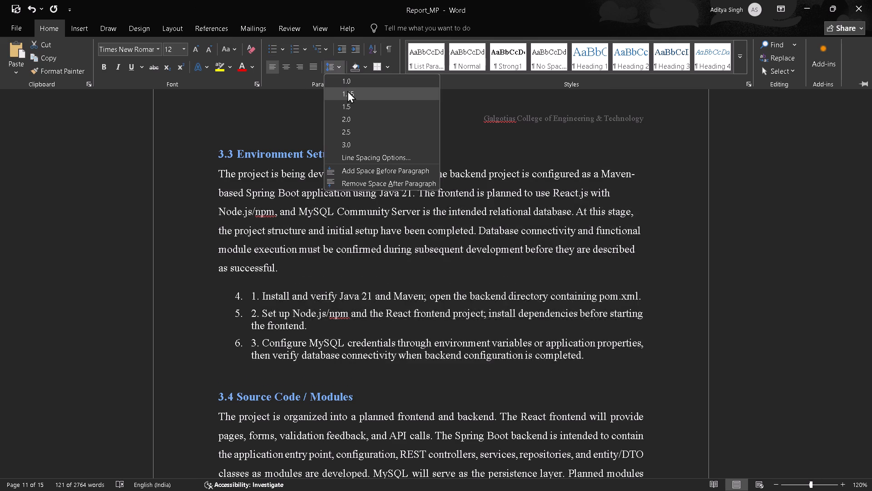
{"action": "left_click", "coordinate": [347, 90]}
{"action": "left_click", "coordinate": [273, 250]}
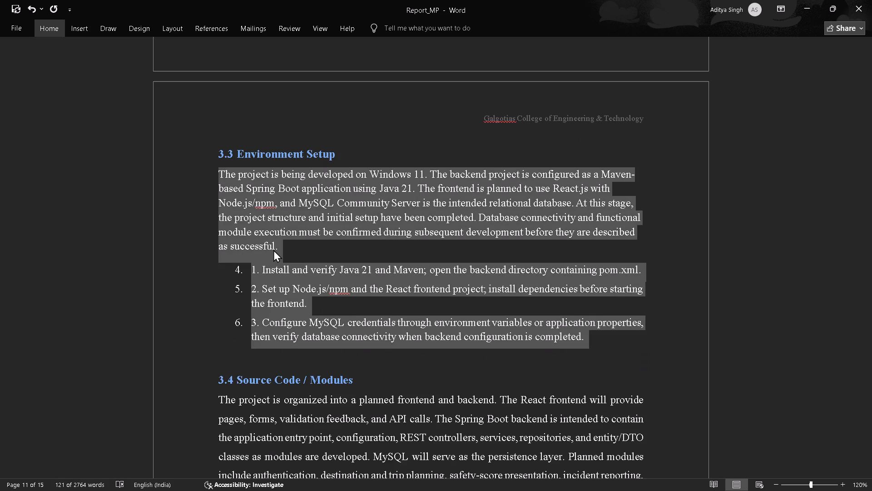
{"action": "left_click", "coordinate": [263, 256]}
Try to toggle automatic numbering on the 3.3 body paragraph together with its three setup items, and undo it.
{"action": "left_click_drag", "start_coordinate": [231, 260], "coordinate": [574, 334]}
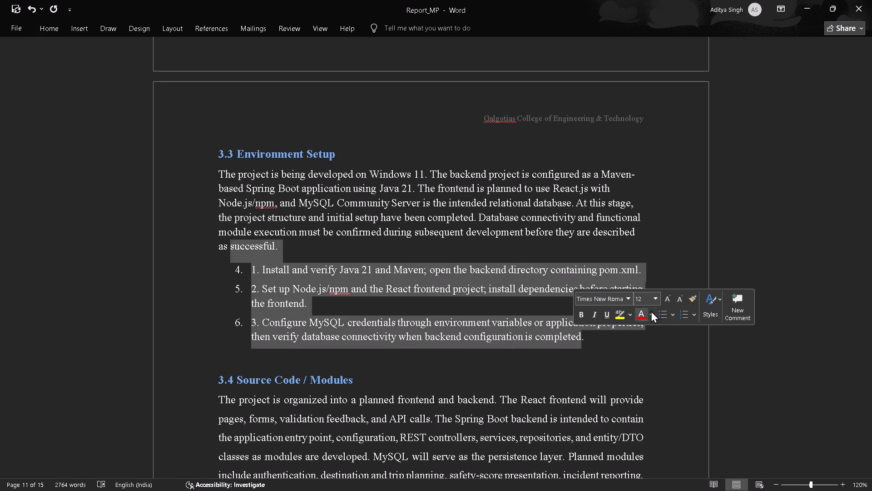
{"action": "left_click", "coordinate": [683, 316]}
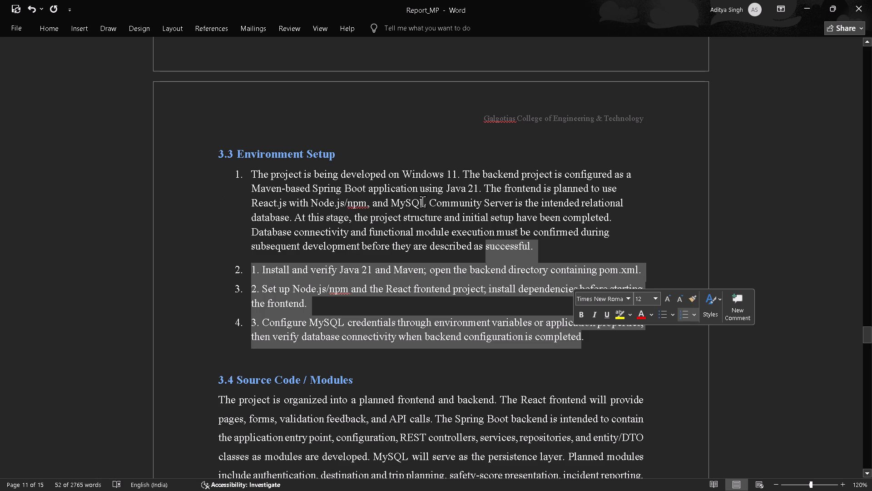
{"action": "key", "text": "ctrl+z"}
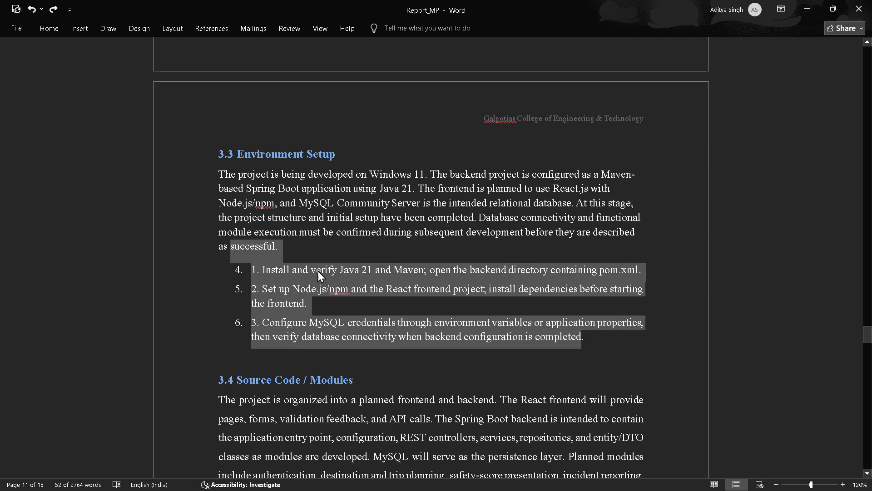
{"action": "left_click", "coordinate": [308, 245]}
Remove the automatic list numbering from the three setup items under 3.3 Environment Setup, keeping their typed numbers.
{"action": "left_click_drag", "start_coordinate": [234, 269], "coordinate": [464, 331]}
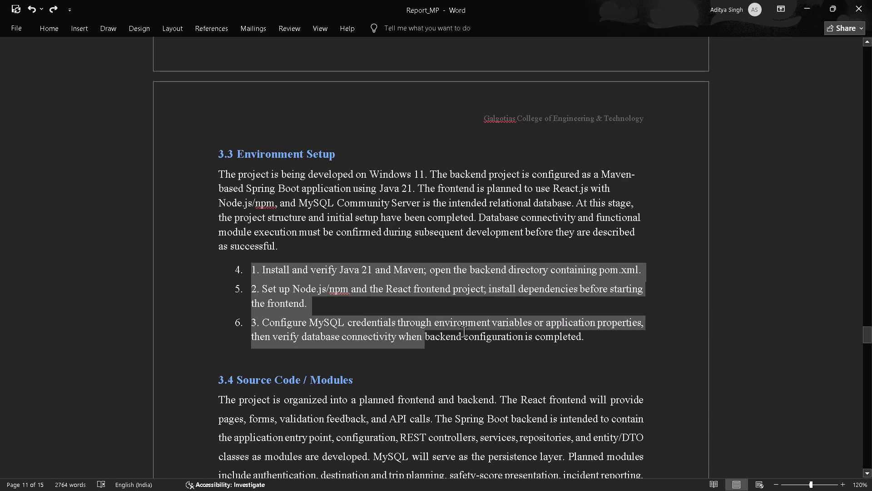
{"action": "left_click_drag", "start_coordinate": [464, 331], "coordinate": [585, 343]}
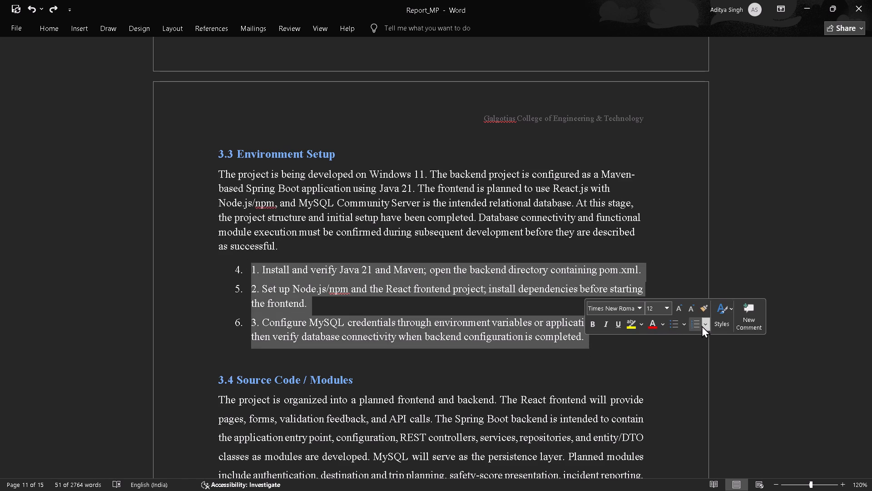
{"action": "left_click", "coordinate": [695, 323]}
{"action": "left_click", "coordinate": [454, 307]}
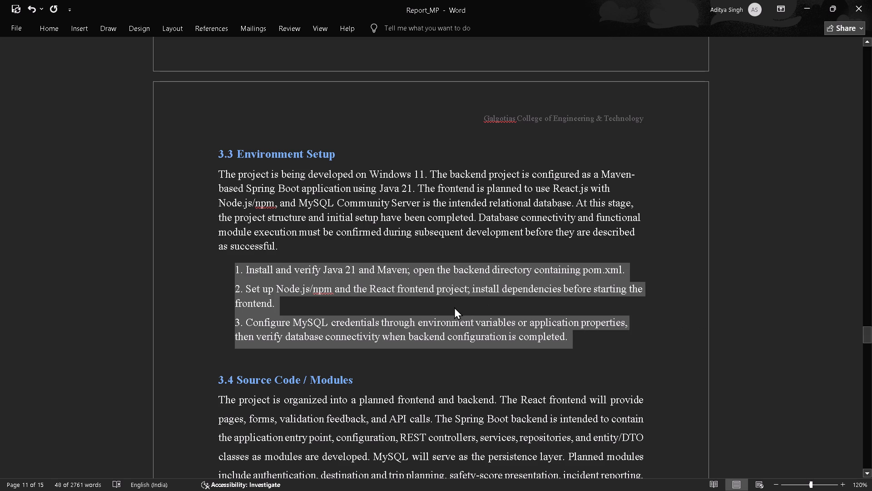
Left-align the body paragraph under 3.4 Source Code / Modules and set its line spacing to 1.15.
{"action": "scroll", "coordinate": [546, 337], "scroll_direction": "down", "scroll_amount": 1}
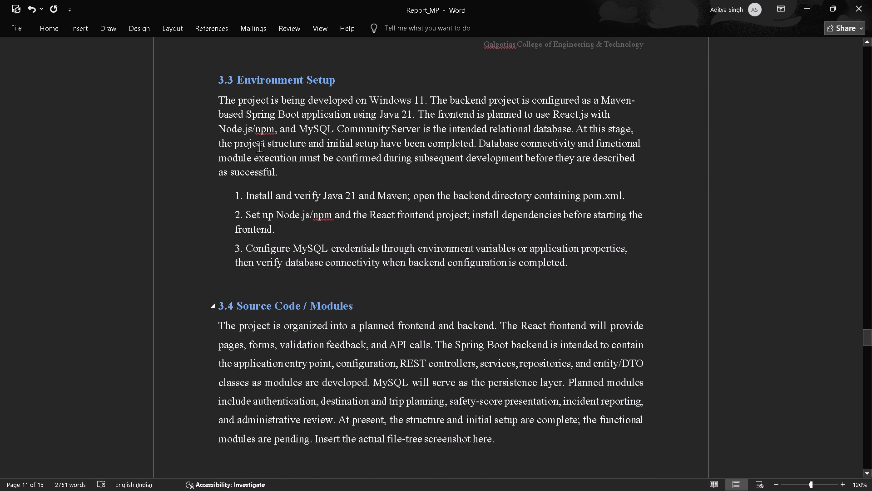
{"action": "scroll", "coordinate": [245, 281], "scroll_direction": "down", "scroll_amount": 1}
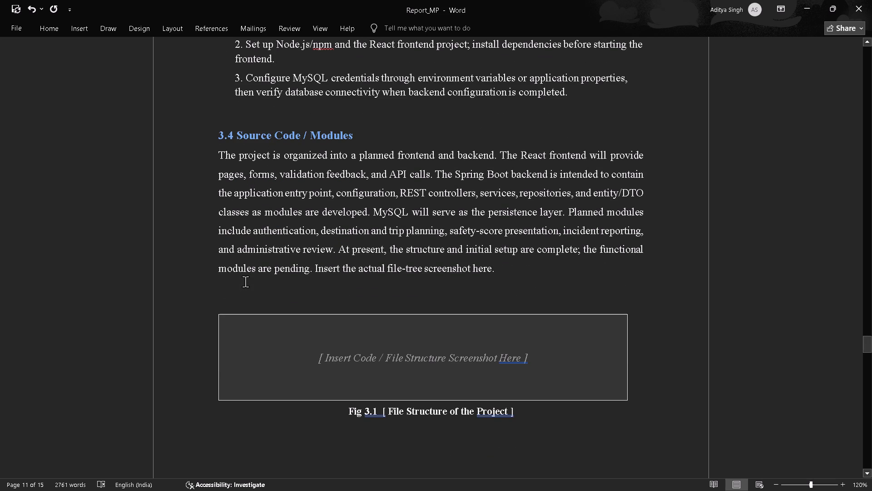
{"action": "left_click_drag", "start_coordinate": [220, 153], "coordinate": [487, 269]}
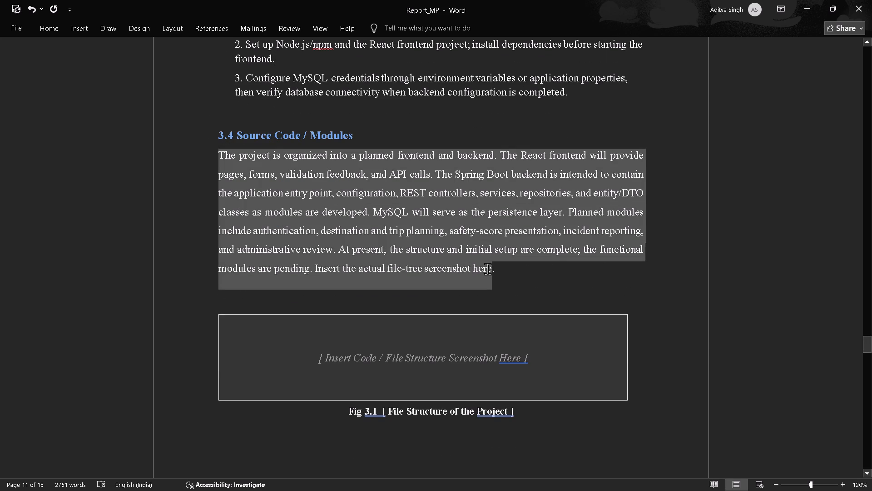
{"action": "left_click_drag", "start_coordinate": [487, 269], "coordinate": [493, 266]}
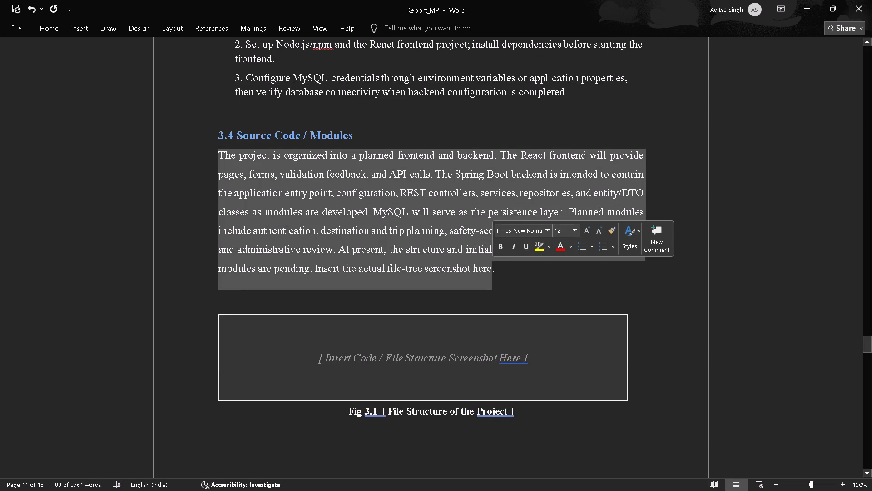
{"action": "left_click", "coordinate": [42, 32]}
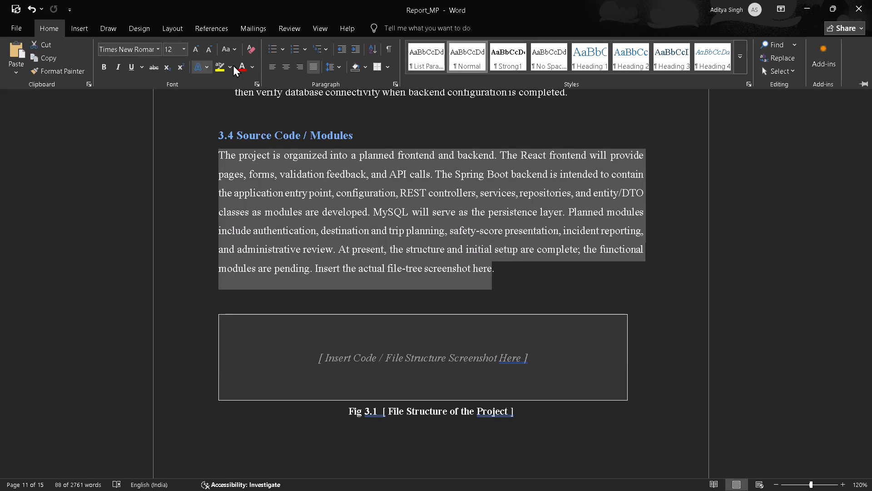
{"action": "left_click", "coordinate": [271, 69]}
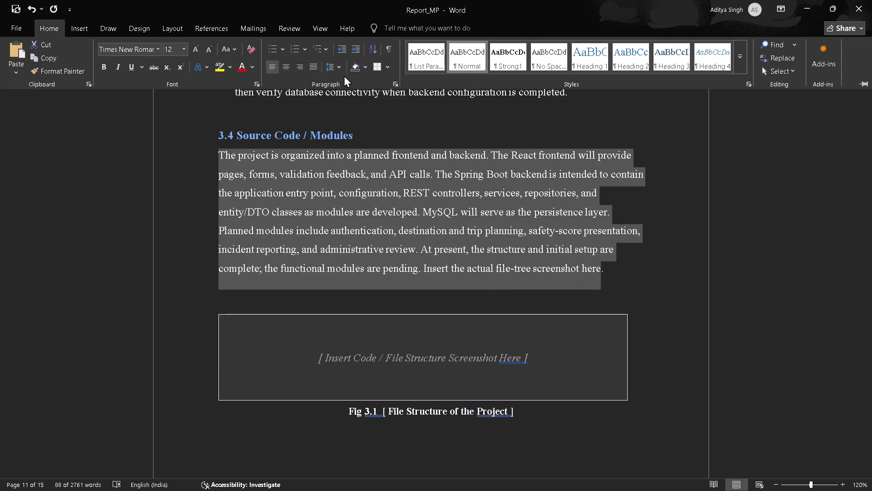
{"action": "left_click", "coordinate": [337, 70]}
{"action": "left_click", "coordinate": [343, 87]}
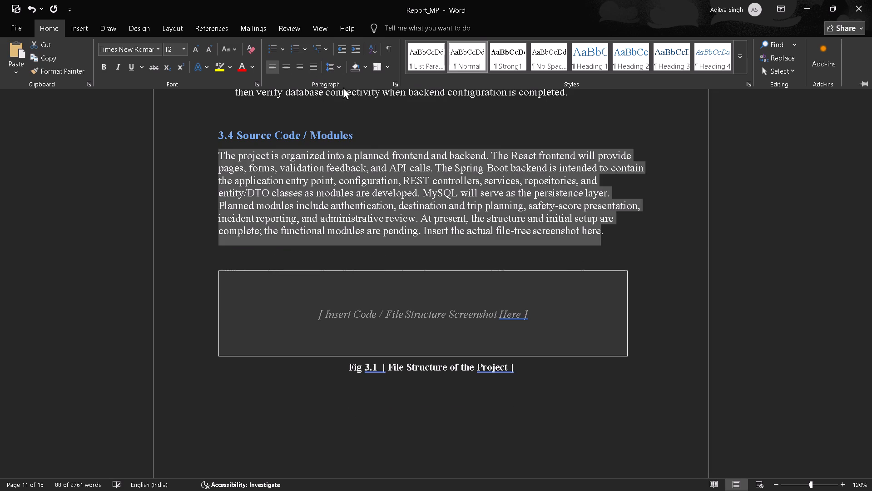
{"action": "left_click", "coordinate": [339, 72]}
{"action": "left_click", "coordinate": [348, 96]}
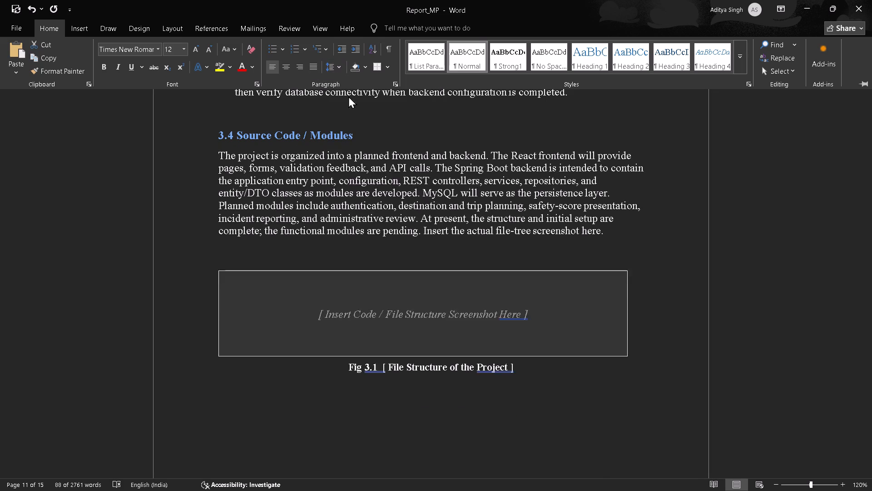
{"action": "left_click", "coordinate": [633, 251]}
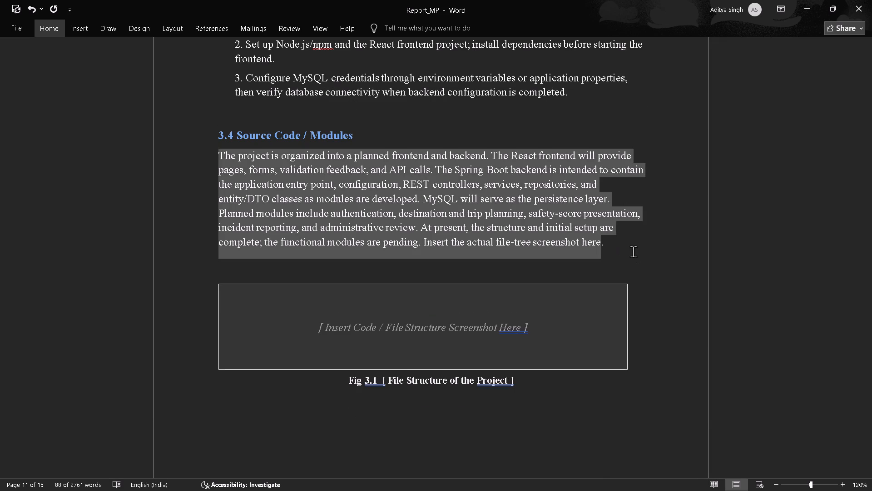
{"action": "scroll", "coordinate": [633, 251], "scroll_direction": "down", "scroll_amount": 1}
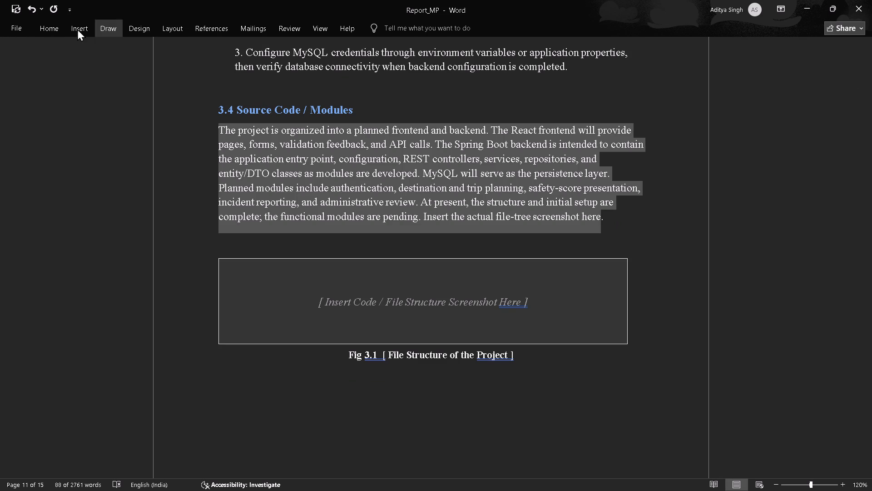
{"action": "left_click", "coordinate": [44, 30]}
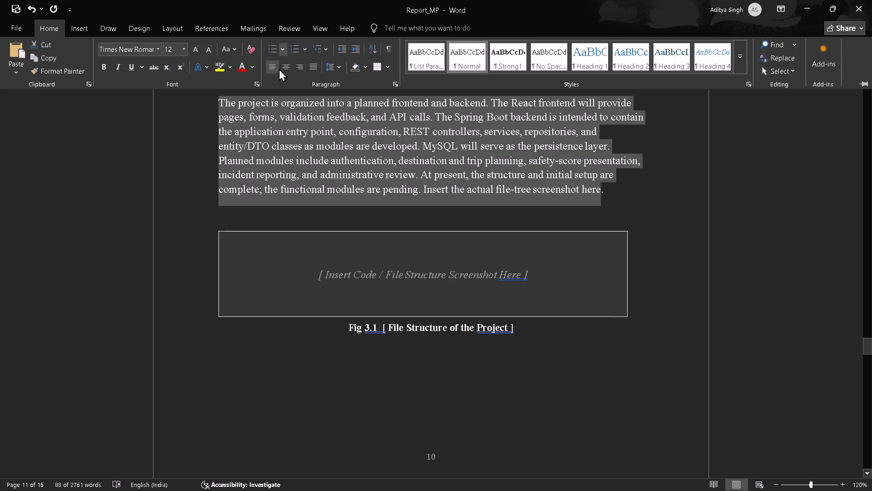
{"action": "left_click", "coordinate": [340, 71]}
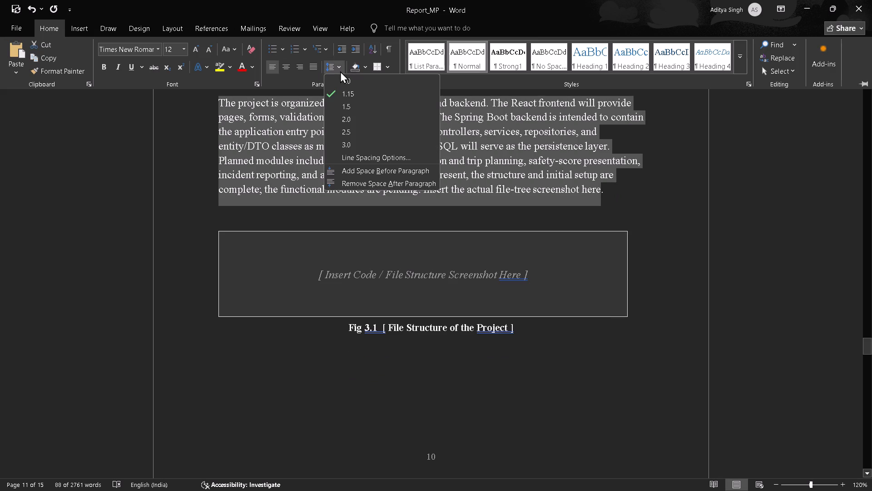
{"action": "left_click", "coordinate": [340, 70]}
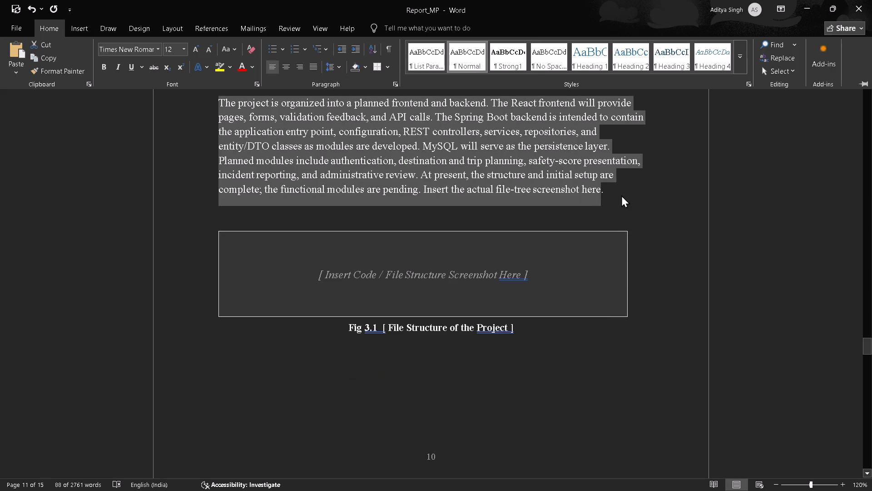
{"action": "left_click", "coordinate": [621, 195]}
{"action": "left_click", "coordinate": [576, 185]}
Review chapter 4, Results / Snapshots, checking the layout of 4.1 Output Screens and the 4.2 Comparison paragraphs and numbered points.
{"action": "scroll", "coordinate": [576, 185], "scroll_direction": "down", "scroll_amount": 3}
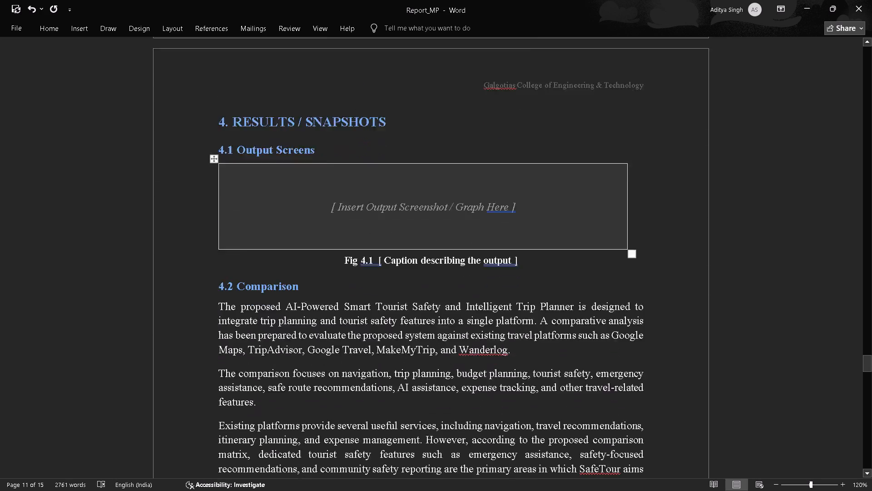
{"action": "scroll", "coordinate": [576, 185], "scroll_direction": "down", "scroll_amount": 2}
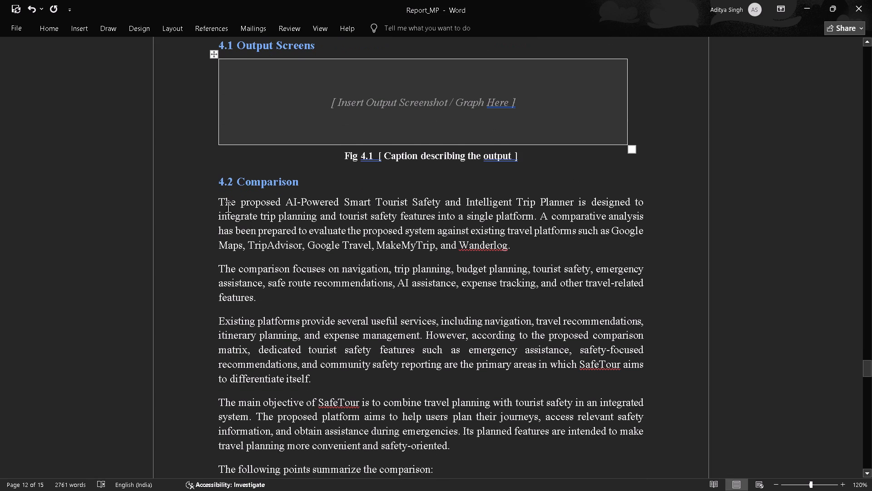
{"action": "left_click", "coordinate": [208, 194]}
{"action": "scroll", "coordinate": [208, 194], "scroll_direction": "down", "scroll_amount": 1}
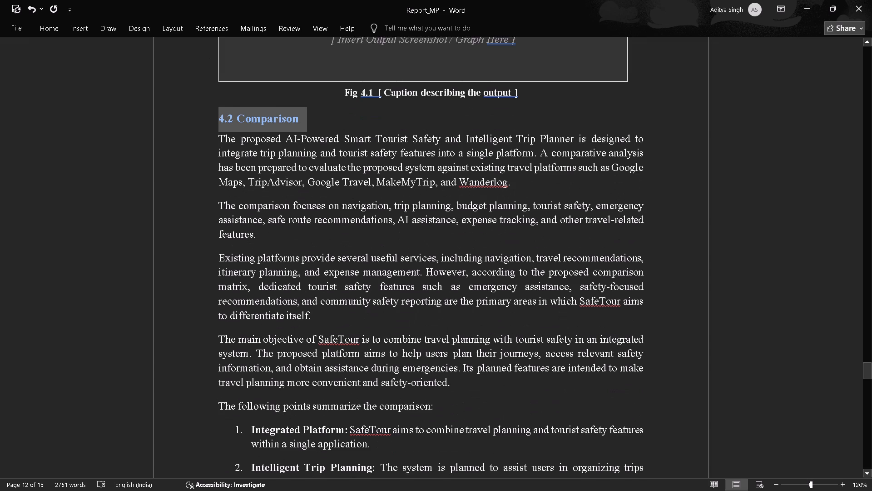
{"action": "scroll", "coordinate": [208, 194], "scroll_direction": "down", "scroll_amount": 1}
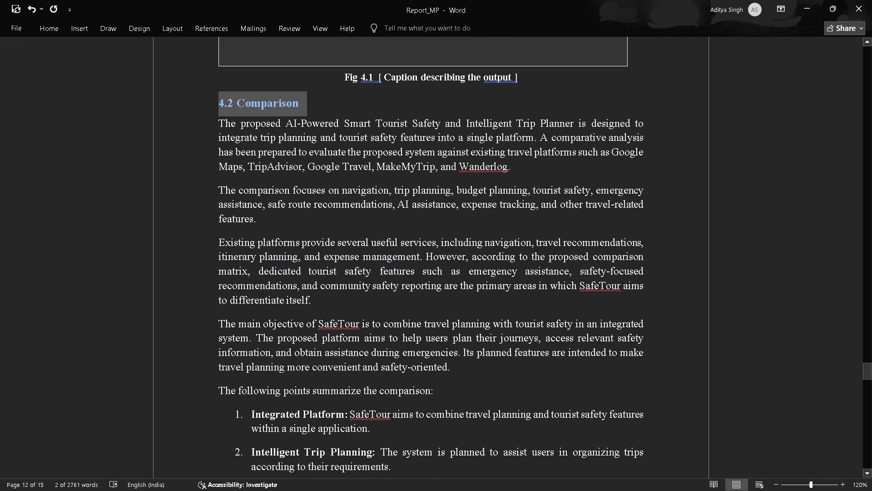
{"action": "left_click", "coordinate": [324, 185]}
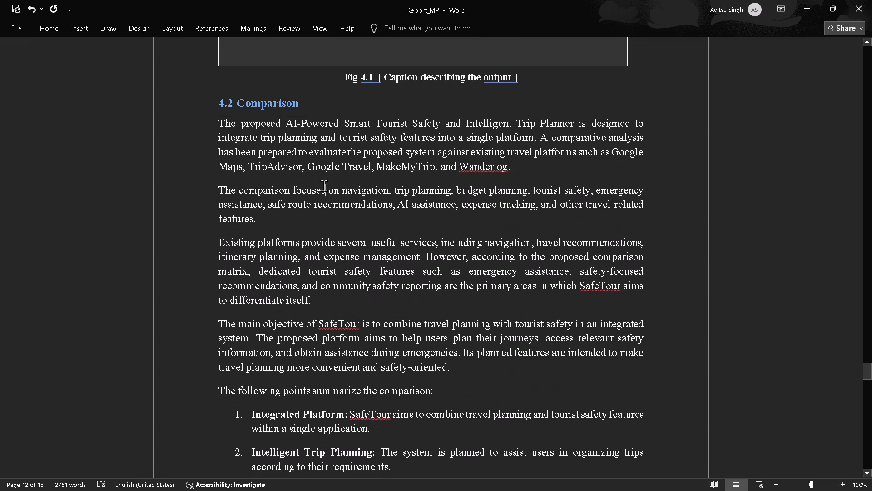
{"action": "scroll", "coordinate": [324, 185], "scroll_direction": "down", "scroll_amount": 1}
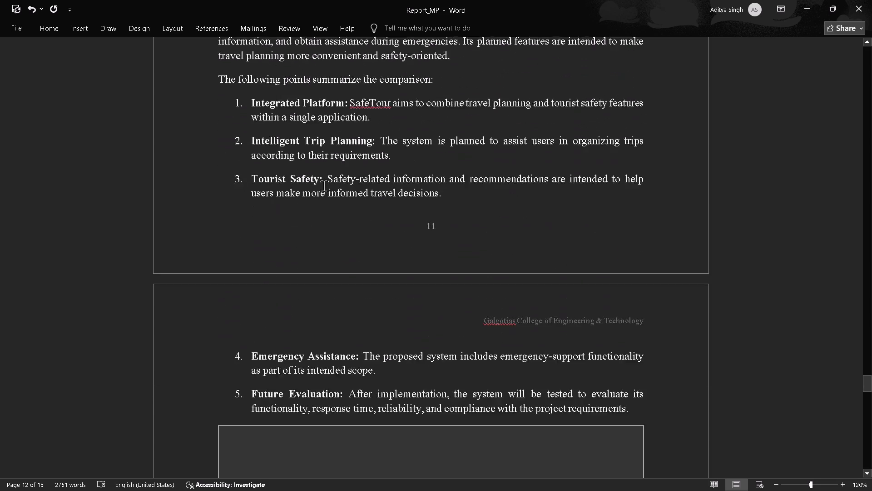
{"action": "scroll", "coordinate": [324, 185], "scroll_direction": "down", "scroll_amount": 1}
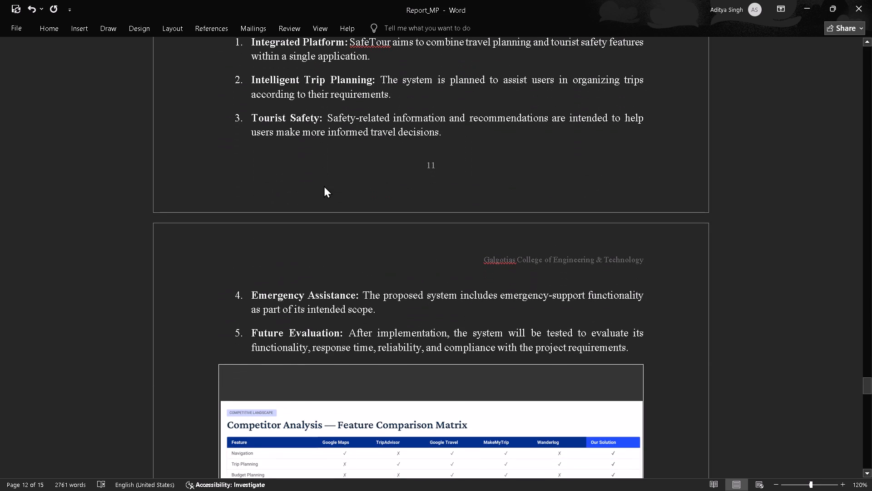
{"action": "scroll", "coordinate": [324, 185], "scroll_direction": "up", "scroll_amount": 2}
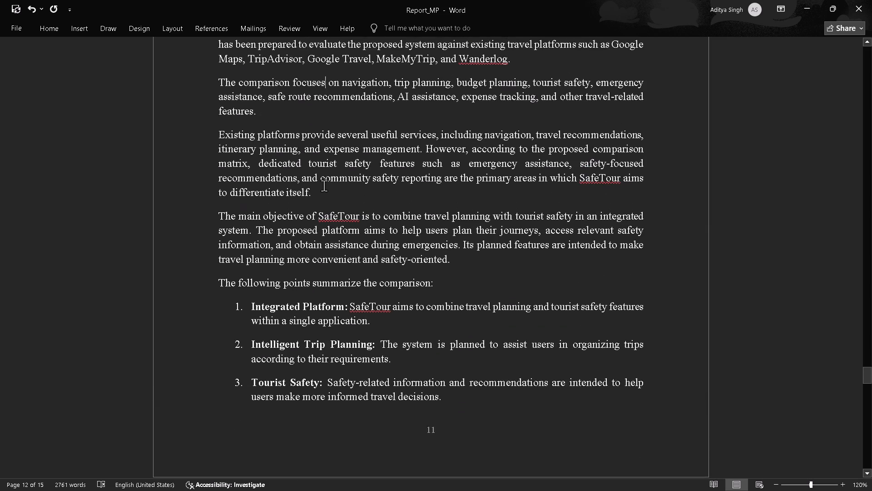
{"action": "scroll", "coordinate": [324, 185], "scroll_direction": "up", "scroll_amount": 1}
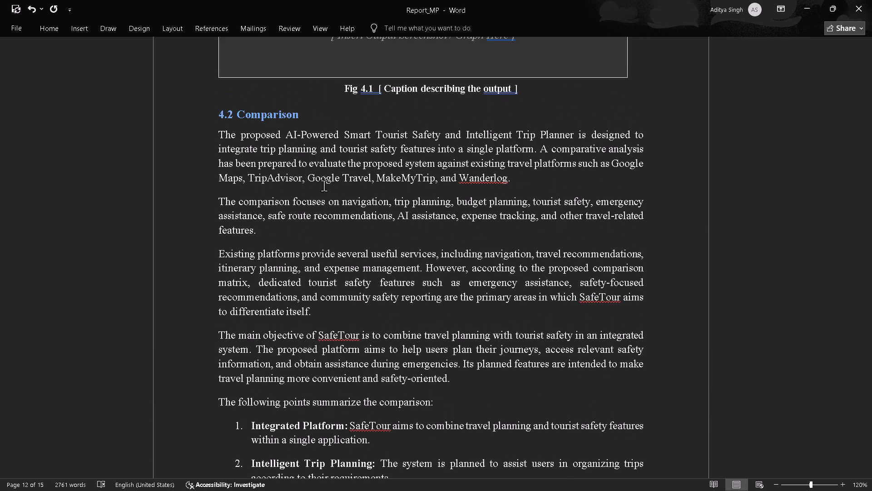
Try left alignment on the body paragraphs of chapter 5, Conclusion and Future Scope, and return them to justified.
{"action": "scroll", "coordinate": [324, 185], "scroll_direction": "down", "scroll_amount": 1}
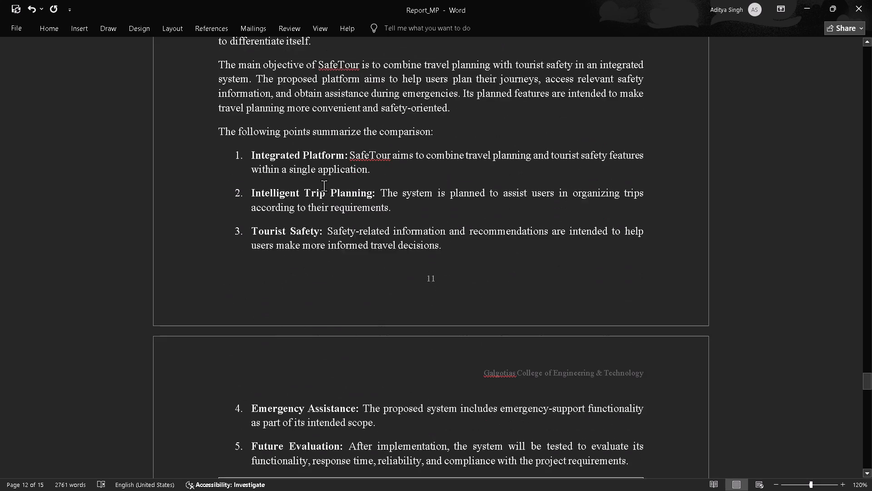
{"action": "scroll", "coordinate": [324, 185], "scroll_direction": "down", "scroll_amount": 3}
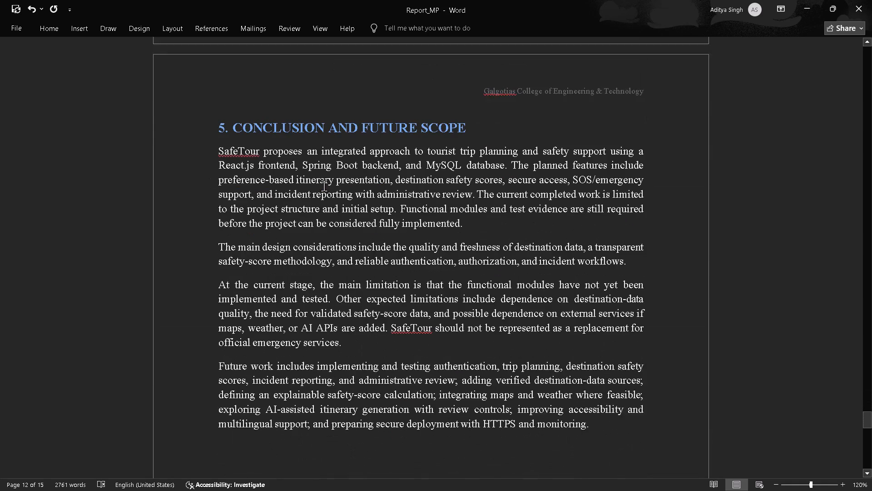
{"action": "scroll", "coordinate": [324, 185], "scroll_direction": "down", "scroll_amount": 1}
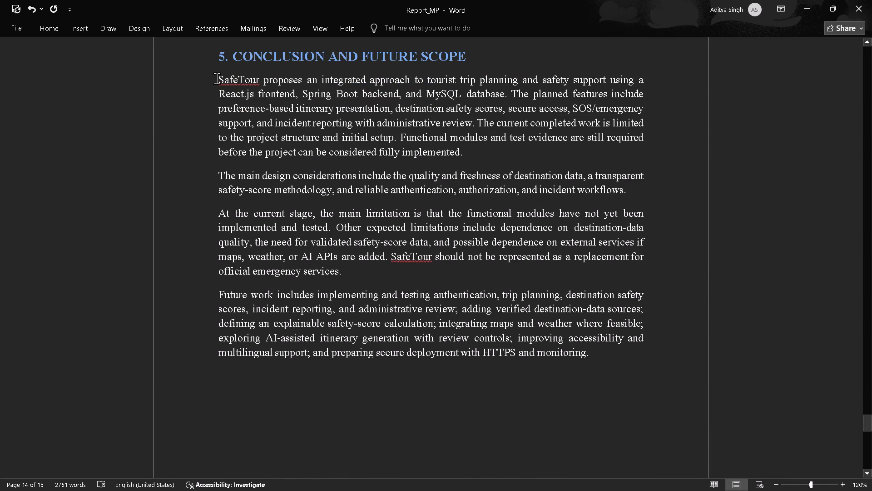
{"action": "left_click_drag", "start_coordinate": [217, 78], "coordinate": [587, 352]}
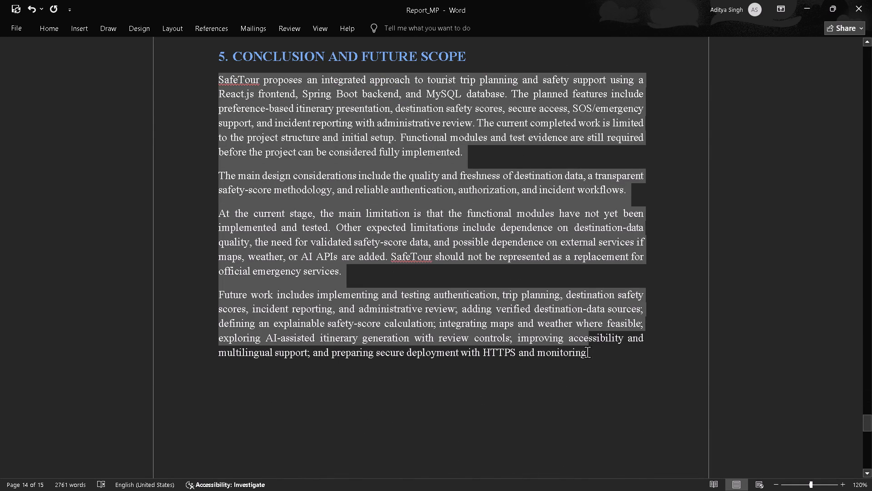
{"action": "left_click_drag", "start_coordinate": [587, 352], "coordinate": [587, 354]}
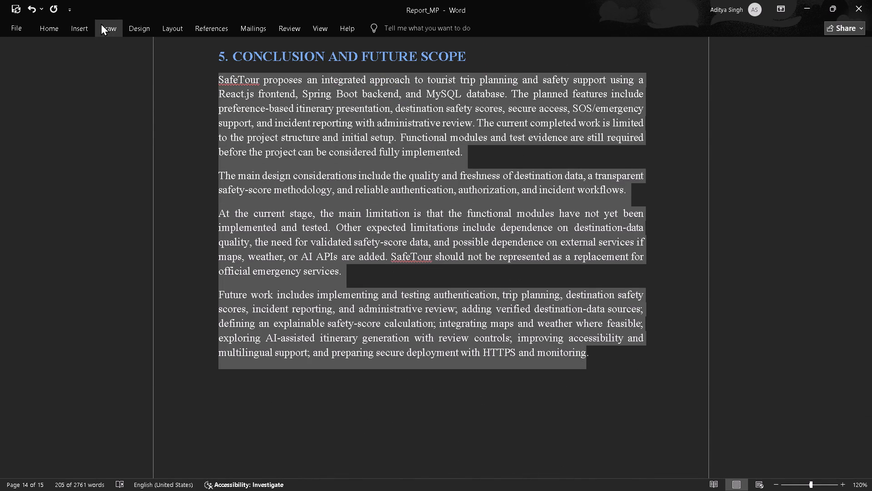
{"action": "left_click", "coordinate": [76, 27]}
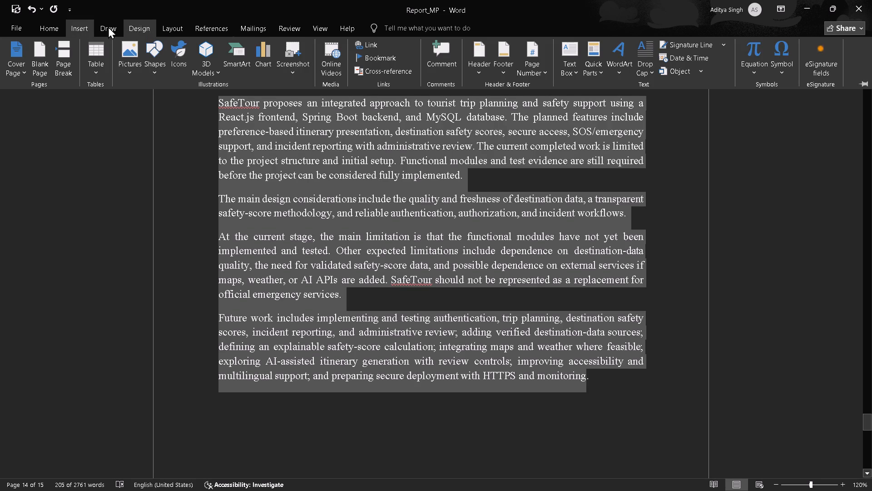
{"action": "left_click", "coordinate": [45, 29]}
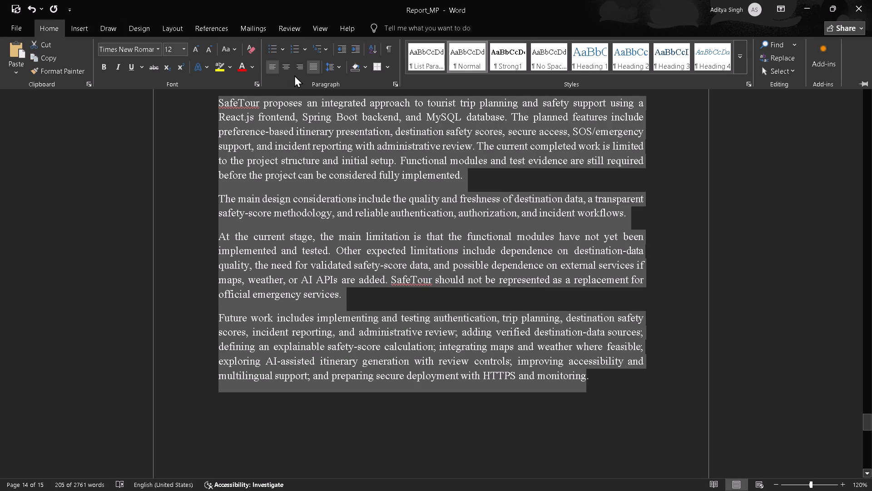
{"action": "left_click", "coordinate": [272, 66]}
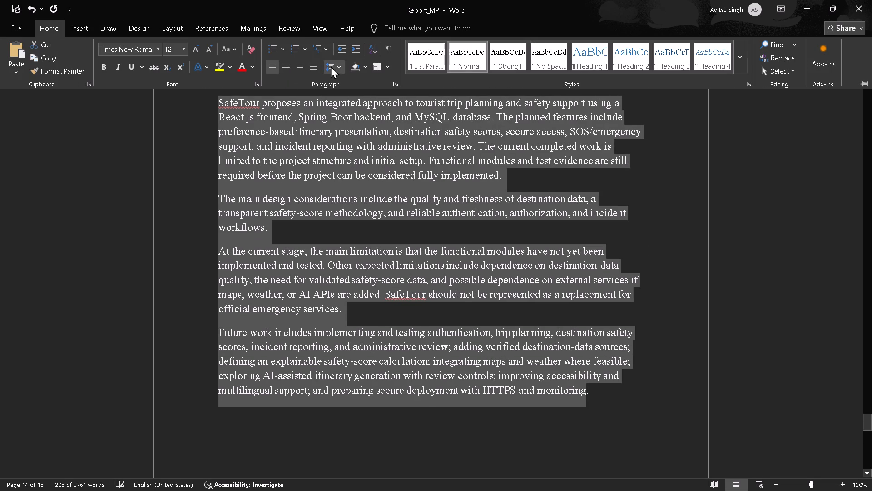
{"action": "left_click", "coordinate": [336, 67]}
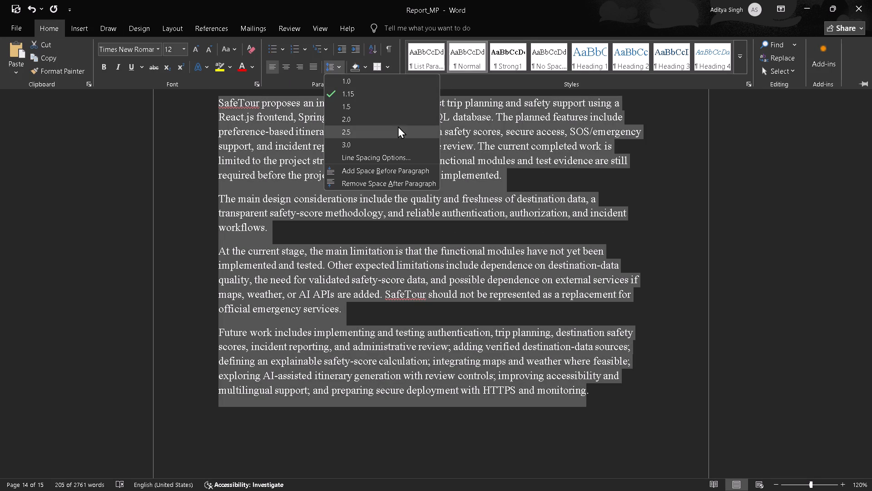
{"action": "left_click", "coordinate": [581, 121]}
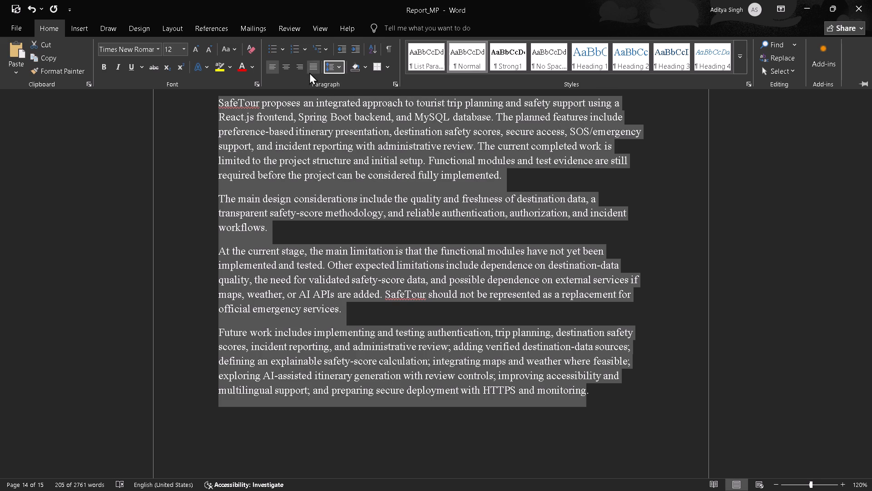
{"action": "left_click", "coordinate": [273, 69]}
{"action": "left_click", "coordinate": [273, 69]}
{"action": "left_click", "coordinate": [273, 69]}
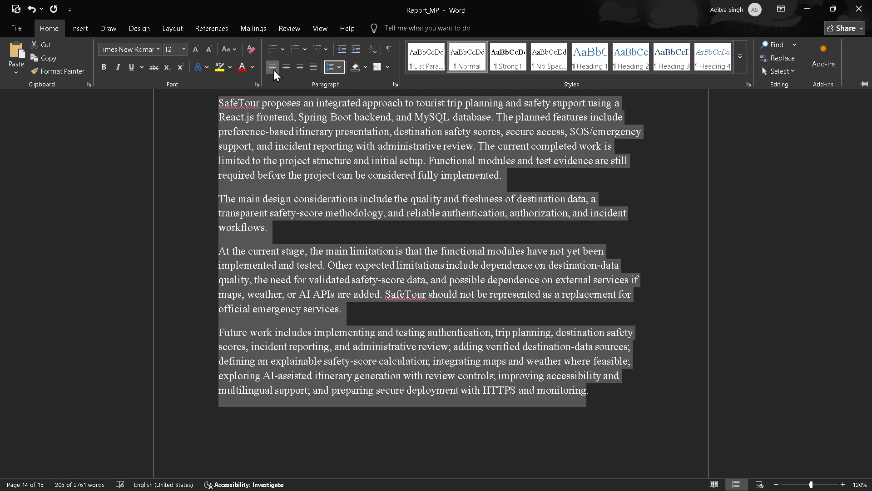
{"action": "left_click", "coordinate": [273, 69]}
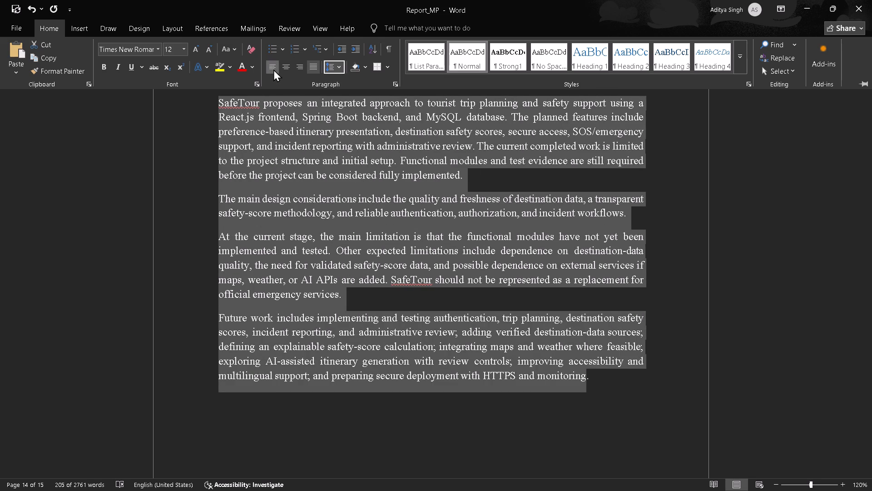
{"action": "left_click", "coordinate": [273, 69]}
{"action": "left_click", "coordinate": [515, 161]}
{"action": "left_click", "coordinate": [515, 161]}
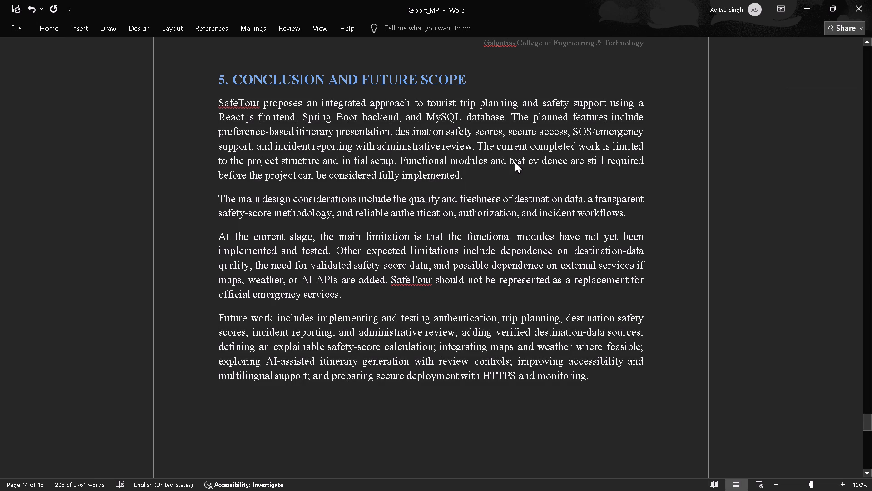
Justify the 3.3 Environment Setup body paragraph together with its three setup items.
{"action": "scroll", "coordinate": [515, 161], "scroll_direction": "up", "scroll_amount": 3}
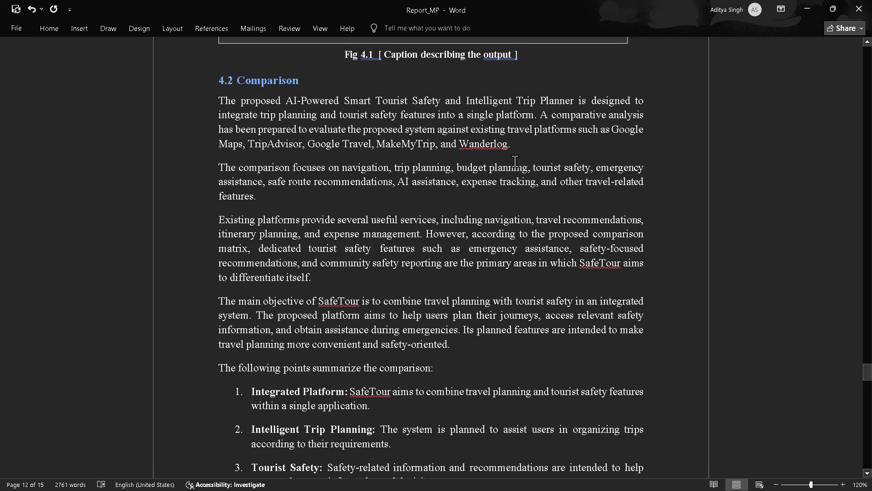
{"action": "scroll", "coordinate": [515, 161], "scroll_direction": "up", "scroll_amount": 2}
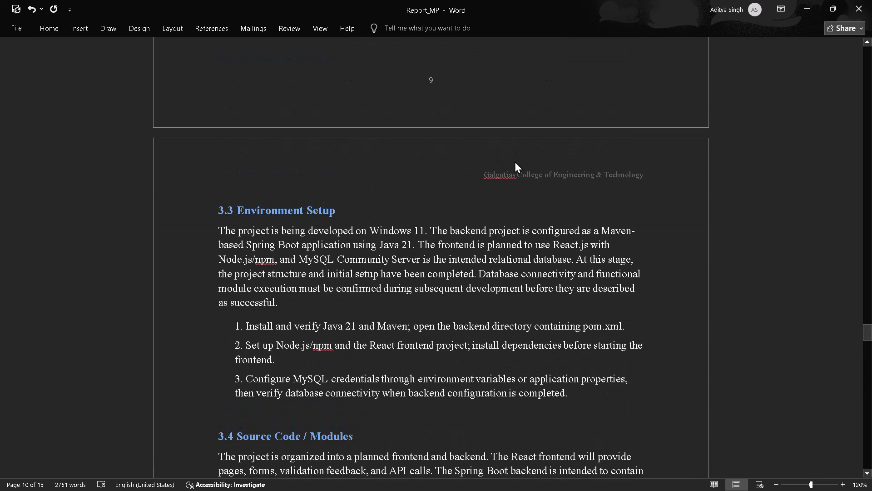
{"action": "left_click_drag", "start_coordinate": [214, 231], "coordinate": [464, 299]}
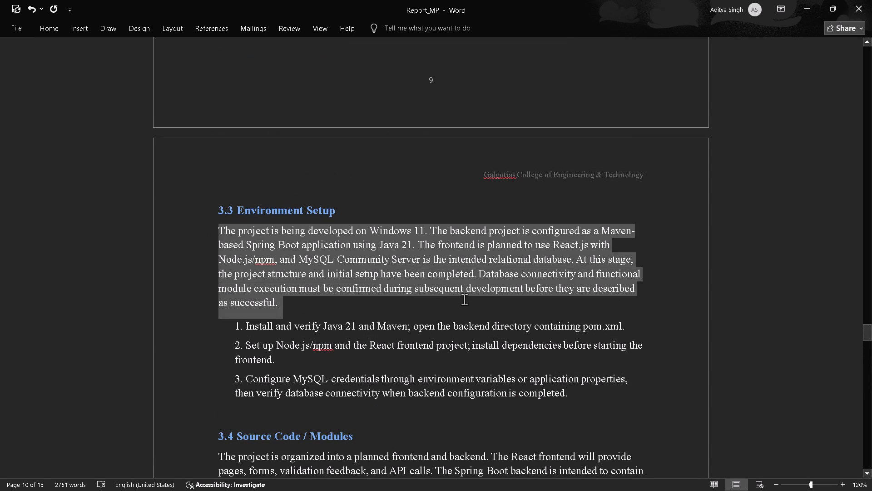
{"action": "left_click_drag", "start_coordinate": [464, 299], "coordinate": [465, 299]}
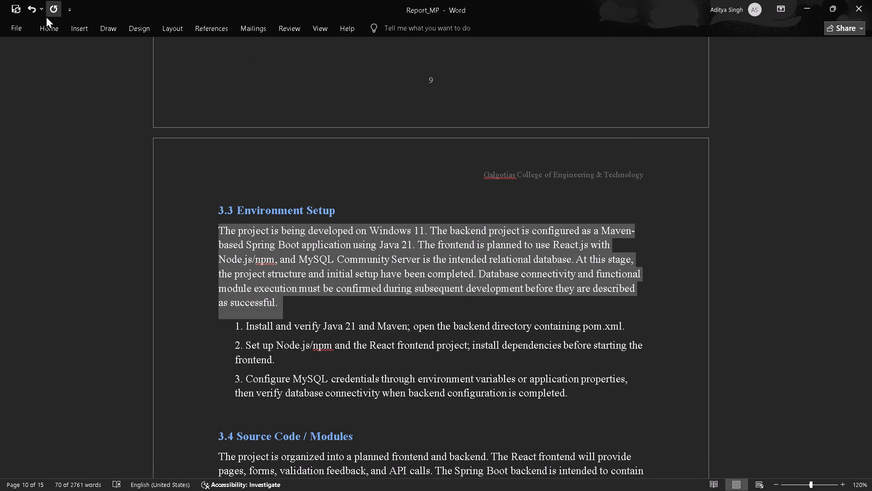
{"action": "left_click", "coordinate": [196, 255]}
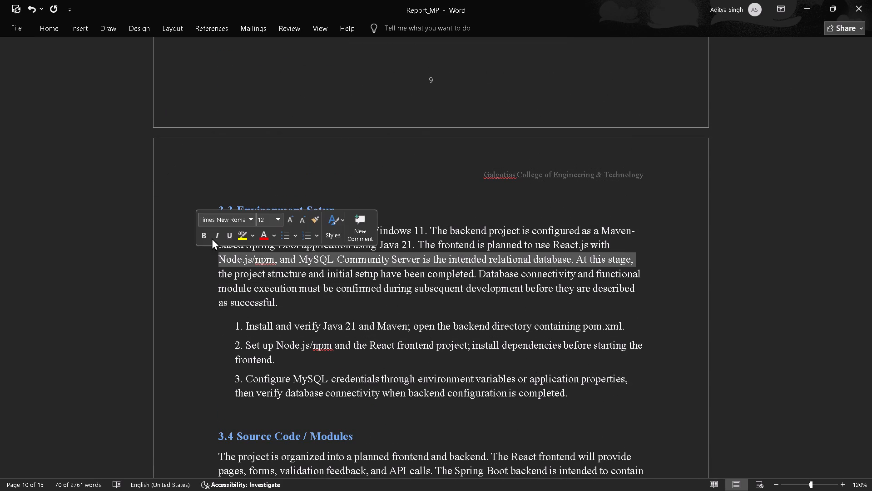
{"action": "left_click", "coordinate": [219, 295]}
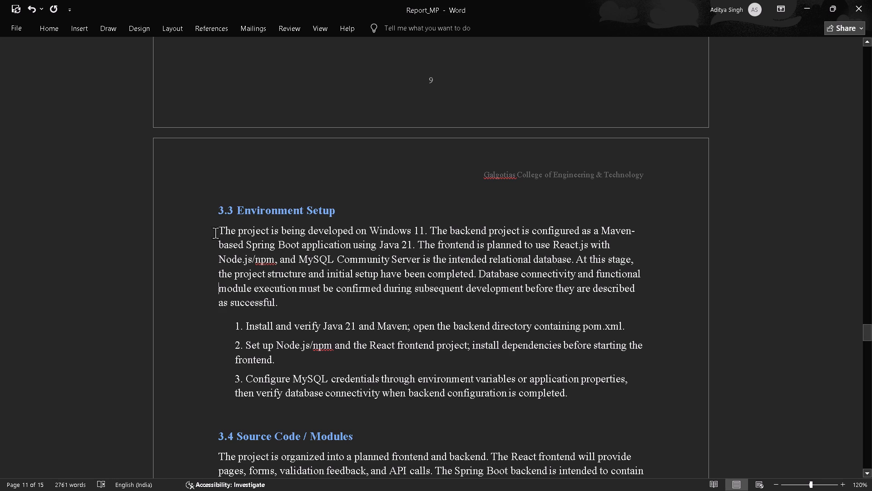
{"action": "left_click_drag", "start_coordinate": [216, 230], "coordinate": [580, 390]}
{"action": "left_click", "coordinate": [52, 23]}
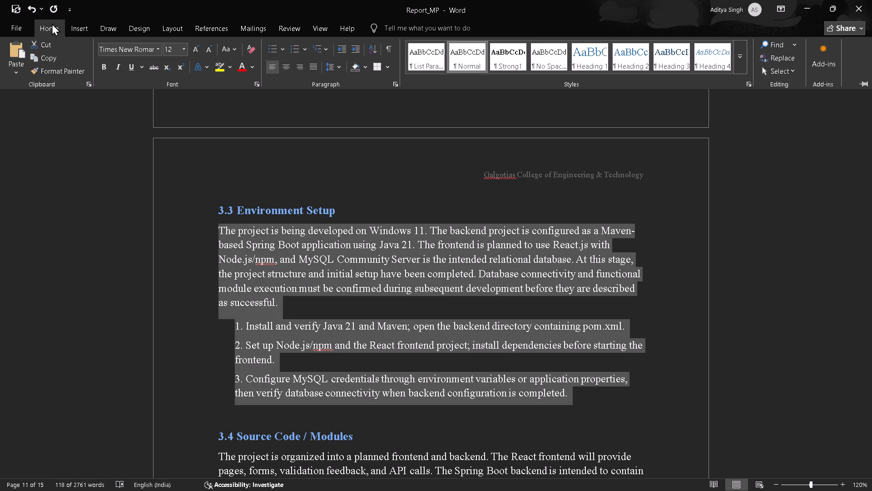
{"action": "left_click", "coordinate": [271, 64]}
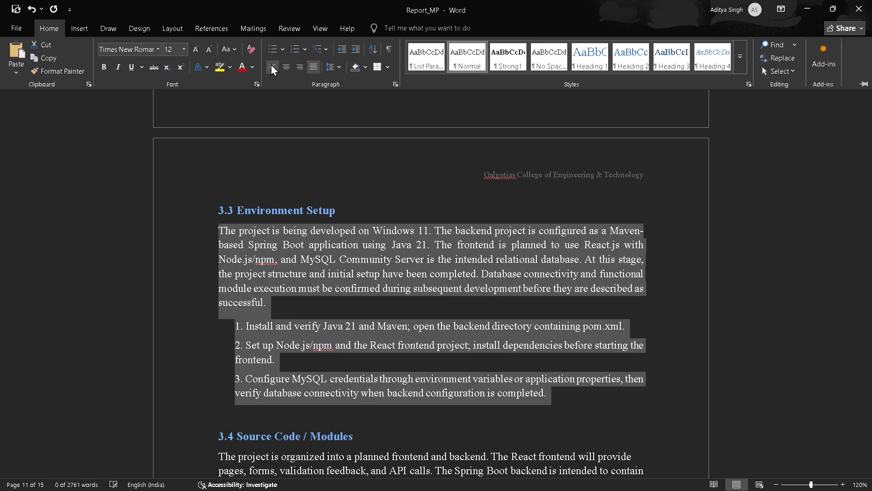
{"action": "left_click", "coordinate": [271, 64]}
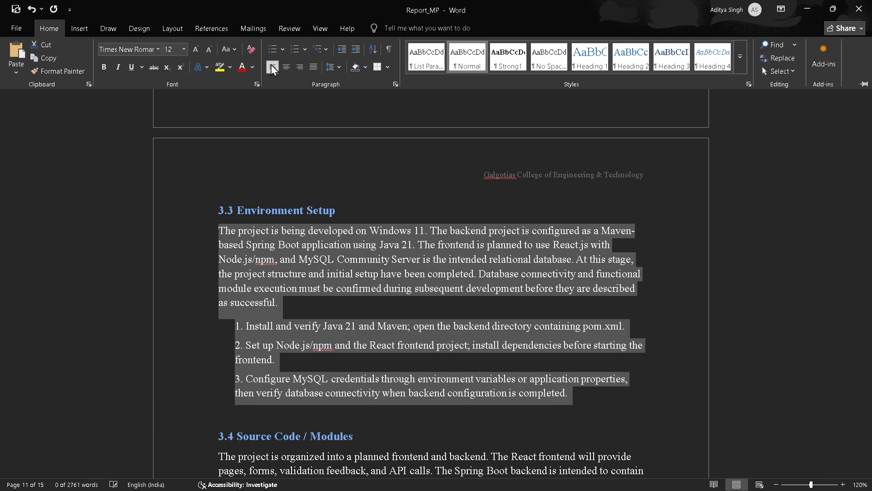
{"action": "left_click", "coordinate": [271, 64]}
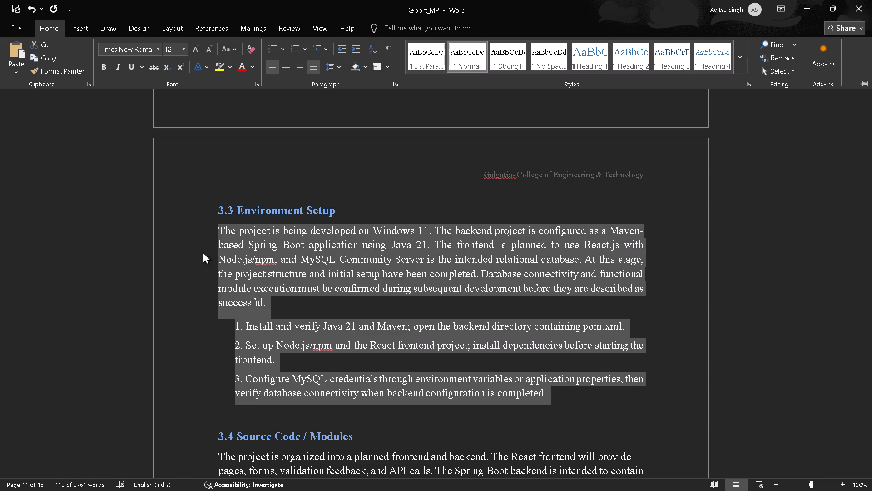
{"action": "left_click", "coordinate": [182, 251]}
{"action": "left_click", "coordinate": [243, 273]}
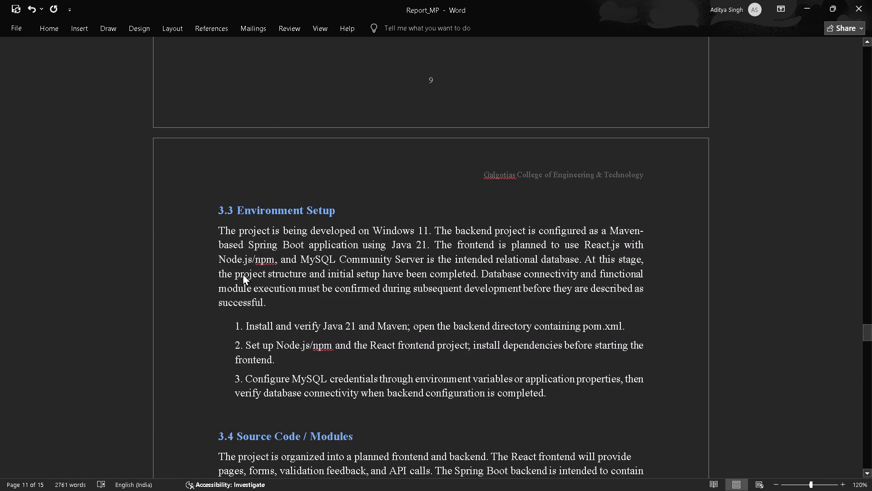
Justify the body paragraph under 3.4 Source Code / Modules, matching the 3.3 text.
{"action": "scroll", "coordinate": [243, 273], "scroll_direction": "down", "scroll_amount": 1}
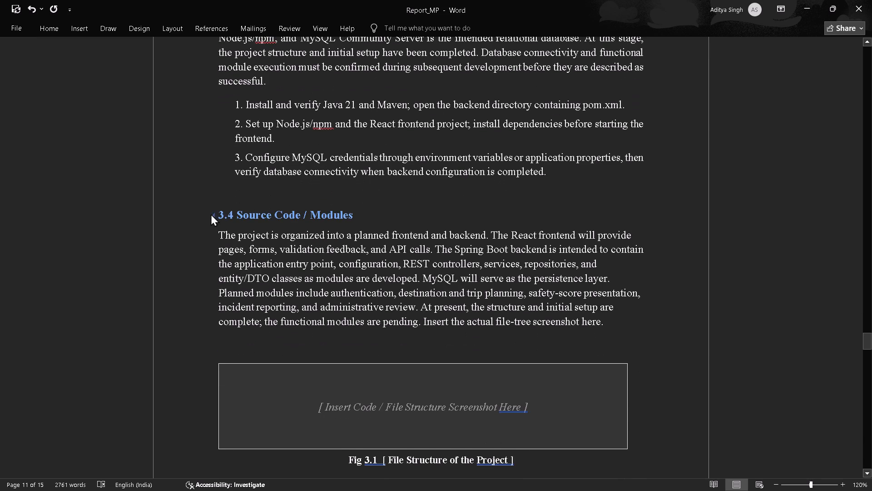
{"action": "left_click_drag", "start_coordinate": [218, 236], "coordinate": [605, 311]}
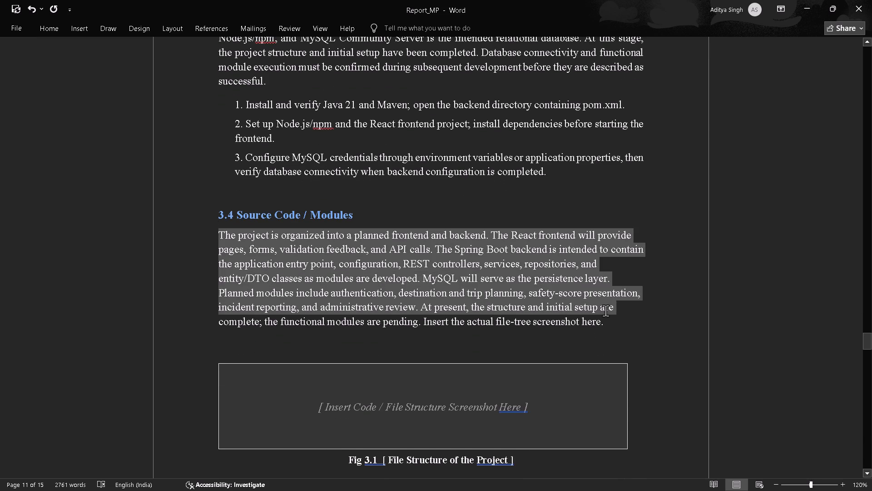
{"action": "left_click_drag", "start_coordinate": [605, 311], "coordinate": [604, 331]}
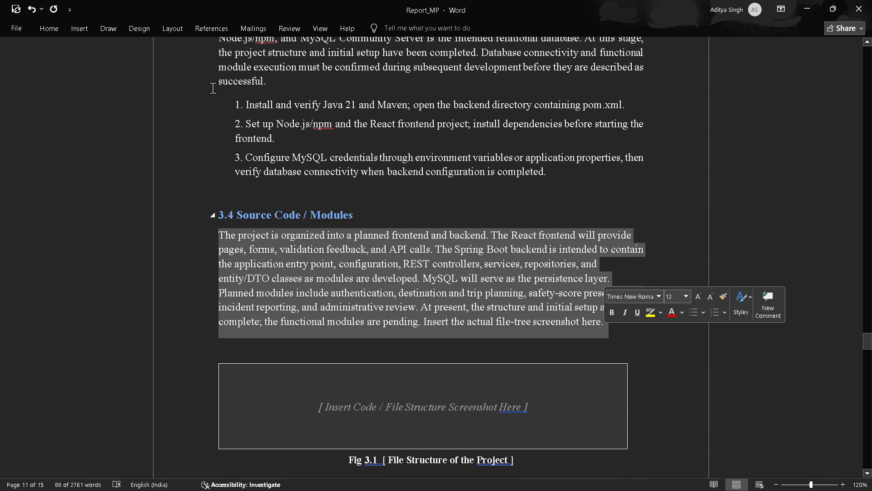
{"action": "left_click", "coordinate": [53, 25]}
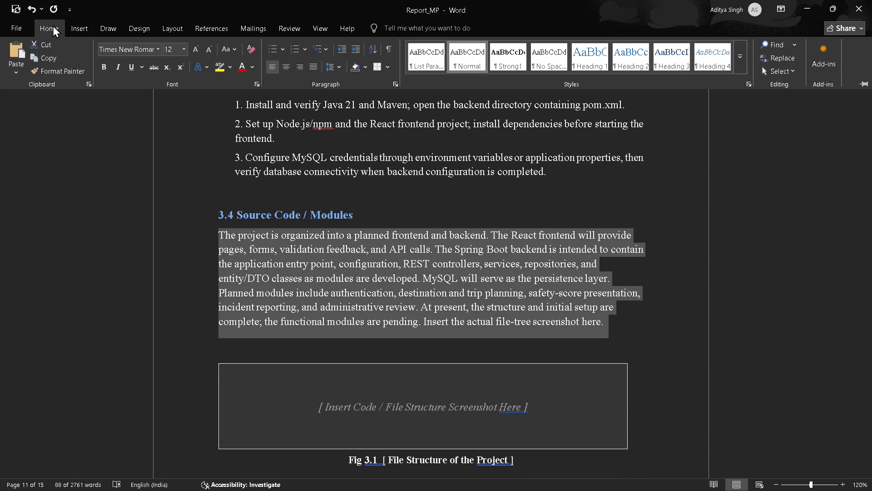
{"action": "left_click", "coordinate": [317, 70]}
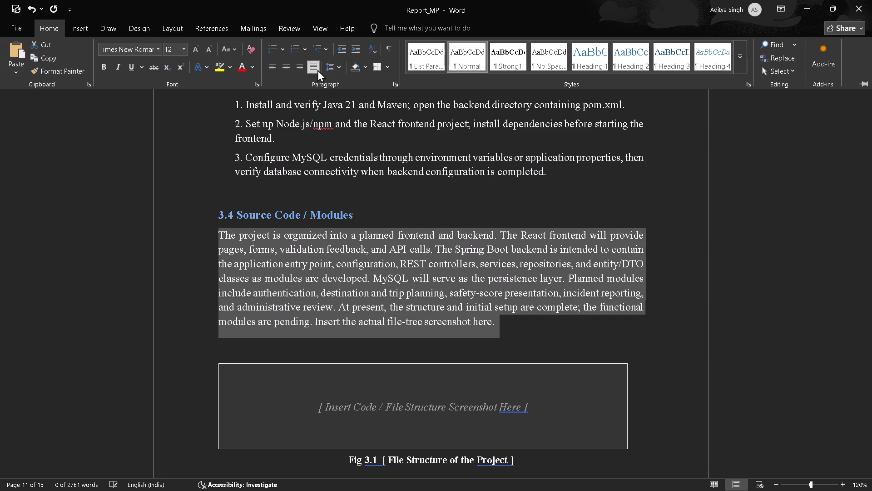
{"action": "left_click", "coordinate": [385, 301]}
{"action": "scroll", "coordinate": [385, 301], "scroll_direction": "up", "scroll_amount": 10}
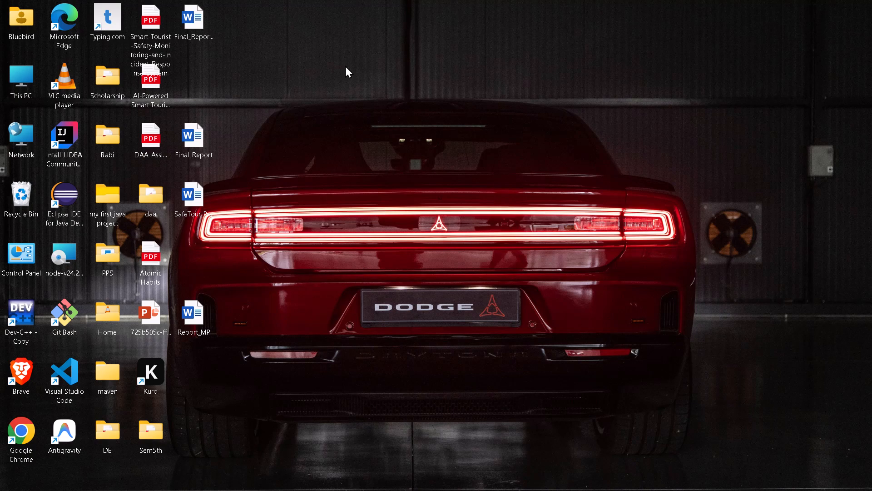
Open the AI-Powered Smart Tourist Safety & Intelligent Trip Planner PDF from the desktop in Edge and examine its text layout from the References back to the Introduction.
{"action": "left_click", "coordinate": [345, 65]}
{"action": "double_click", "coordinate": [158, 90]}
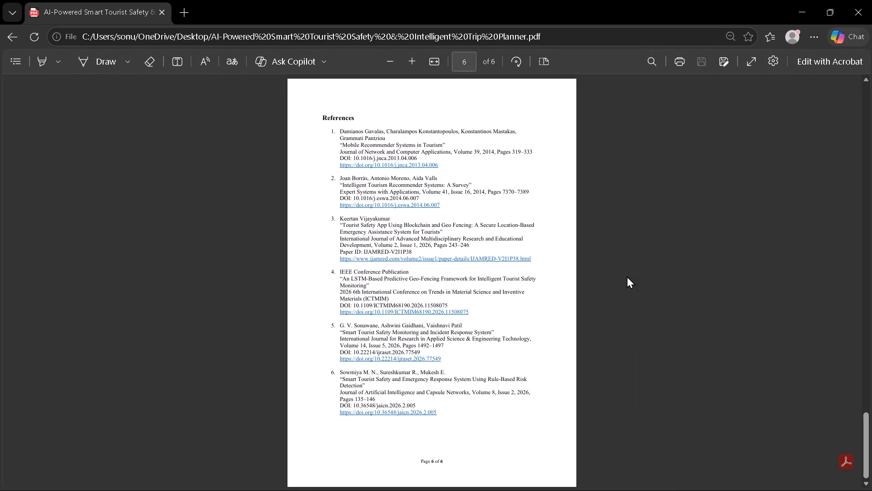
{"action": "scroll", "coordinate": [627, 276], "scroll_direction": "up", "scroll_amount": 9}
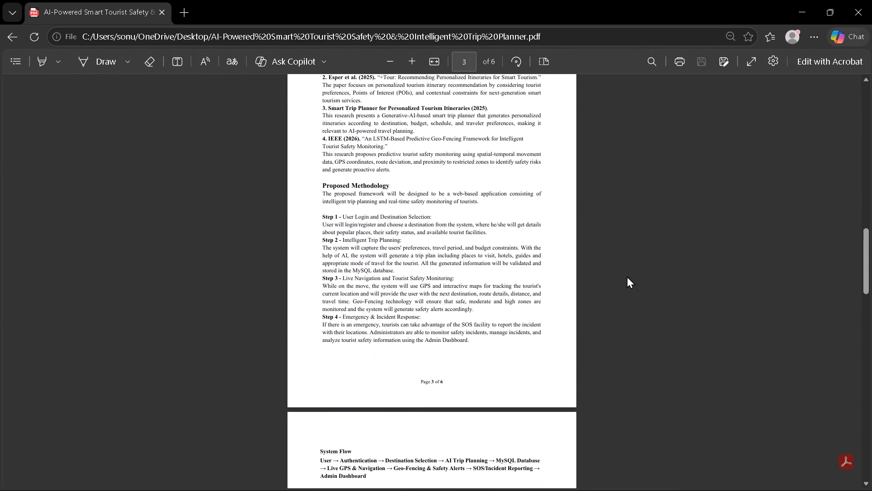
{"action": "scroll", "coordinate": [627, 276], "scroll_direction": "up", "scroll_amount": 3}
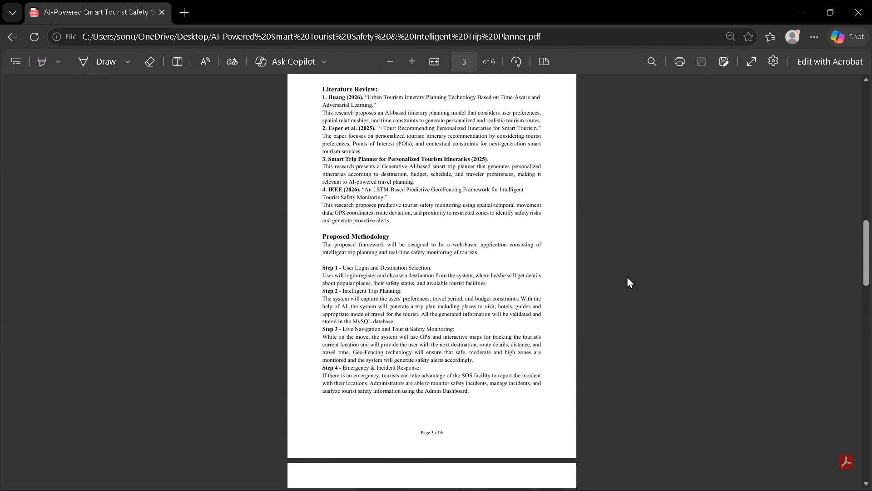
{"action": "scroll", "coordinate": [627, 276], "scroll_direction": "up", "scroll_amount": 1}
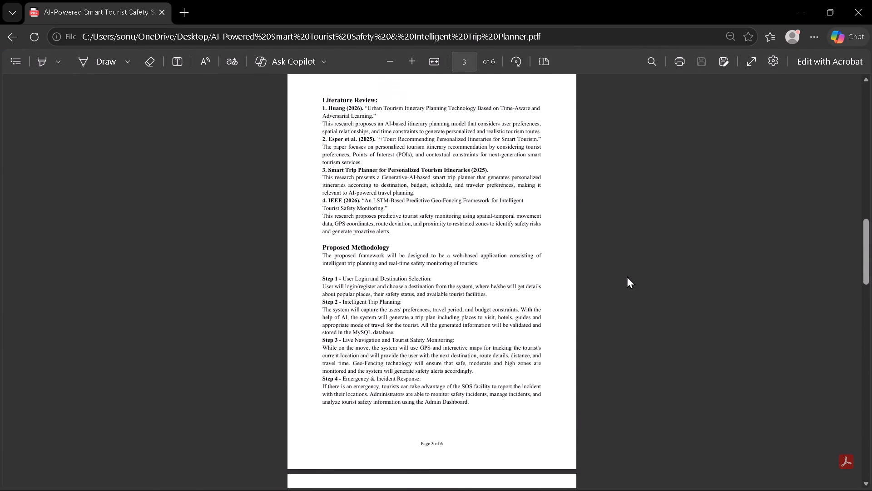
{"action": "scroll", "coordinate": [627, 276], "scroll_direction": "up", "scroll_amount": 2}
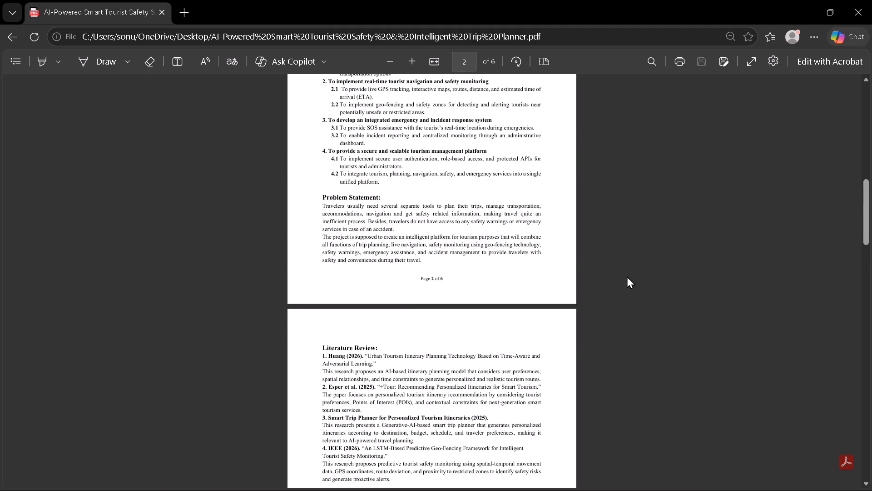
{"action": "scroll", "coordinate": [627, 276], "scroll_direction": "up", "scroll_amount": 4}
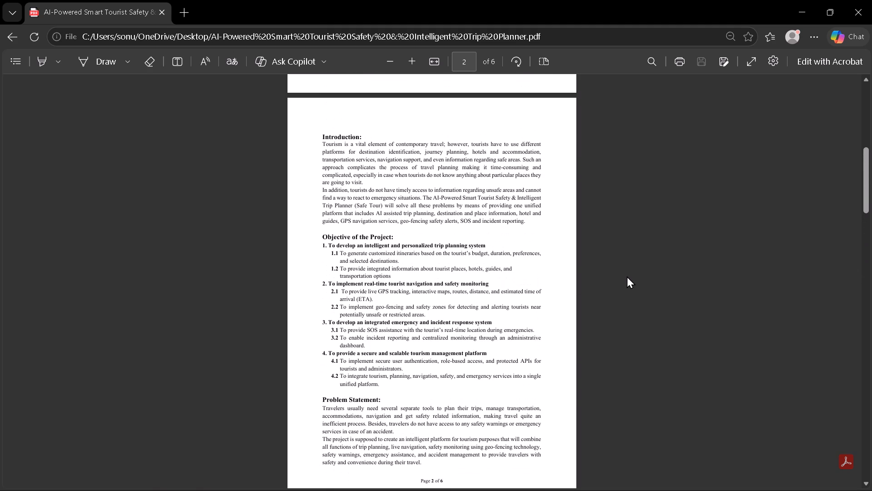
{"action": "scroll", "coordinate": [627, 276], "scroll_direction": "up", "scroll_amount": 1}
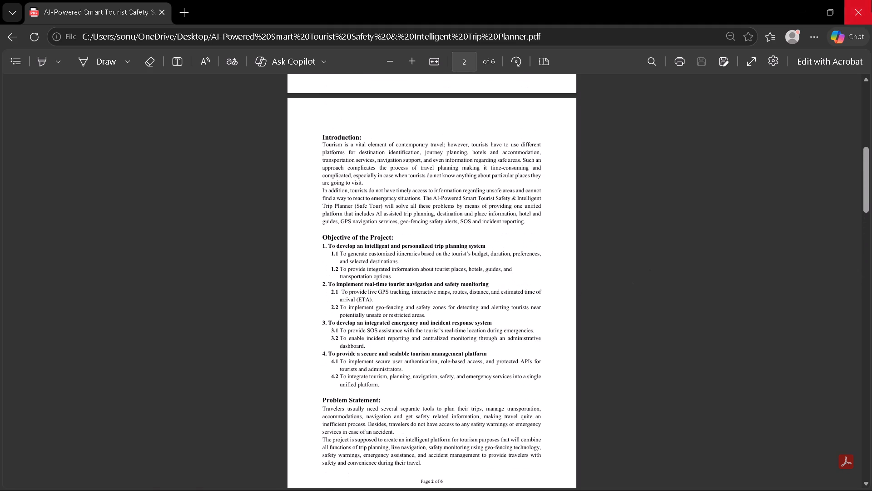
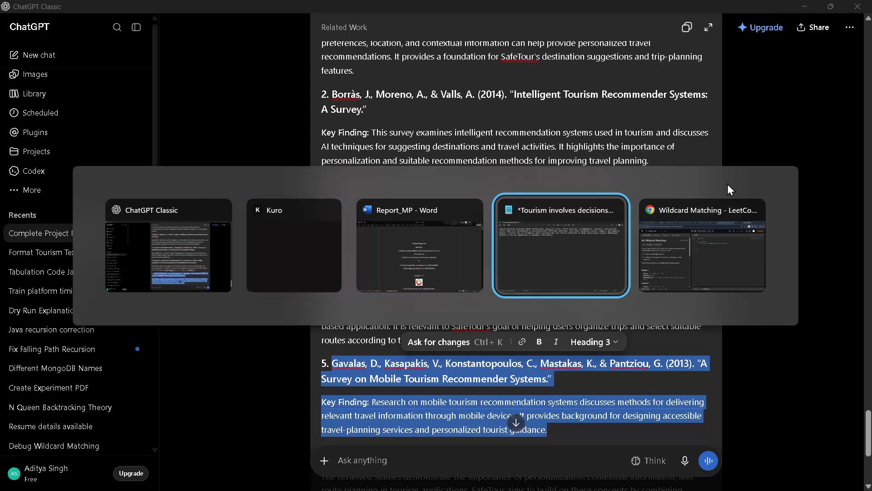
Return to the Report_MP document in Word and review the front matter layout from the cover page through the List of Figures.
{"action": "scroll", "coordinate": [727, 183], "scroll_direction": "down", "scroll_amount": 1}
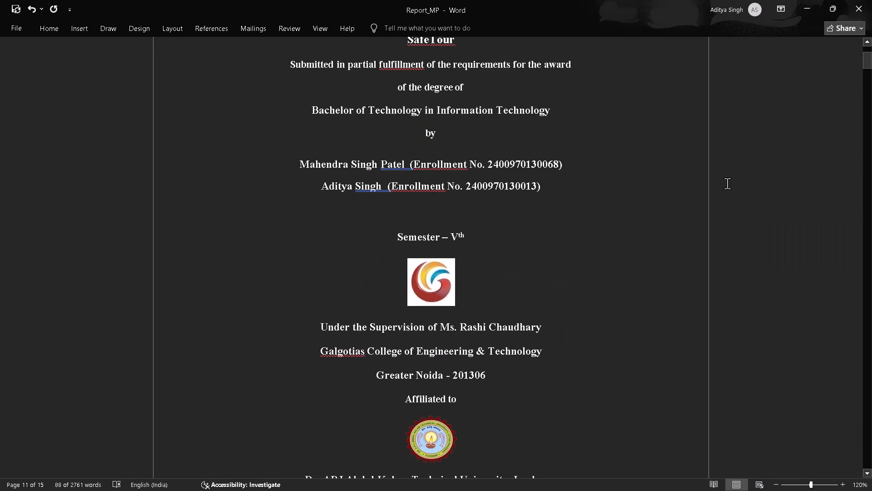
{"action": "scroll", "coordinate": [727, 183], "scroll_direction": "down", "scroll_amount": 3}
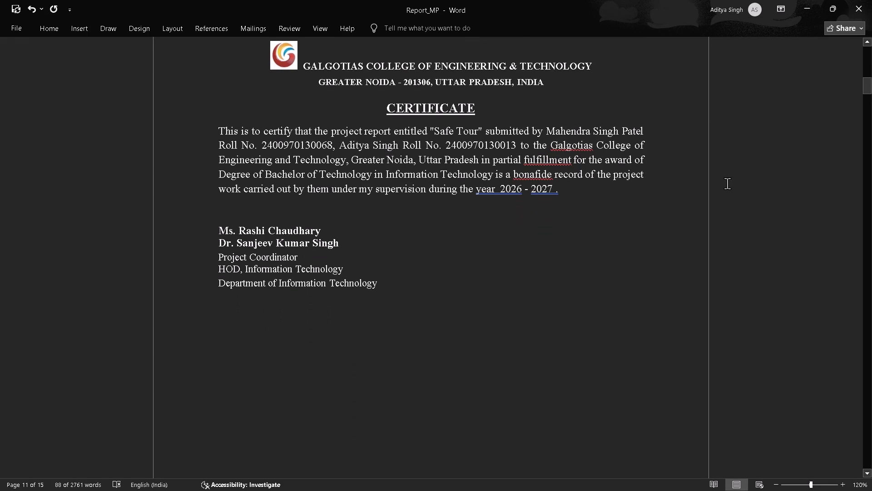
{"action": "scroll", "coordinate": [727, 183], "scroll_direction": "down", "scroll_amount": 1}
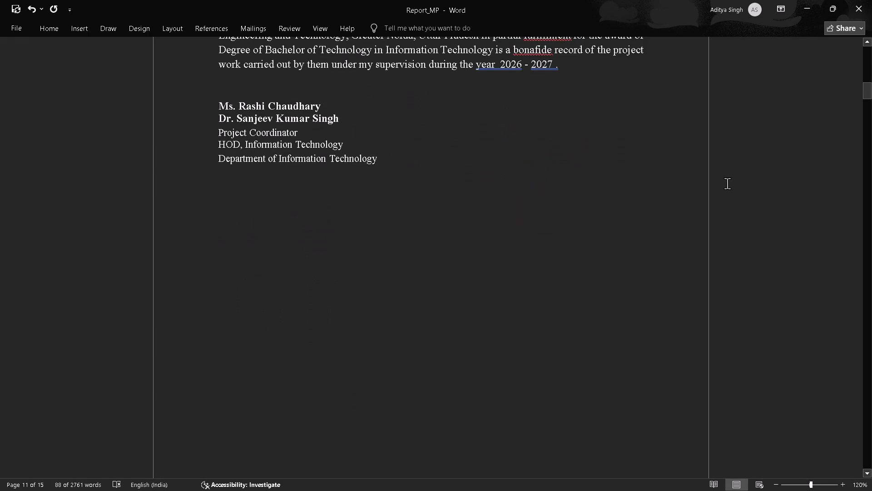
{"action": "scroll", "coordinate": [727, 183], "scroll_direction": "down", "scroll_amount": 1}
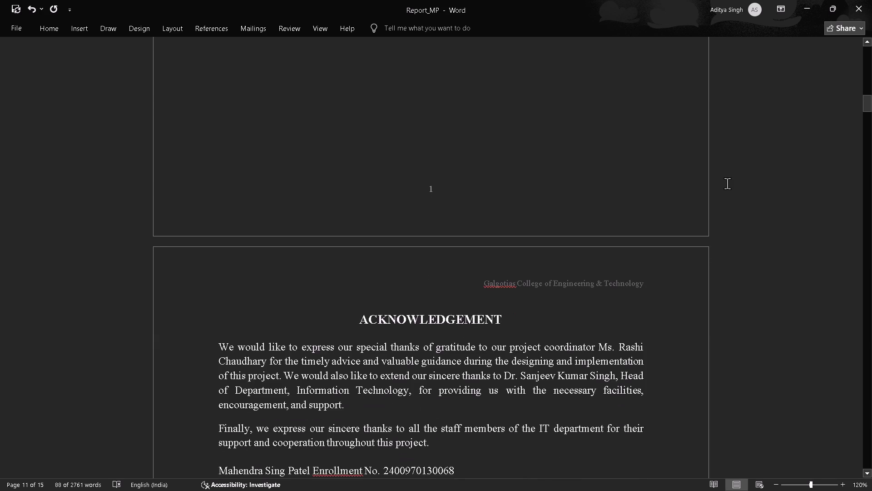
{"action": "scroll", "coordinate": [727, 183], "scroll_direction": "down", "scroll_amount": 2}
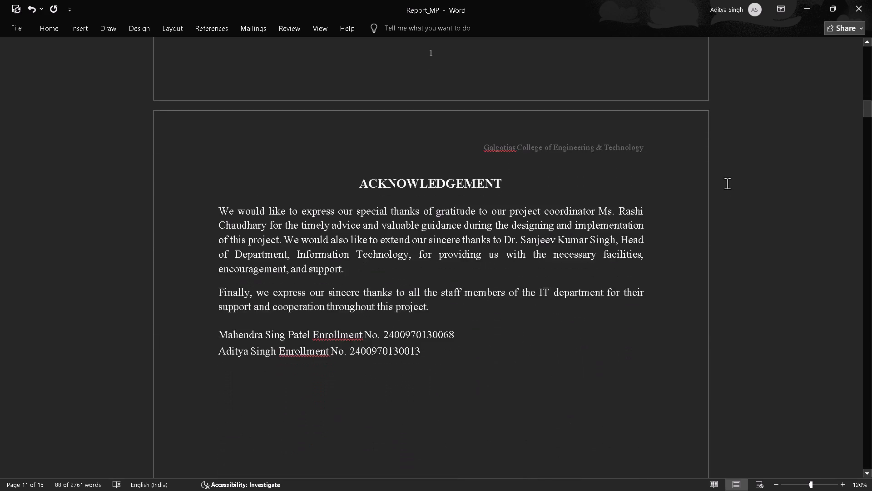
{"action": "scroll", "coordinate": [727, 183], "scroll_direction": "down", "scroll_amount": 2}
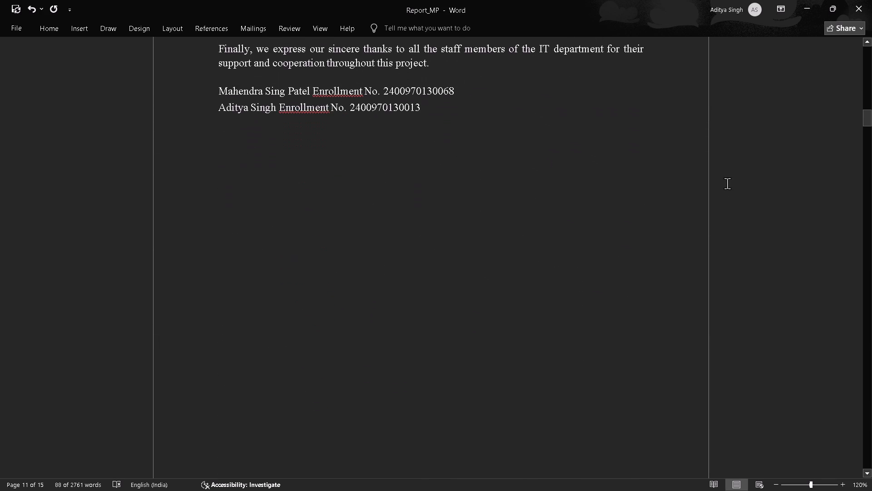
{"action": "scroll", "coordinate": [727, 183], "scroll_direction": "down", "scroll_amount": 2}
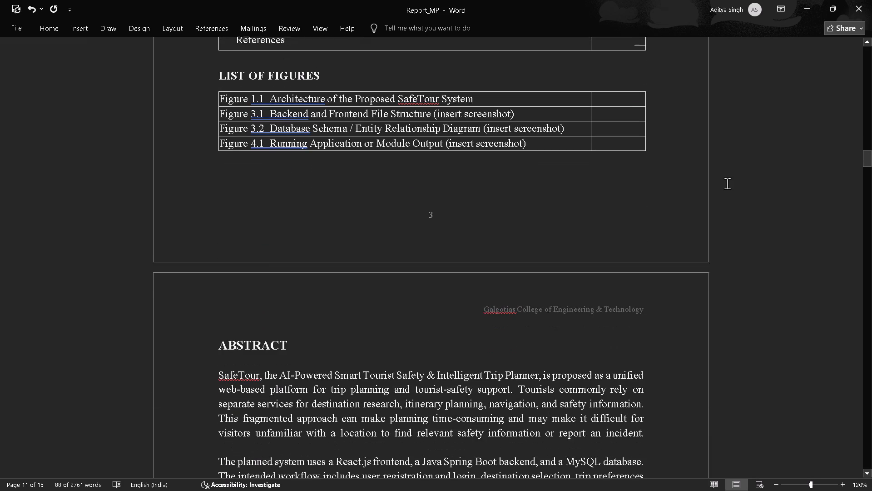
Select the Abstract text together with its Keywords line and check its paragraph alignment.
{"action": "scroll", "coordinate": [727, 183], "scroll_direction": "down", "scroll_amount": 2}
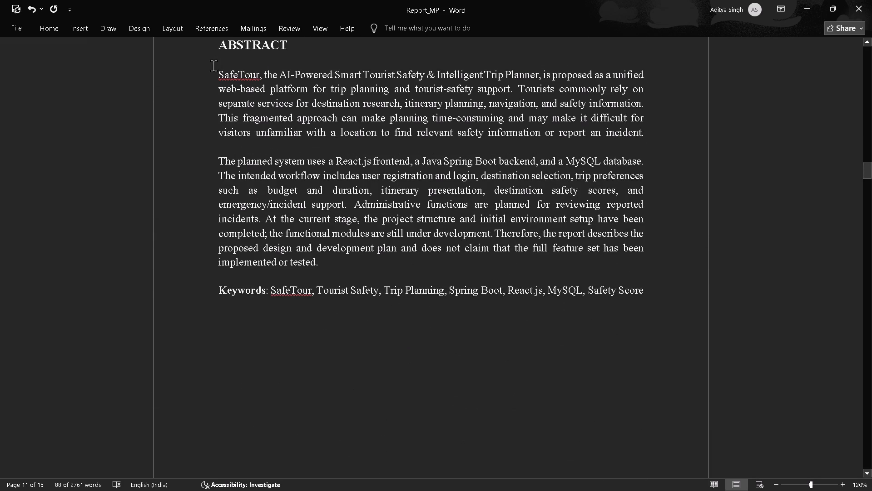
{"action": "left_click_drag", "start_coordinate": [217, 66], "coordinate": [647, 325]}
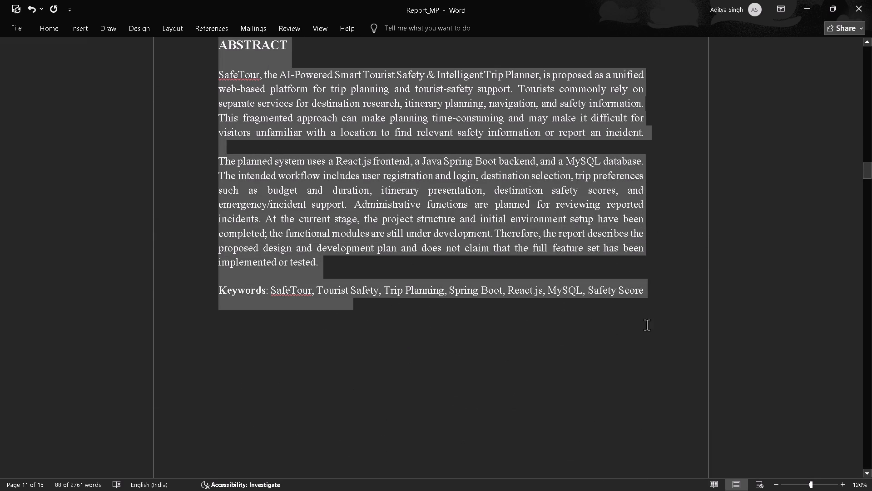
{"action": "left_click_drag", "start_coordinate": [647, 325], "coordinate": [647, 310]}
{"action": "left_click", "coordinate": [52, 28]}
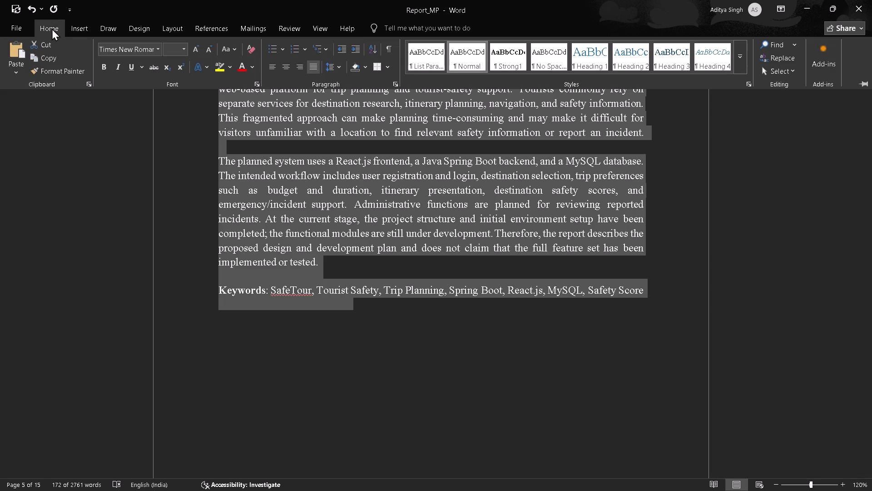
{"action": "left_click", "coordinate": [202, 232]}
{"action": "scroll", "coordinate": [202, 232], "scroll_direction": "down", "scroll_amount": 1}
{"action": "left_click", "coordinate": [202, 232]}
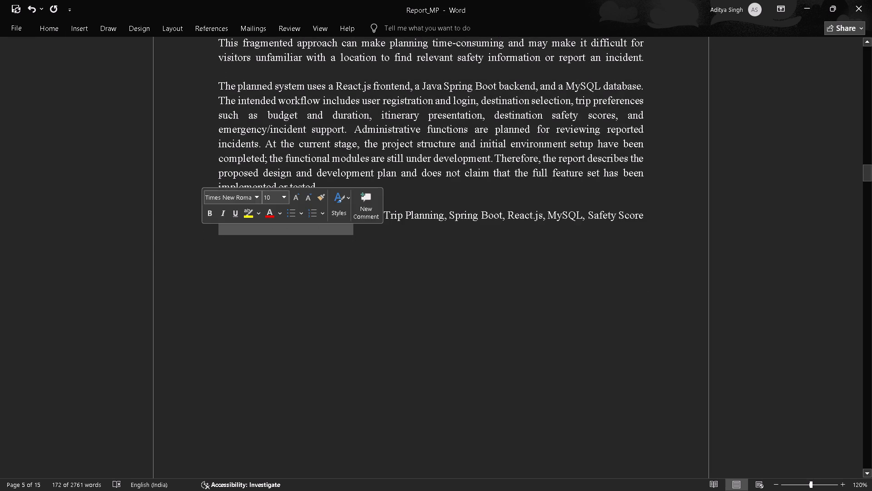
Select the two body paragraphs under 1. Introduction and check their paragraph alignment and font settings.
{"action": "scroll", "coordinate": [202, 232], "scroll_direction": "down", "scroll_amount": 1}
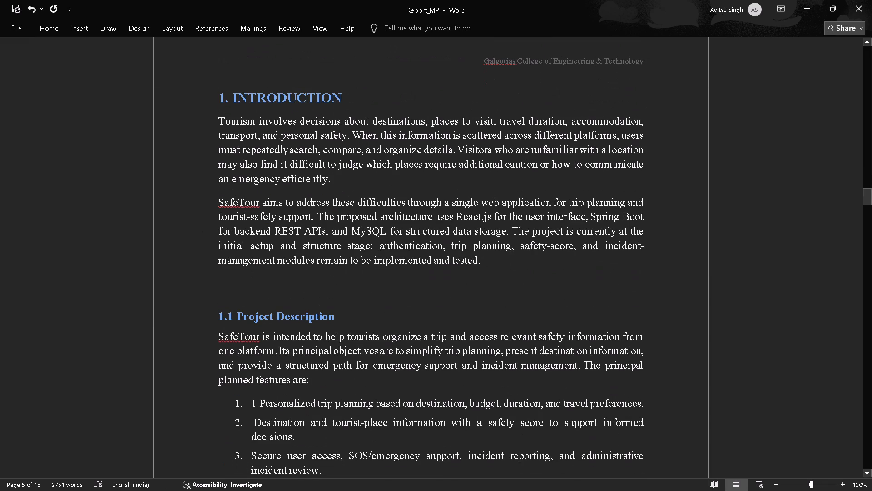
{"action": "left_click_drag", "start_coordinate": [215, 120], "coordinate": [487, 264]}
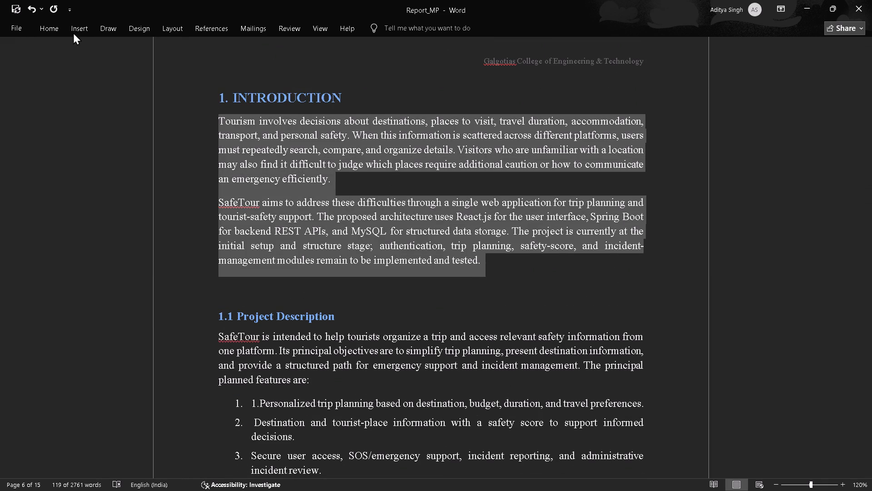
{"action": "left_click", "coordinate": [50, 25]}
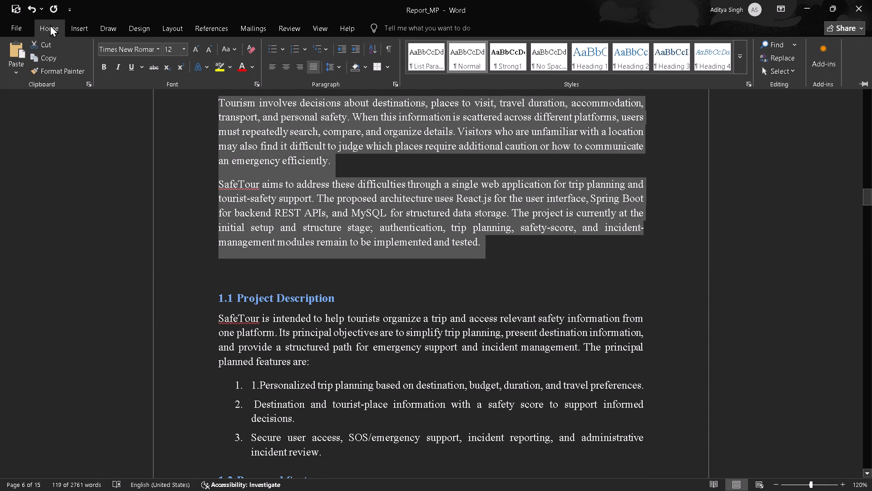
{"action": "left_click", "coordinate": [203, 212]}
Justify the text of 1.1 Project Description and 1.2 Proposed System in one selection, including the numbered feature list.
{"action": "scroll", "coordinate": [203, 212], "scroll_direction": "down", "scroll_amount": 1}
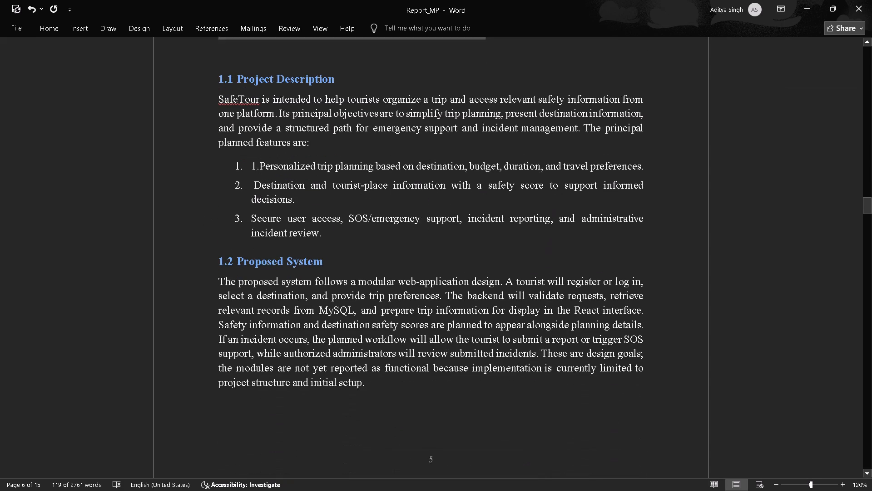
{"action": "scroll", "coordinate": [203, 212], "scroll_direction": "down", "scroll_amount": 1}
{"action": "left_click_drag", "start_coordinate": [213, 89], "coordinate": [449, 272]}
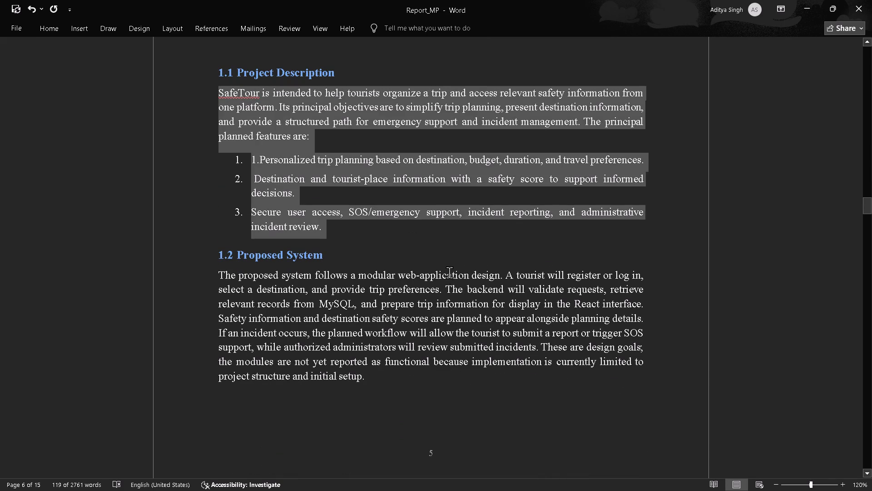
{"action": "left_click_drag", "start_coordinate": [449, 272], "coordinate": [426, 422]}
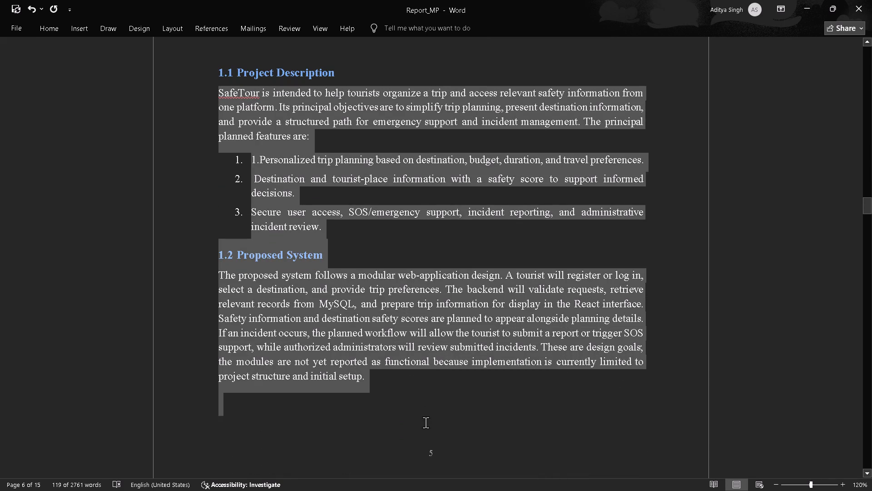
{"action": "left_click_drag", "start_coordinate": [426, 422], "coordinate": [426, 429]}
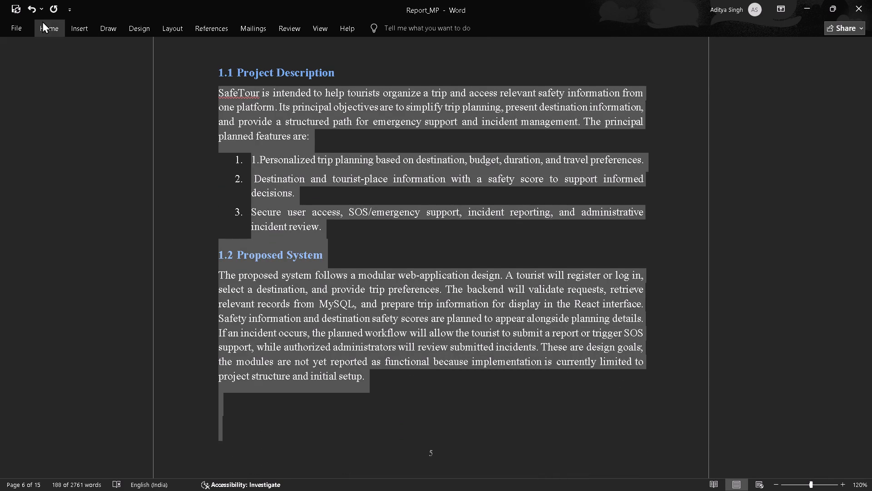
{"action": "left_click", "coordinate": [42, 21]}
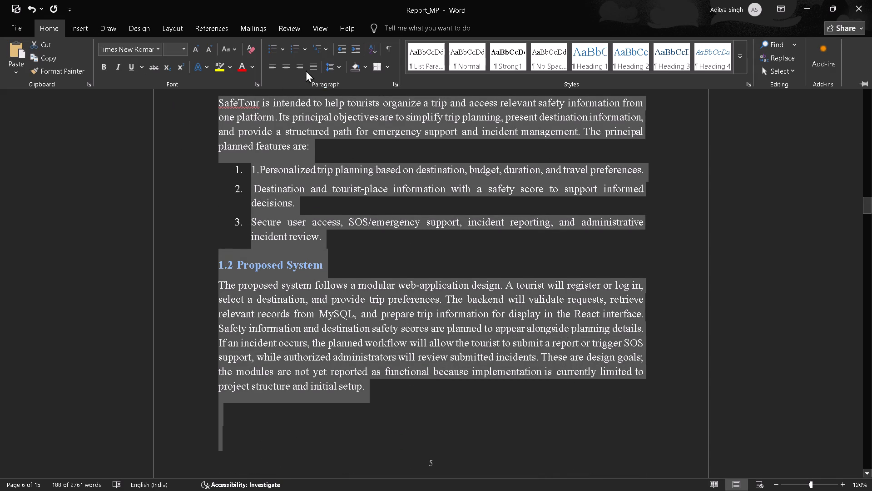
{"action": "left_click", "coordinate": [308, 69]}
{"action": "left_click", "coordinate": [308, 69]}
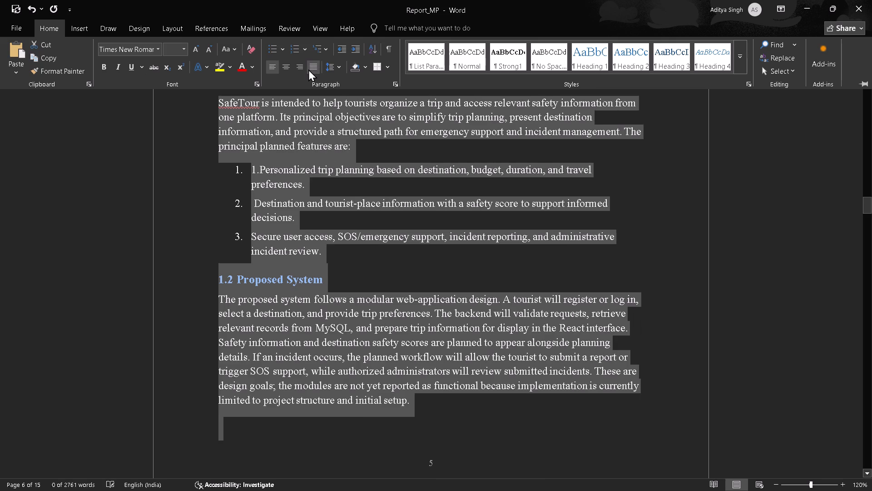
{"action": "left_click", "coordinate": [308, 69]}
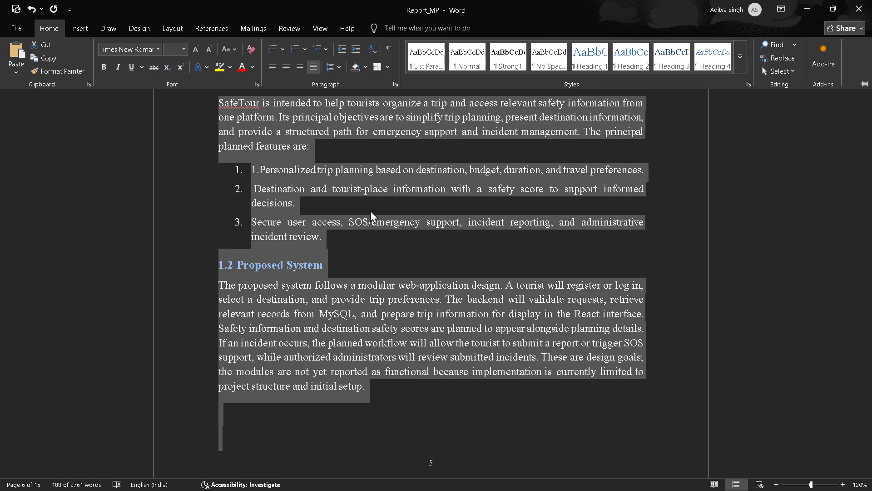
{"action": "left_click", "coordinate": [354, 245]}
{"action": "left_click", "coordinate": [354, 245]}
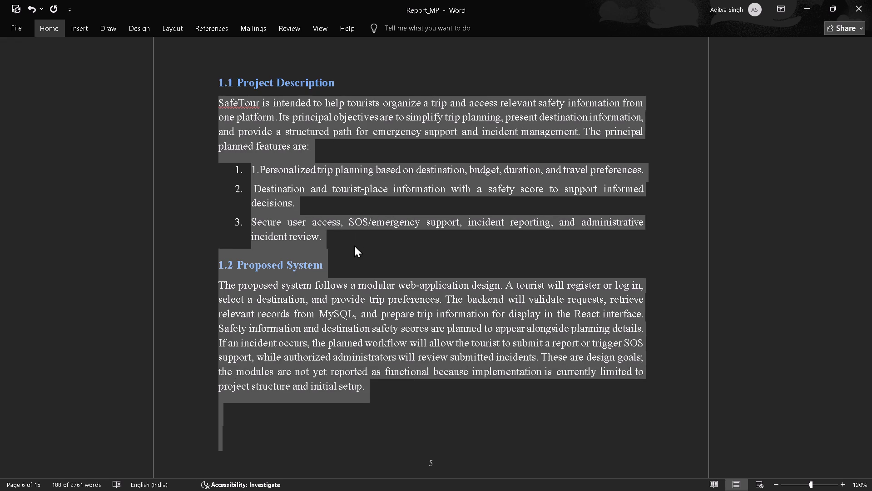
Select the two body paragraphs under 2.1 Historical Overview in the Literature Review and check their paragraph alignment.
{"action": "scroll", "coordinate": [354, 245], "scroll_direction": "down", "scroll_amount": 1}
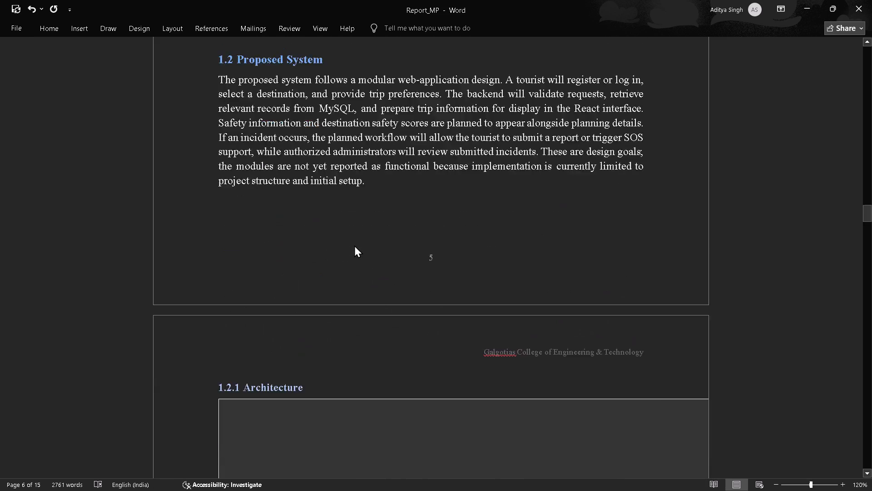
{"action": "scroll", "coordinate": [354, 245], "scroll_direction": "down", "scroll_amount": 4}
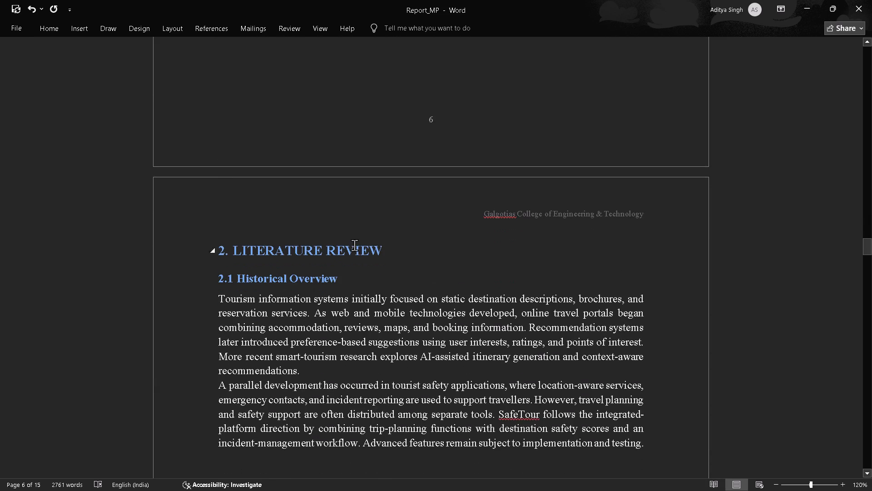
{"action": "scroll", "coordinate": [354, 245], "scroll_direction": "down", "scroll_amount": 1}
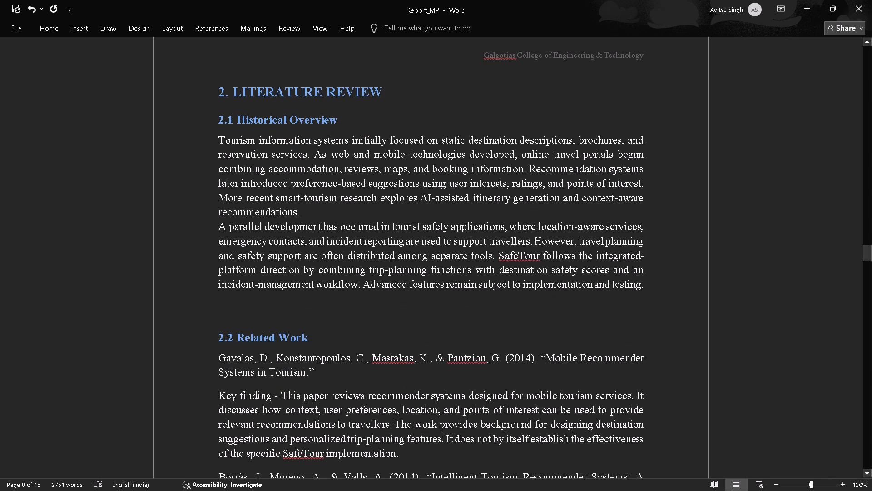
{"action": "left_click_drag", "start_coordinate": [217, 136], "coordinate": [622, 278]}
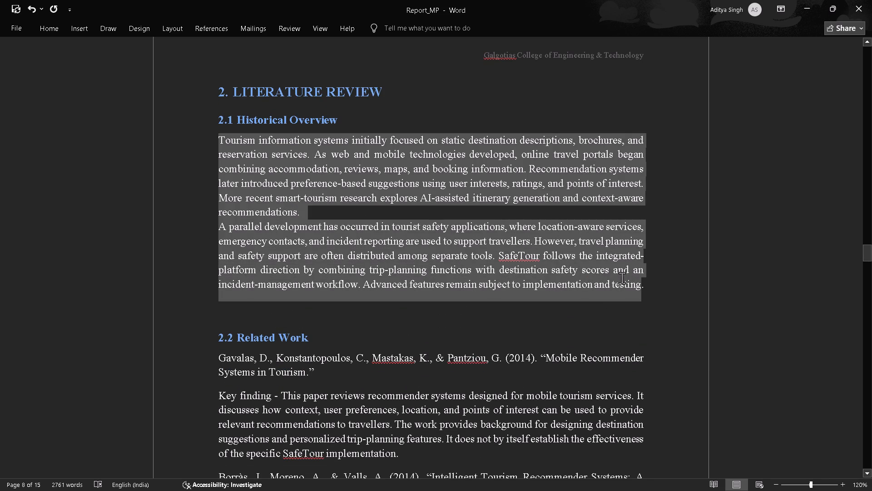
{"action": "left_click_drag", "start_coordinate": [622, 278], "coordinate": [634, 276]}
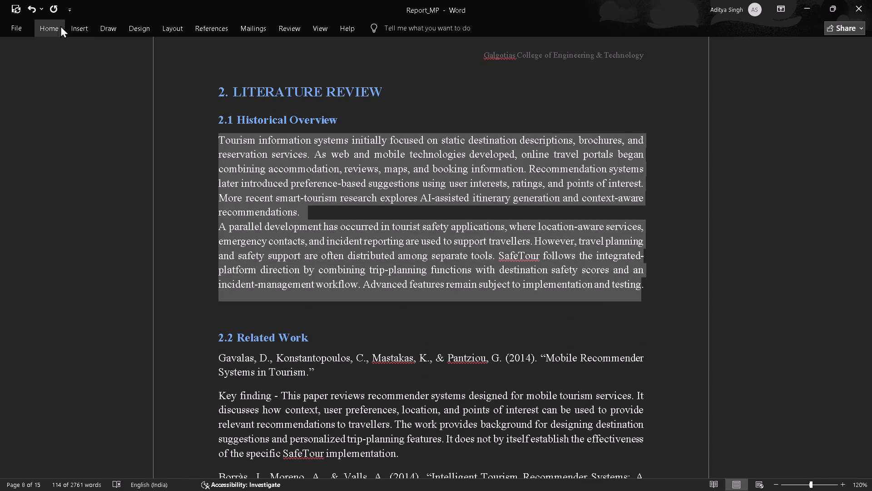
{"action": "left_click", "coordinate": [55, 25]}
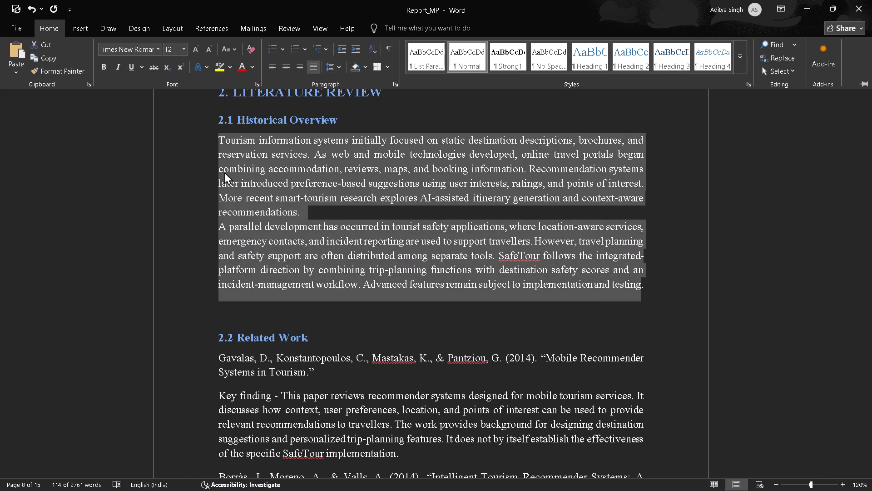
{"action": "left_click", "coordinate": [189, 165]}
{"action": "left_click", "coordinate": [189, 165]}
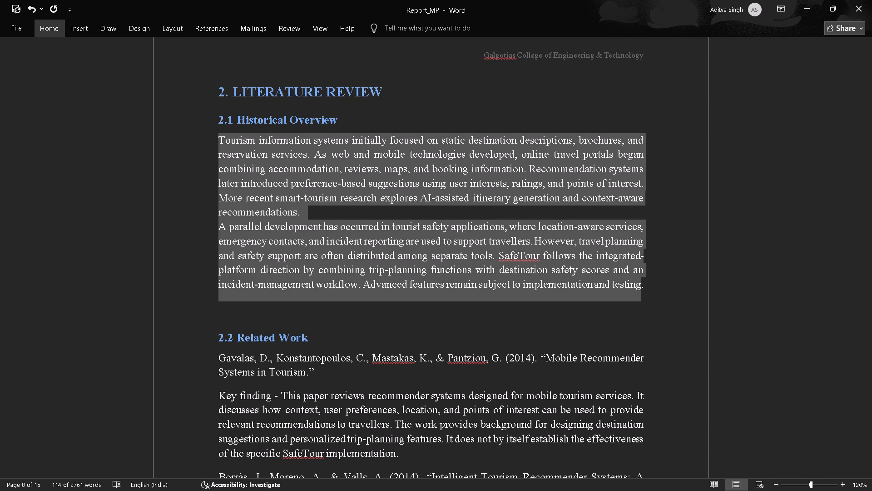
Select all citations and key findings under 2.2 Related Work and check their alignment and line spacing options.
{"action": "scroll", "coordinate": [189, 165], "scroll_direction": "down", "scroll_amount": 1}
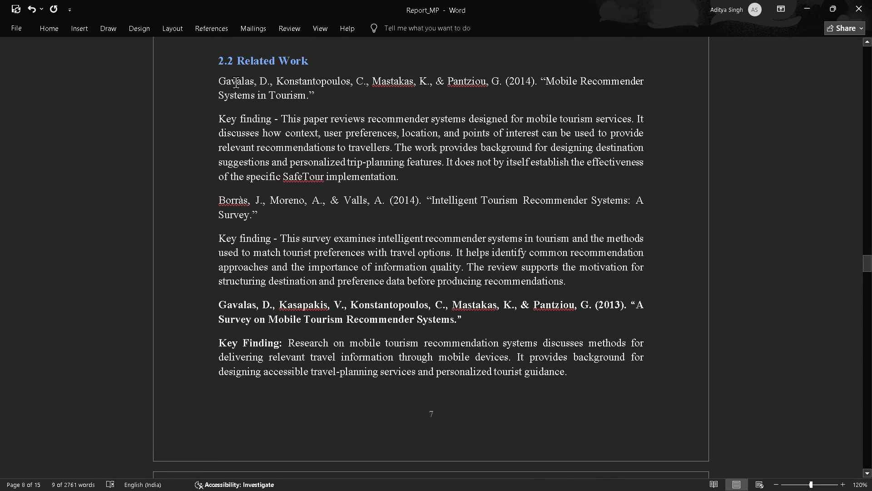
{"action": "left_click_drag", "start_coordinate": [218, 81], "coordinate": [555, 369]}
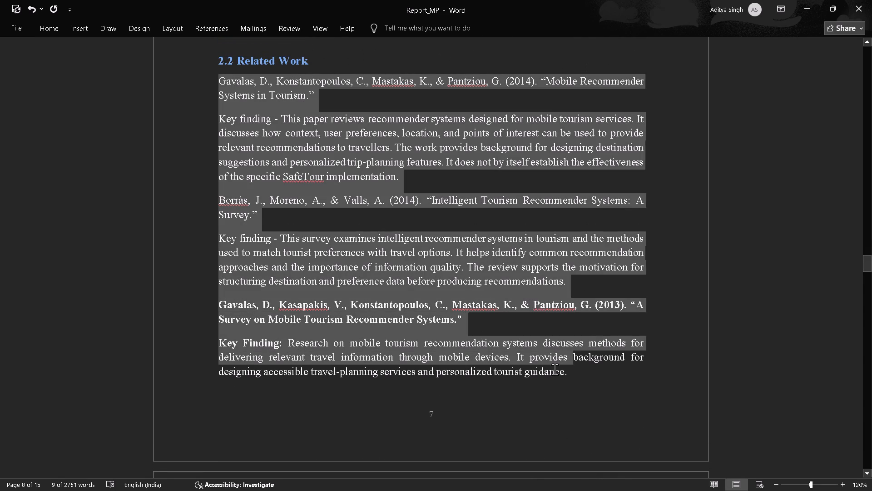
{"action": "left_click_drag", "start_coordinate": [555, 369], "coordinate": [566, 383]}
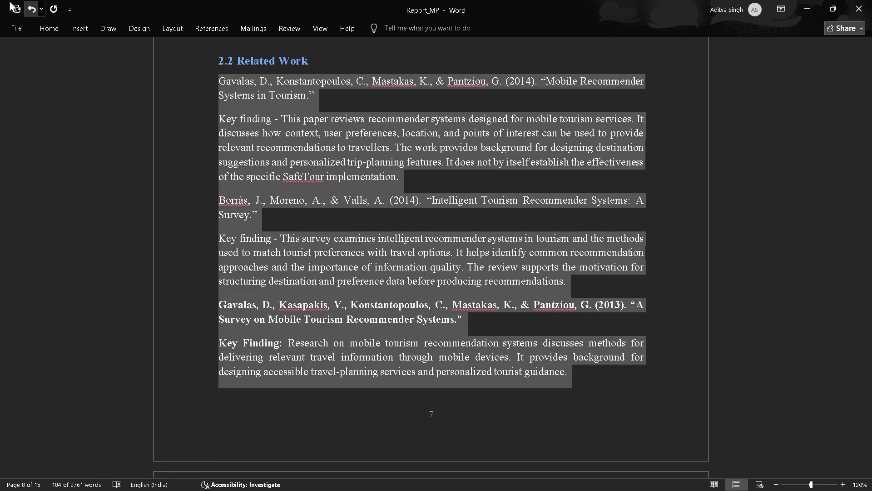
{"action": "left_click", "coordinate": [56, 32]}
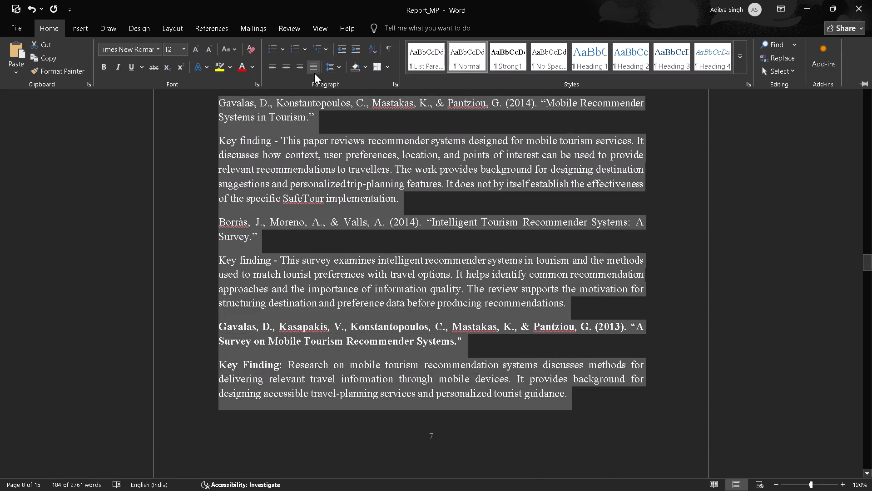
{"action": "left_click", "coordinate": [331, 69]}
{"action": "left_click", "coordinate": [485, 193]}
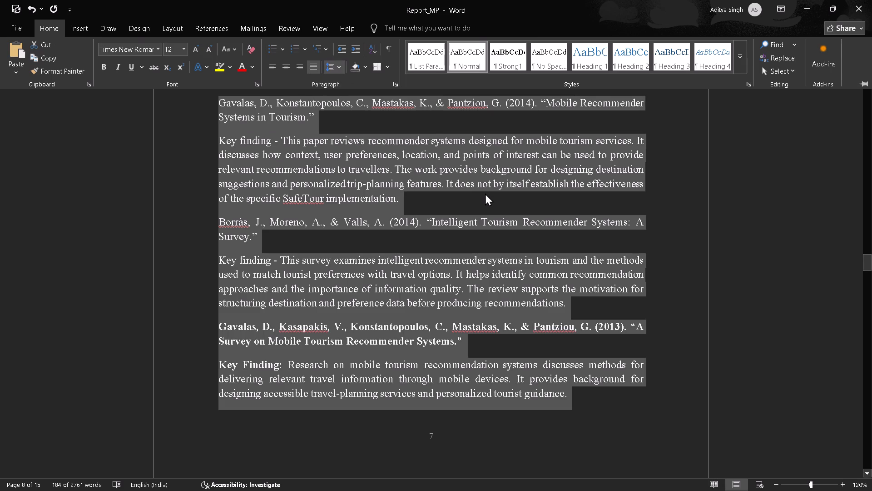
Review the layout of 2.3 Problem Statement, the literature survey table, 2.3.3 Problem Solution and 3.1 Project Scope and Features.
{"action": "left_click", "coordinate": [485, 193]}
{"action": "left_click", "coordinate": [485, 193]}
{"action": "scroll", "coordinate": [485, 193], "scroll_direction": "down", "scroll_amount": 1}
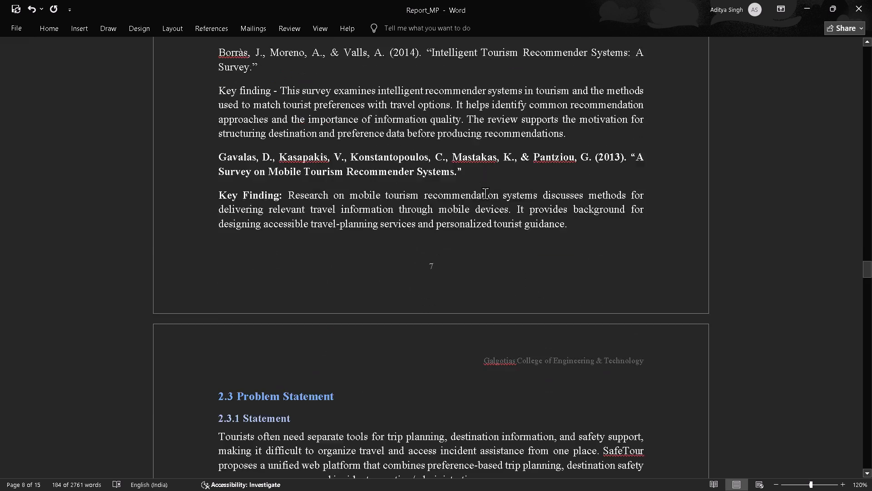
{"action": "scroll", "coordinate": [485, 193], "scroll_direction": "down", "scroll_amount": 2}
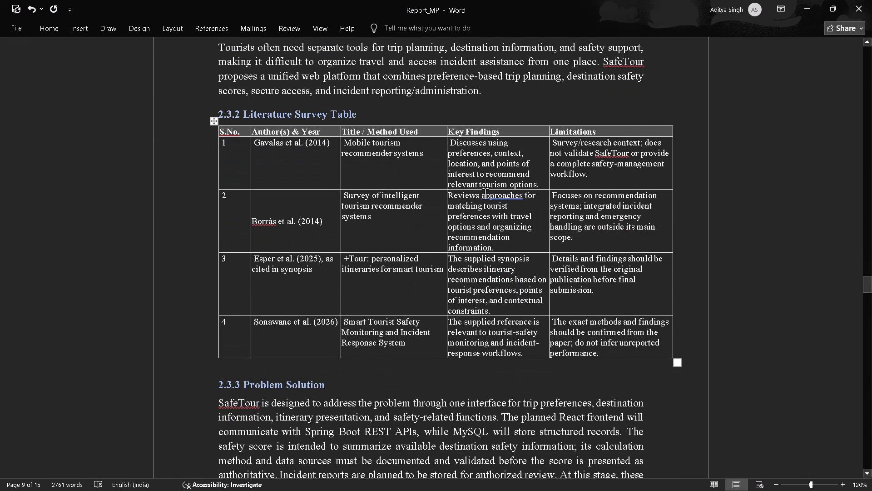
{"action": "scroll", "coordinate": [485, 193], "scroll_direction": "down", "scroll_amount": 2}
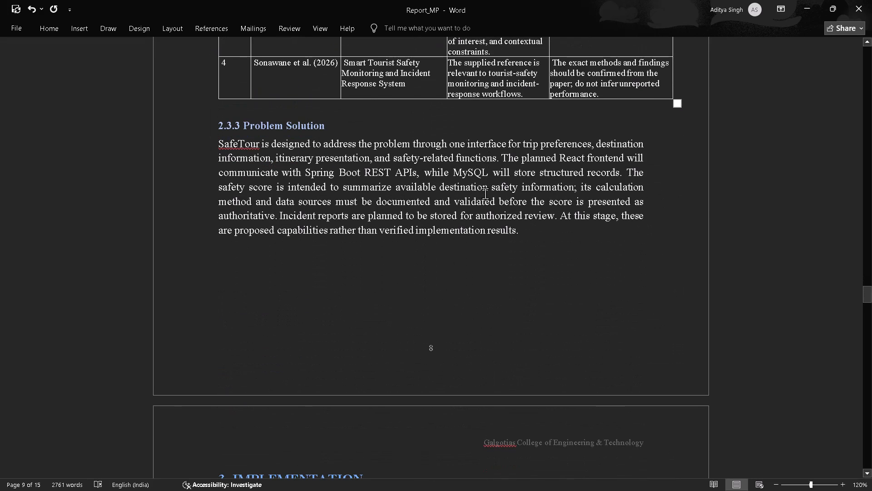
{"action": "scroll", "coordinate": [449, 228], "scroll_direction": "down", "scroll_amount": 2}
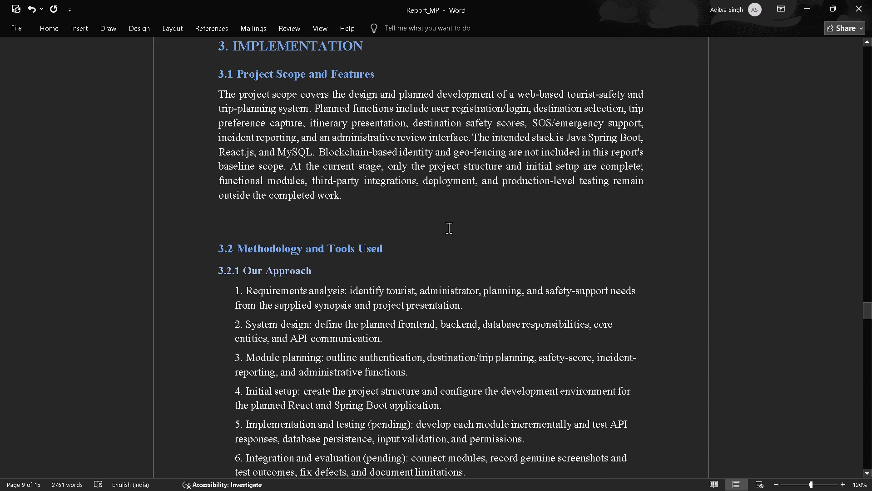
Justify the six numbered points under 3.2.1 Our Approach and check their line spacing options.
{"action": "scroll", "coordinate": [449, 228], "scroll_direction": "down", "scroll_amount": 1}
{"action": "left_click_drag", "start_coordinate": [229, 185], "coordinate": [356, 252]}
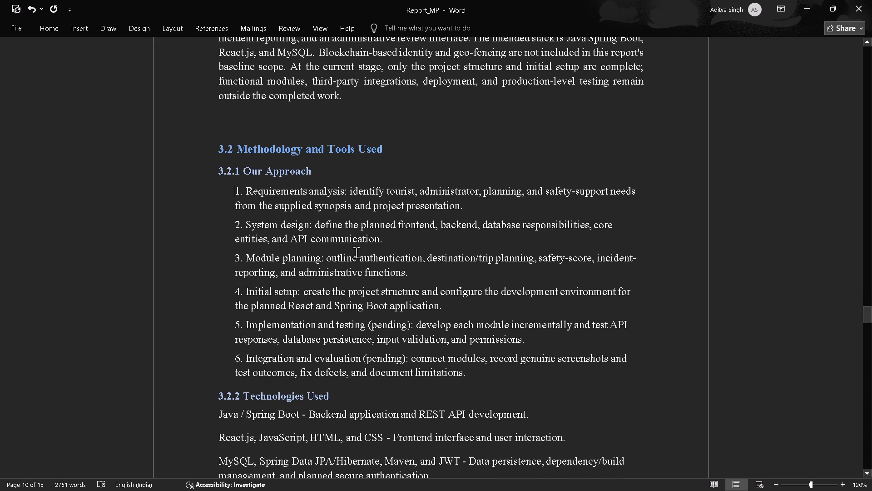
{"action": "left_click_drag", "start_coordinate": [356, 252], "coordinate": [471, 371]}
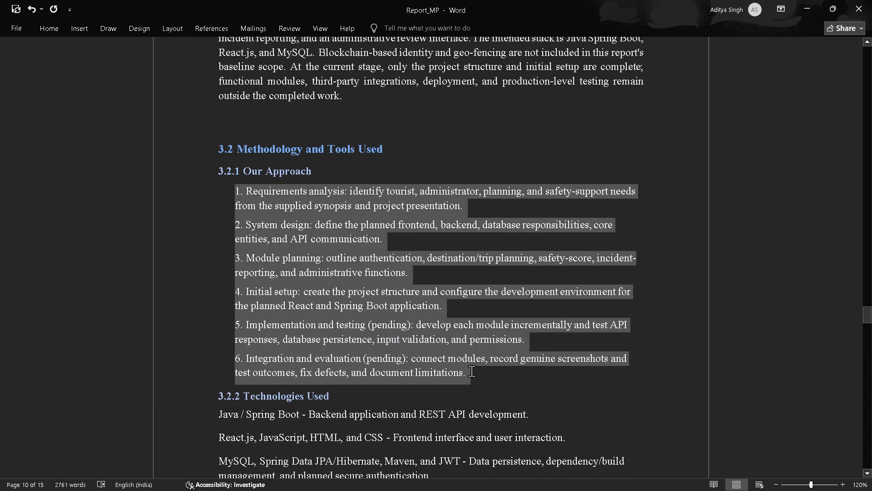
{"action": "left_click_drag", "start_coordinate": [471, 371], "coordinate": [470, 373]}
{"action": "left_click", "coordinate": [54, 27]}
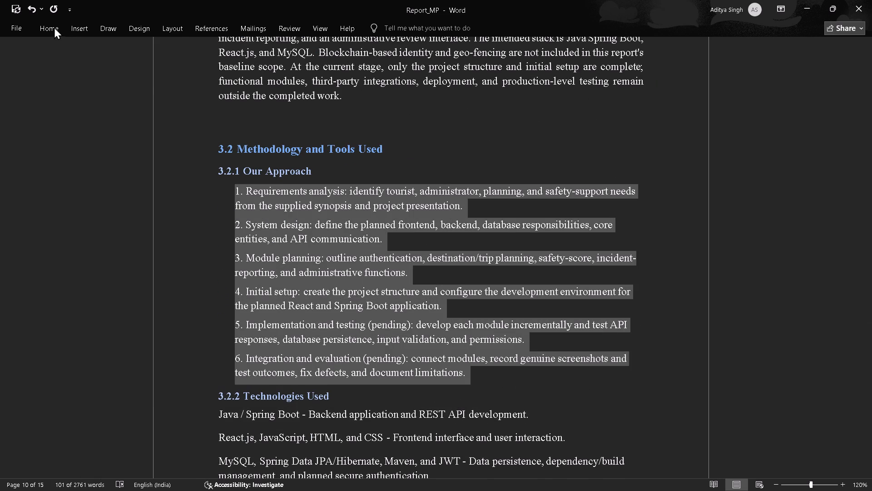
{"action": "left_click", "coordinate": [308, 63]}
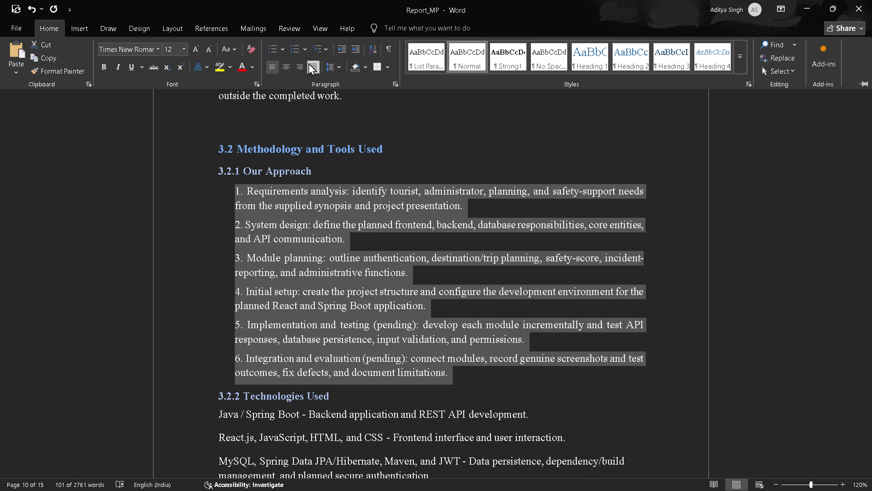
{"action": "left_click", "coordinate": [340, 69]}
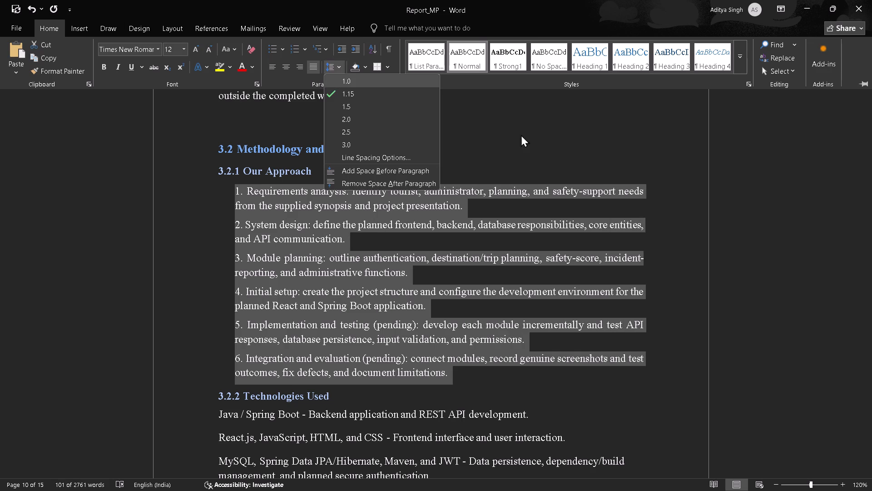
{"action": "left_click", "coordinate": [537, 141]}
{"action": "left_click", "coordinate": [537, 141]}
Select the paragraph and numbered setup steps under 3.3 Environment Setup and check their alignment and line spacing options.
{"action": "scroll", "coordinate": [537, 141], "scroll_direction": "down", "scroll_amount": 1}
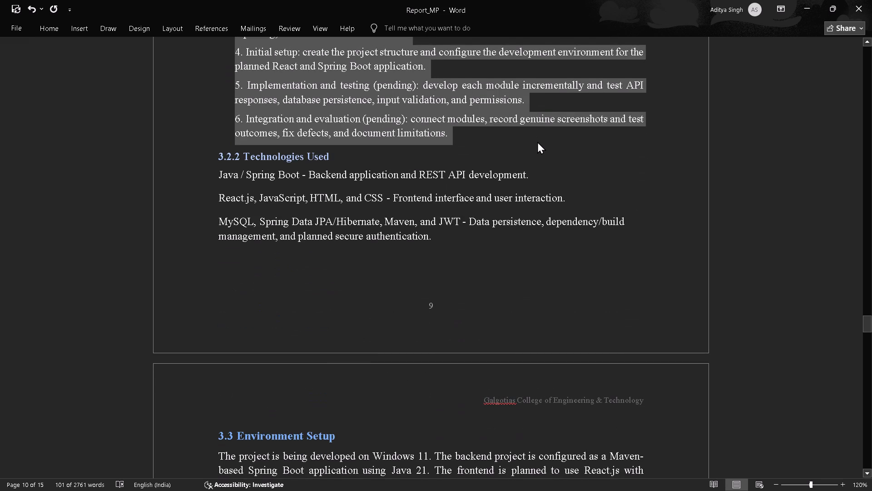
{"action": "left_click", "coordinate": [537, 141]}
{"action": "scroll", "coordinate": [537, 141], "scroll_direction": "down", "scroll_amount": 1}
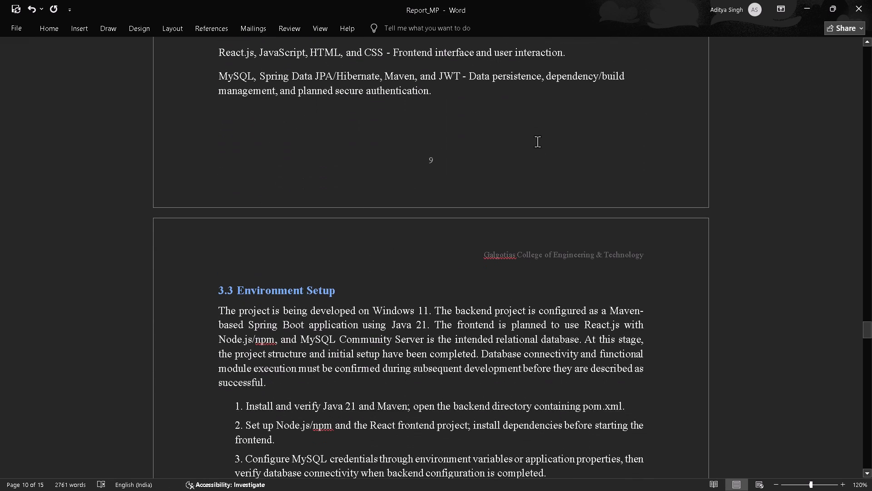
{"action": "scroll", "coordinate": [537, 141], "scroll_direction": "down", "scroll_amount": 2}
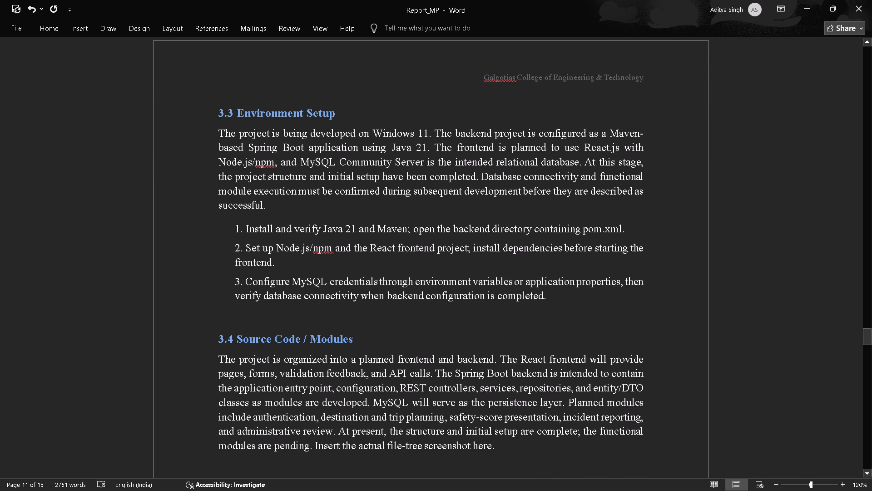
{"action": "left_click_drag", "start_coordinate": [215, 131], "coordinate": [551, 300]}
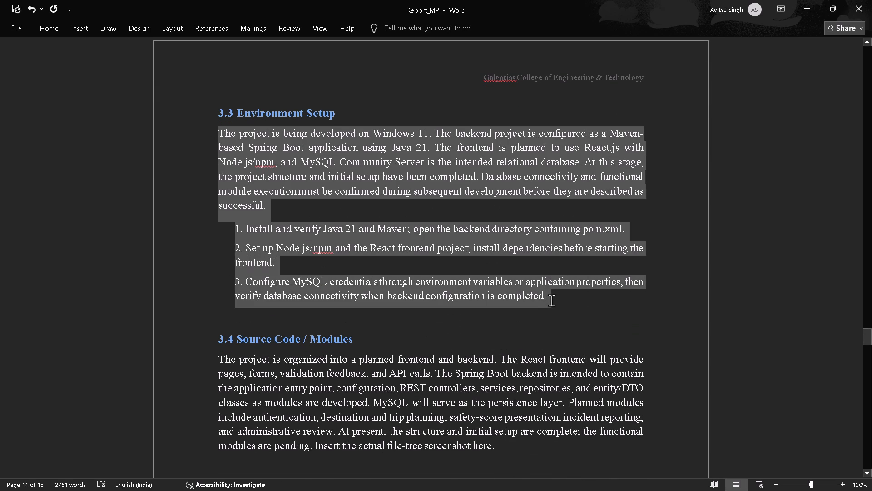
{"action": "left_click_drag", "start_coordinate": [551, 300], "coordinate": [551, 300]}
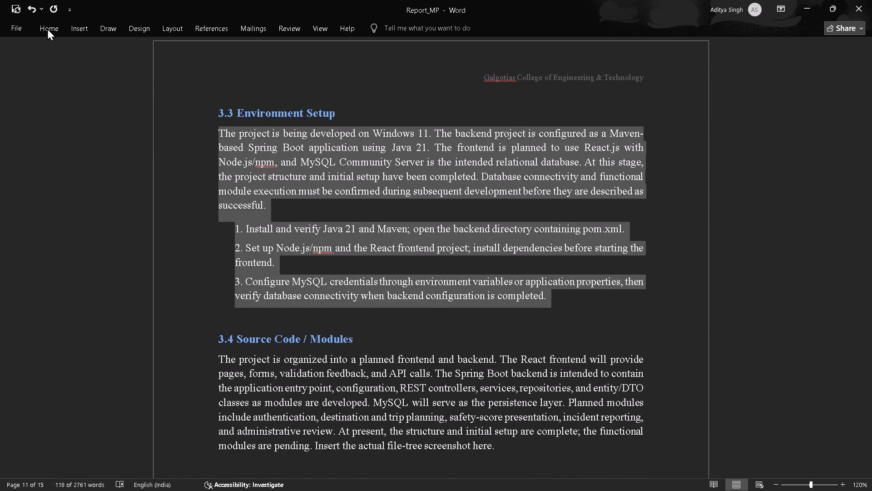
{"action": "left_click", "coordinate": [47, 28]}
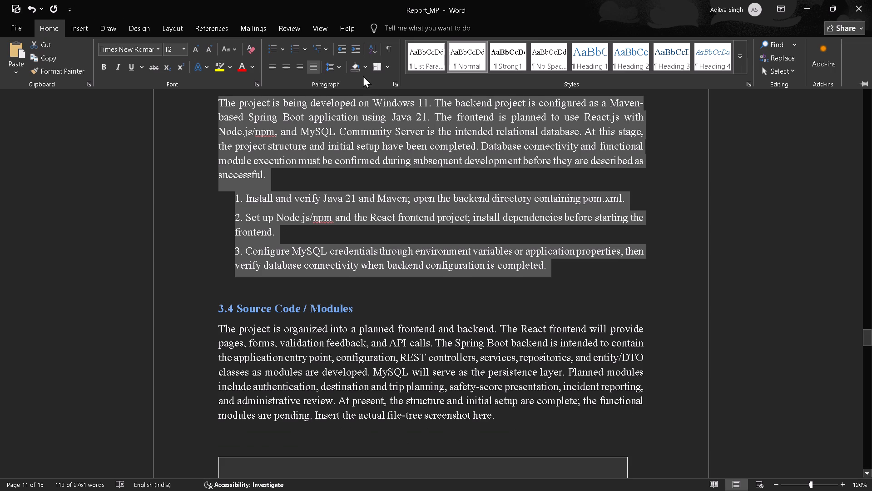
{"action": "left_click", "coordinate": [337, 68]}
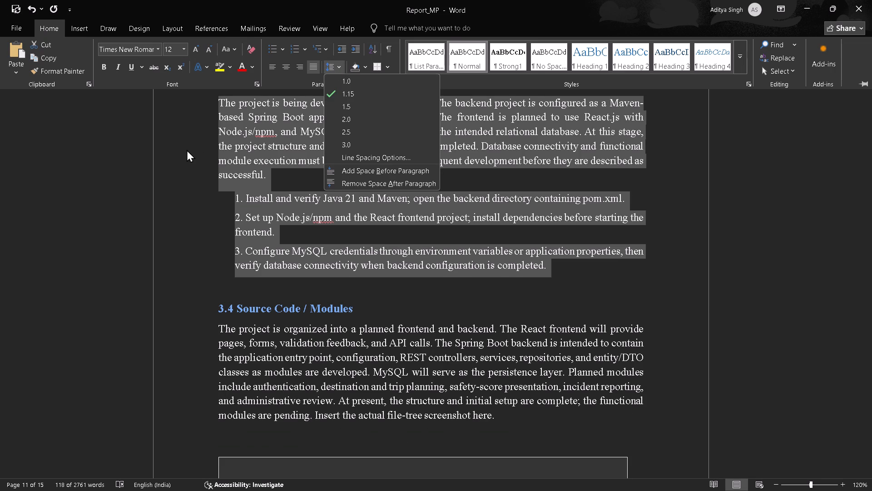
{"action": "left_click", "coordinate": [187, 150]}
{"action": "left_click", "coordinate": [187, 150]}
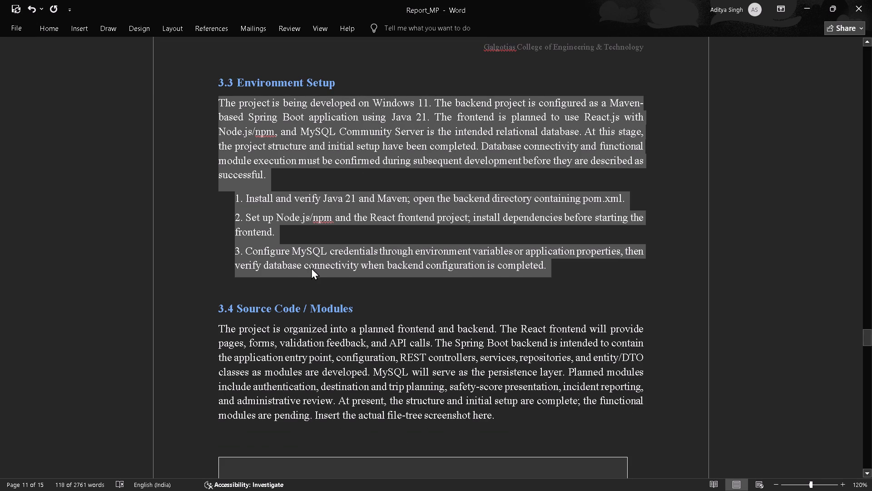
Remove "/ Modules" from the 3.4 heading so it reads "3.4 Source Code".
{"action": "left_click", "coordinate": [365, 310]}
{"action": "key", "text": "ctrl+BackSpace"}
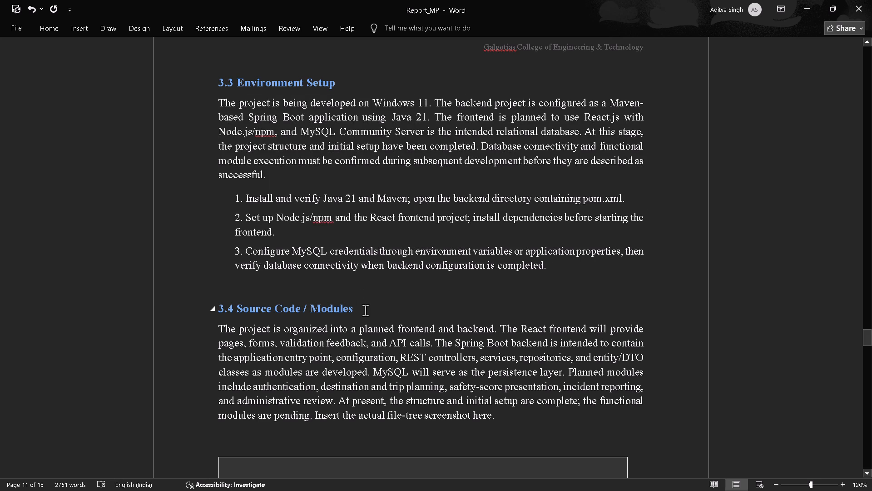
{"action": "key", "text": "ctrl+BackSpace"}
Remove "/ SNAPSHOTS" from the chapter 4 heading so it reads "4. RESULTS".
{"action": "scroll", "coordinate": [365, 310], "scroll_direction": "down", "scroll_amount": 1}
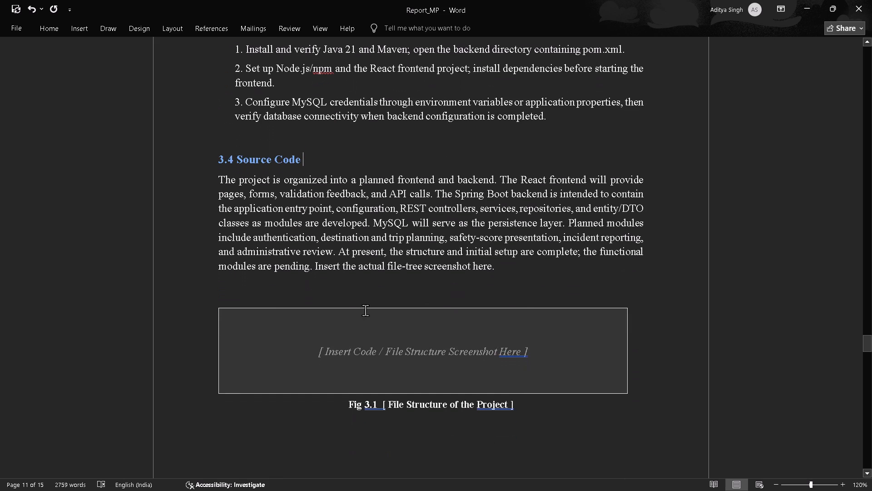
{"action": "scroll", "coordinate": [365, 310], "scroll_direction": "down", "scroll_amount": 3}
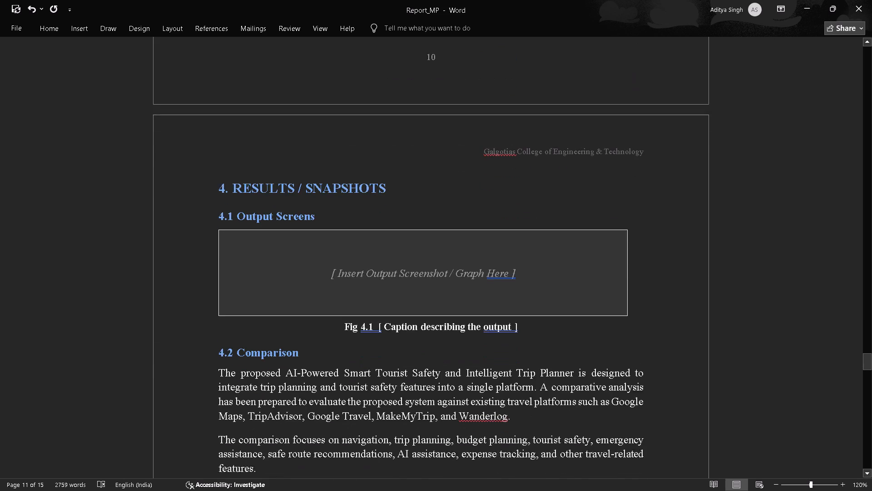
{"action": "scroll", "coordinate": [365, 310], "scroll_direction": "down", "scroll_amount": 1}
{"action": "left_click", "coordinate": [391, 132]}
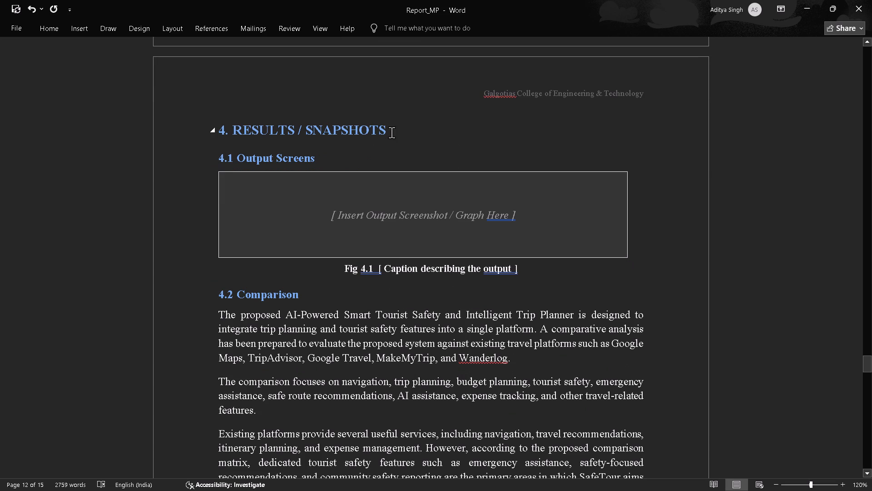
{"action": "key", "text": "ctrl+BackSpace"}
{"action": "key", "text": "ctrl+BackSpace"}
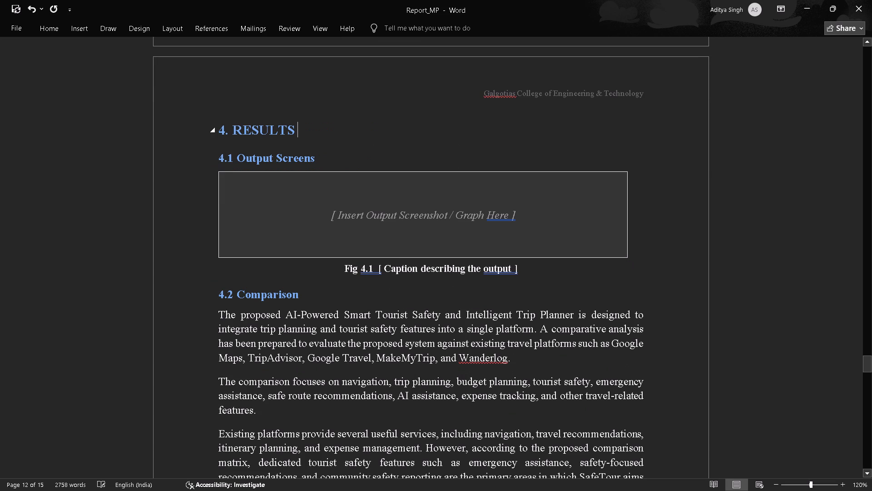
Set the line spacing of all body paragraphs under 5. Conclusion and Future Scope to 1.15.
{"action": "scroll", "coordinate": [391, 132], "scroll_direction": "down", "scroll_amount": 1}
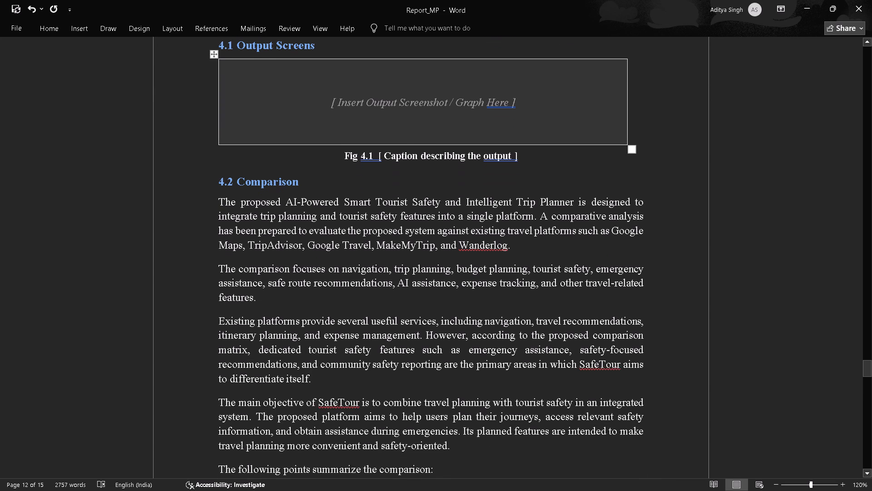
{"action": "scroll", "coordinate": [391, 132], "scroll_direction": "down", "scroll_amount": 3}
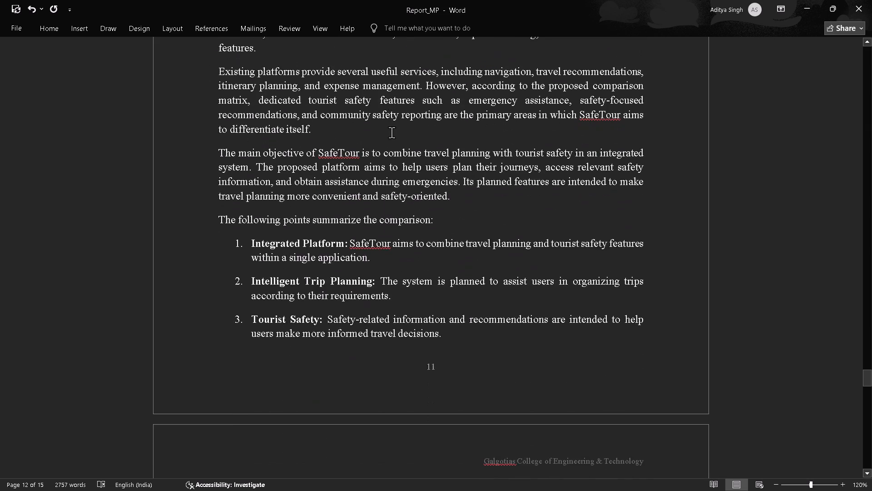
{"action": "scroll", "coordinate": [391, 132], "scroll_direction": "down", "scroll_amount": 2}
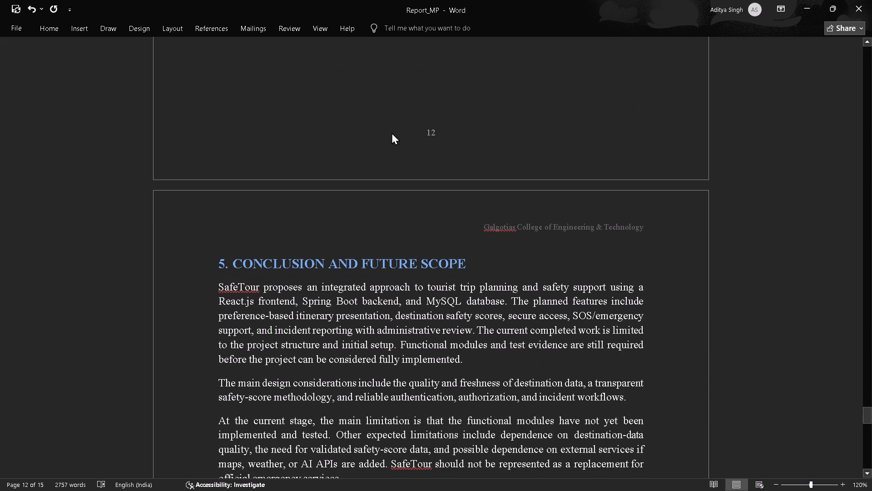
{"action": "scroll", "coordinate": [391, 132], "scroll_direction": "down", "scroll_amount": 1}
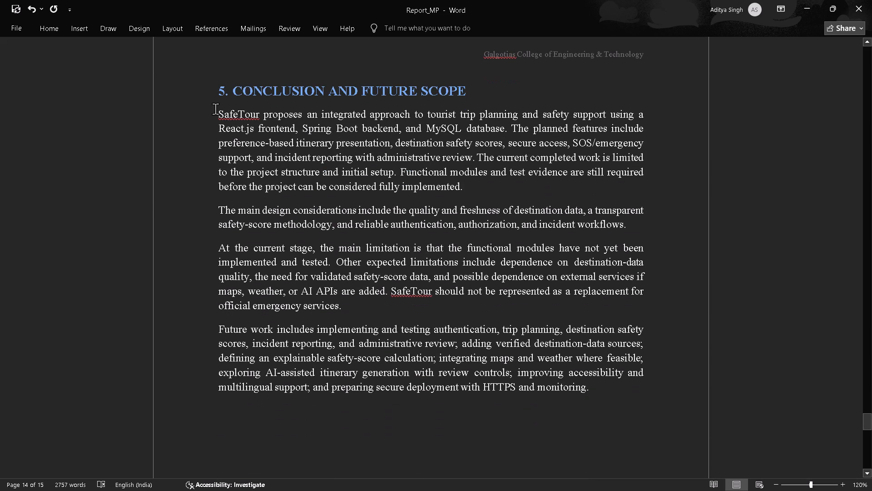
{"action": "left_click_drag", "start_coordinate": [216, 108], "coordinate": [622, 371]}
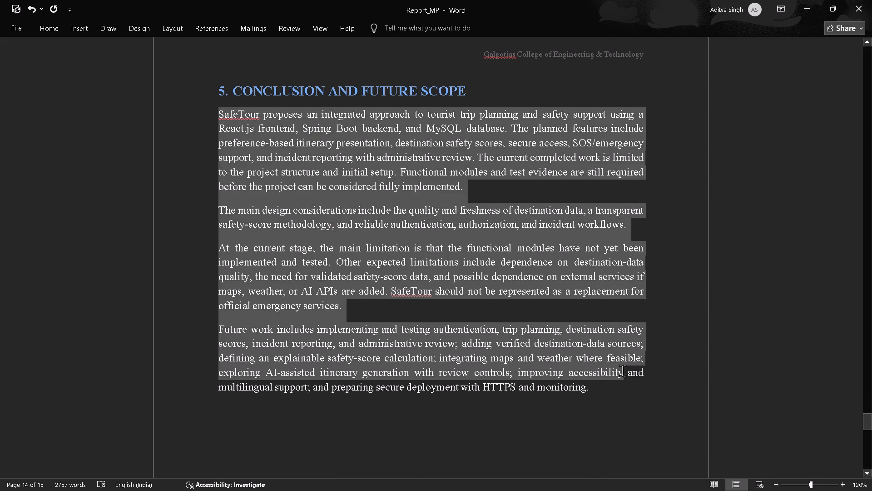
{"action": "left_click_drag", "start_coordinate": [622, 371], "coordinate": [622, 418]}
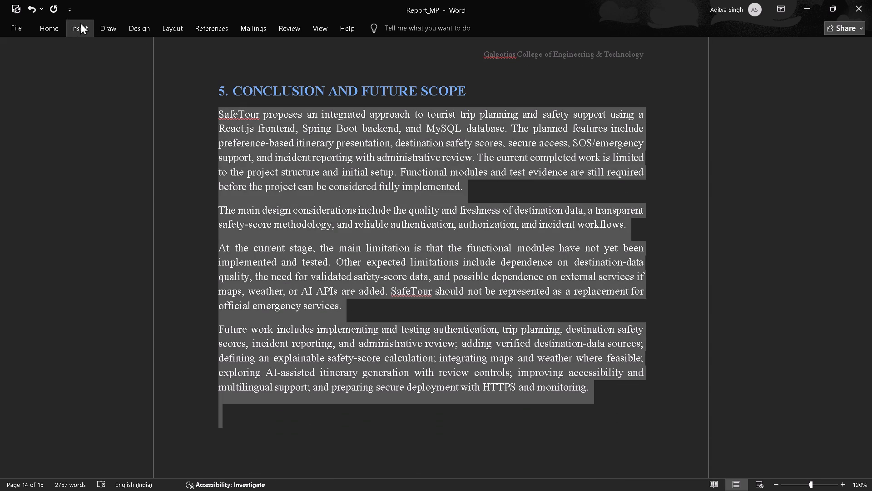
{"action": "left_click", "coordinate": [46, 25]}
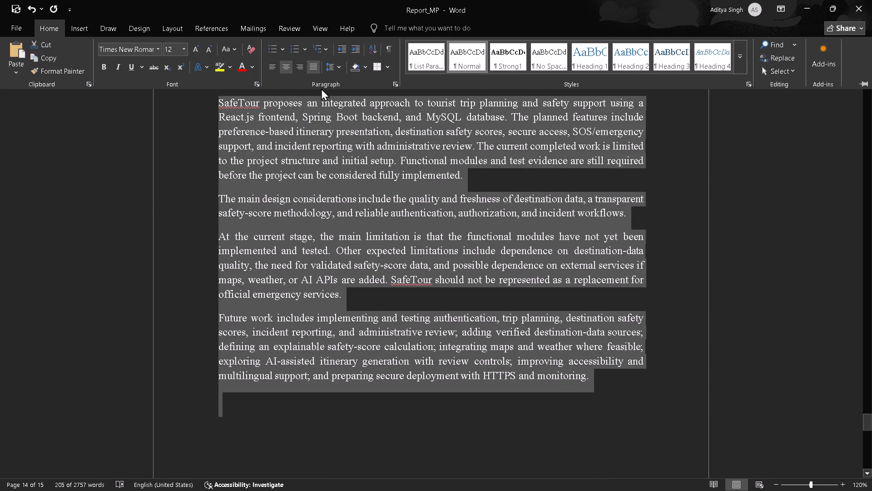
{"action": "left_click", "coordinate": [336, 68]}
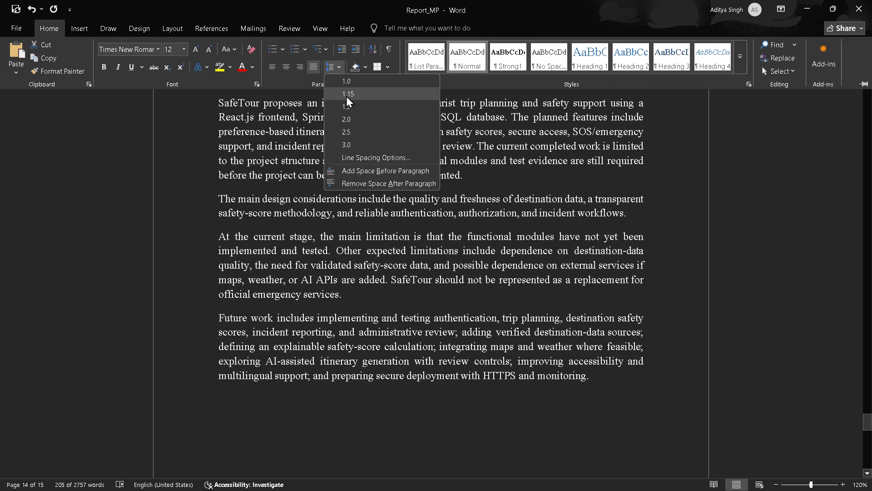
{"action": "left_click", "coordinate": [346, 95]}
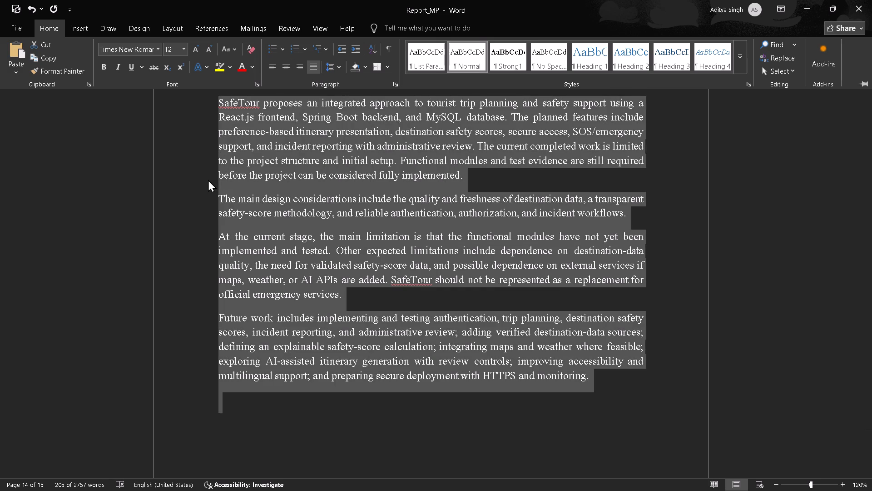
{"action": "left_click", "coordinate": [208, 180]}
{"action": "left_click", "coordinate": [208, 180]}
Justify all six numbered entries in the References list.
{"action": "scroll", "coordinate": [208, 180], "scroll_direction": "down", "scroll_amount": 1}
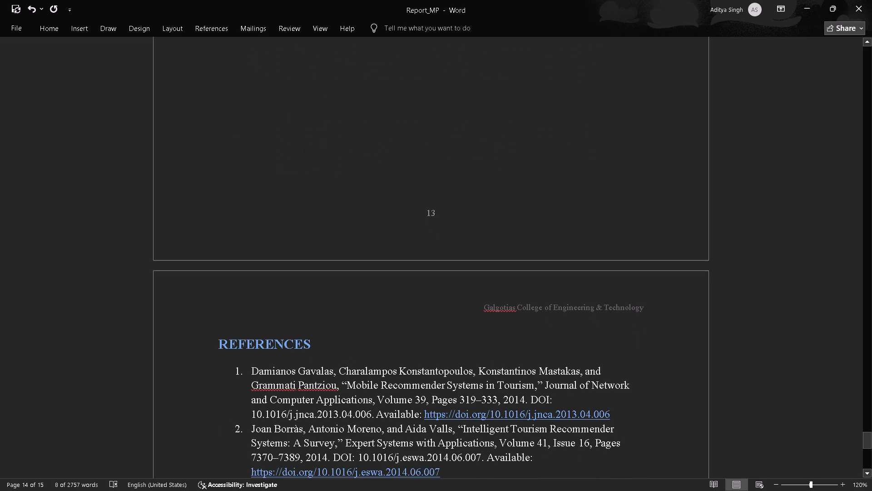
{"action": "scroll", "coordinate": [208, 180], "scroll_direction": "down", "scroll_amount": 4}
{"action": "left_click_drag", "start_coordinate": [247, 95], "coordinate": [494, 416]}
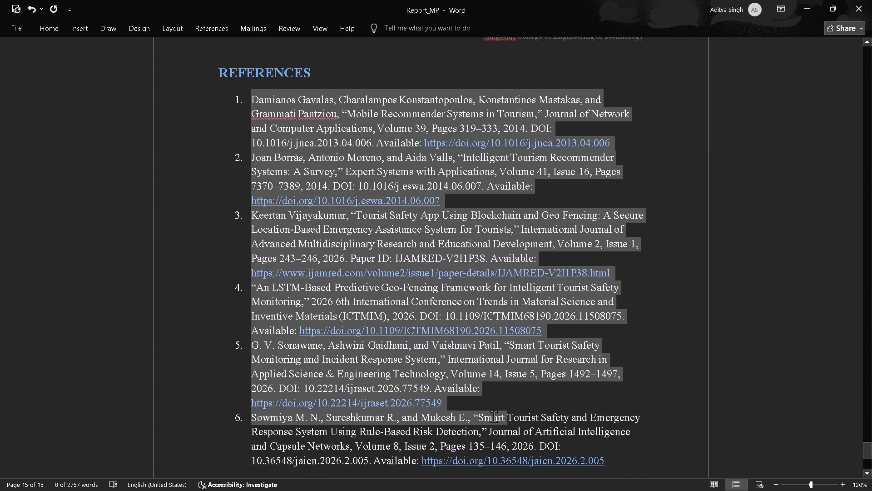
{"action": "left_click_drag", "start_coordinate": [494, 416], "coordinate": [544, 425]}
{"action": "left_click", "coordinate": [49, 22]}
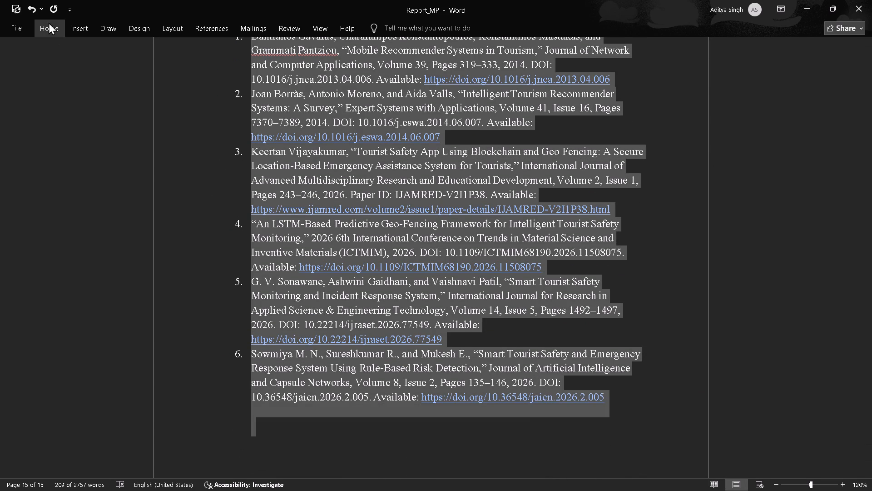
{"action": "left_click", "coordinate": [314, 69]}
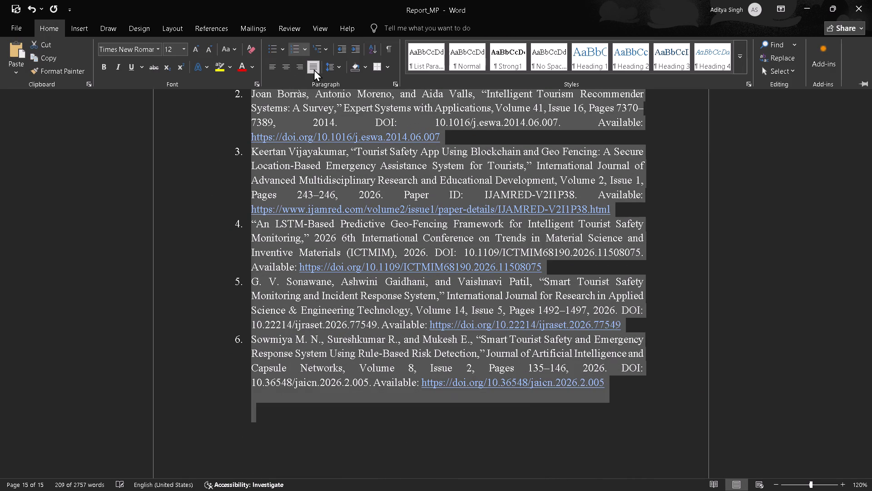
Set the line spacing of the numbered References entries to 1.15 and clear the selection.
{"action": "left_click", "coordinate": [342, 69]}
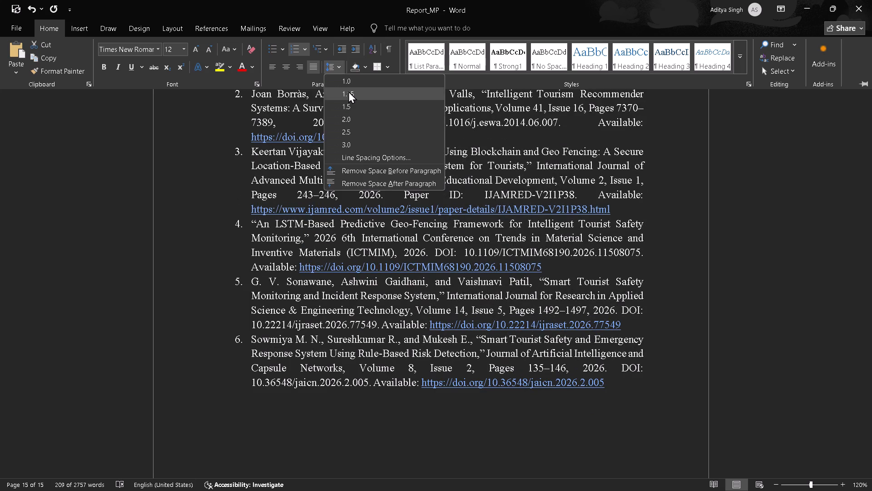
{"action": "left_click", "coordinate": [348, 91]}
{"action": "left_click", "coordinate": [683, 222]}
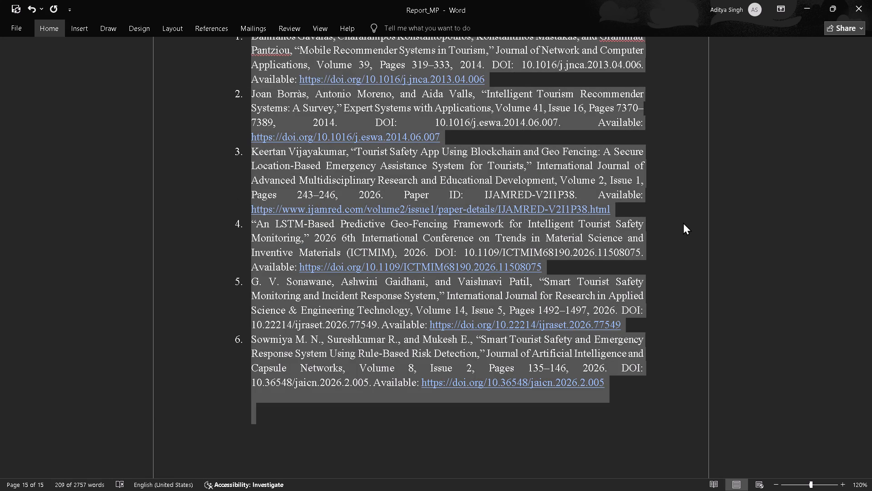
{"action": "left_click", "coordinate": [683, 222]}
{"action": "left_click", "coordinate": [677, 280]}
Review the formatting from the References back through 5. Conclusion and Future Scope to chapter 4. Results.
{"action": "scroll", "coordinate": [677, 280], "scroll_direction": "up", "scroll_amount": 1}
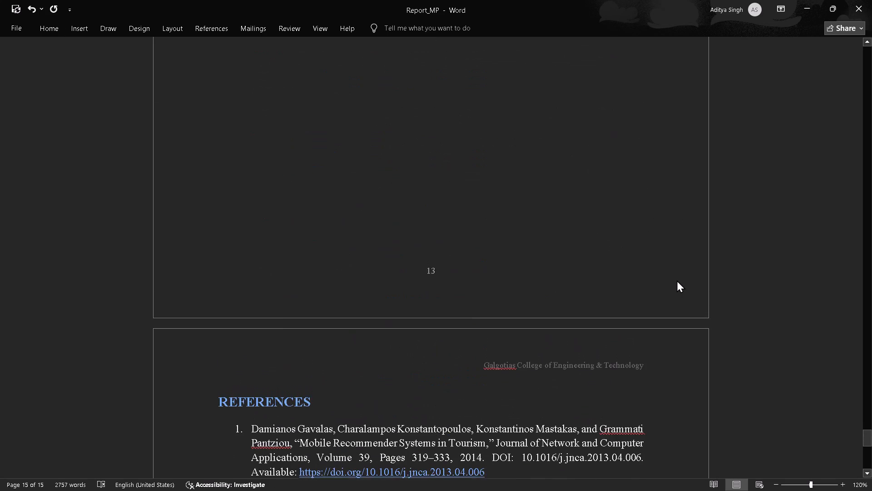
{"action": "scroll", "coordinate": [677, 280], "scroll_direction": "up", "scroll_amount": 1}
{"action": "scroll", "coordinate": [677, 280], "scroll_direction": "right", "scroll_amount": 1}
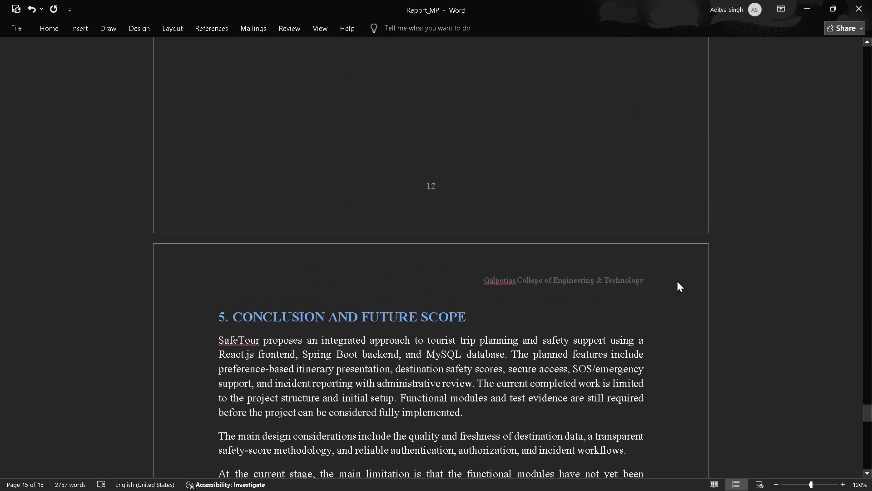
{"action": "scroll", "coordinate": [677, 280], "scroll_direction": "right", "scroll_amount": 1}
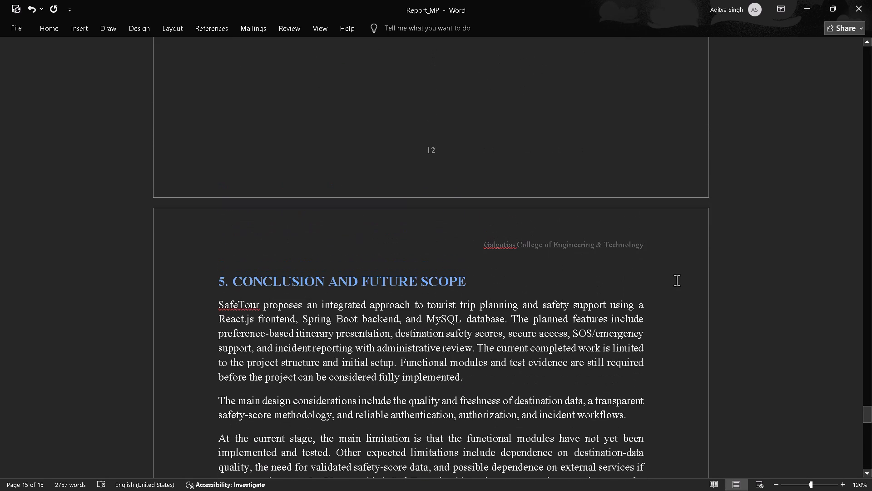
{"action": "scroll", "coordinate": [677, 280], "scroll_direction": "right", "scroll_amount": 1}
{"action": "scroll", "coordinate": [677, 280], "scroll_direction": "up", "scroll_amount": 1}
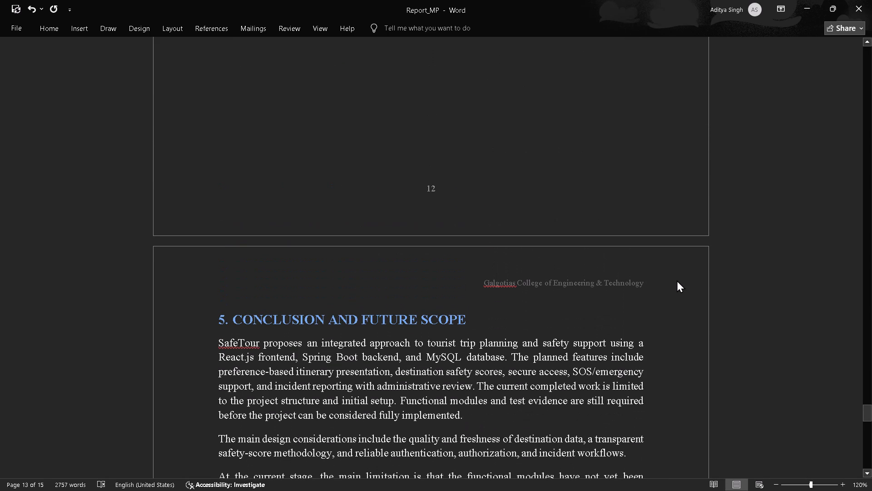
{"action": "scroll", "coordinate": [677, 280], "scroll_direction": "up", "scroll_amount": 2}
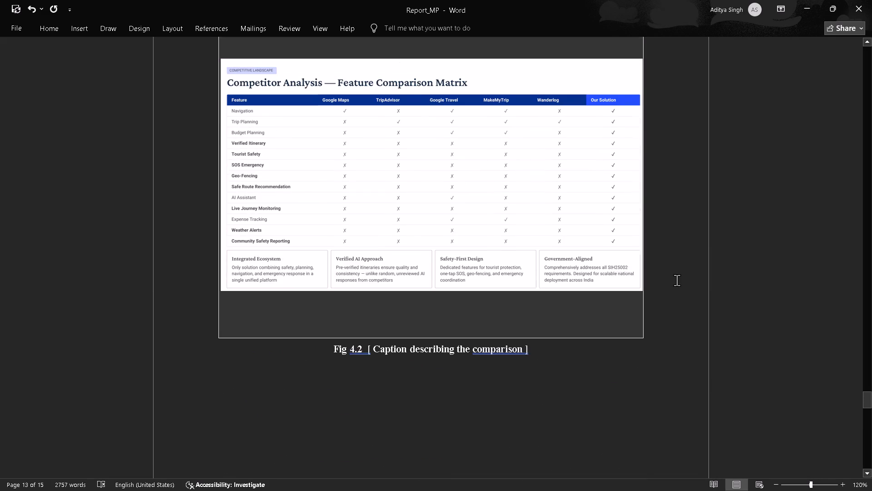
{"action": "scroll", "coordinate": [677, 280], "scroll_direction": "up", "scroll_amount": 1}
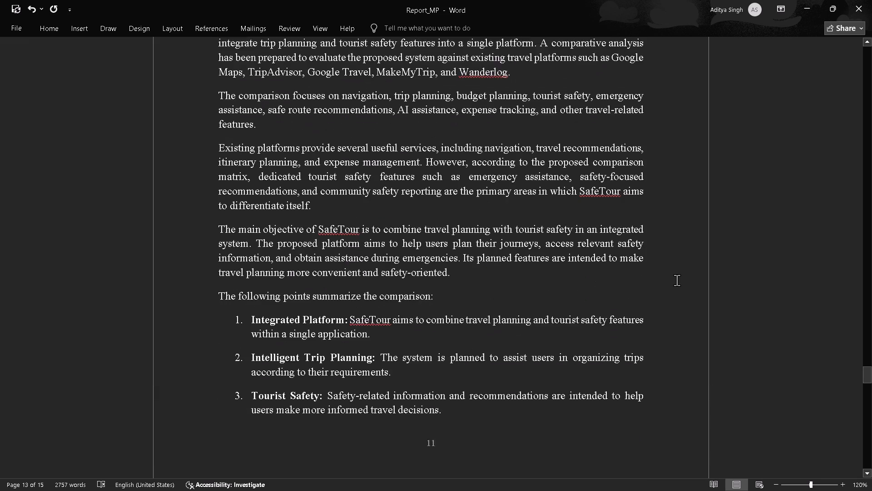
{"action": "scroll", "coordinate": [677, 280], "scroll_direction": "up", "scroll_amount": 2}
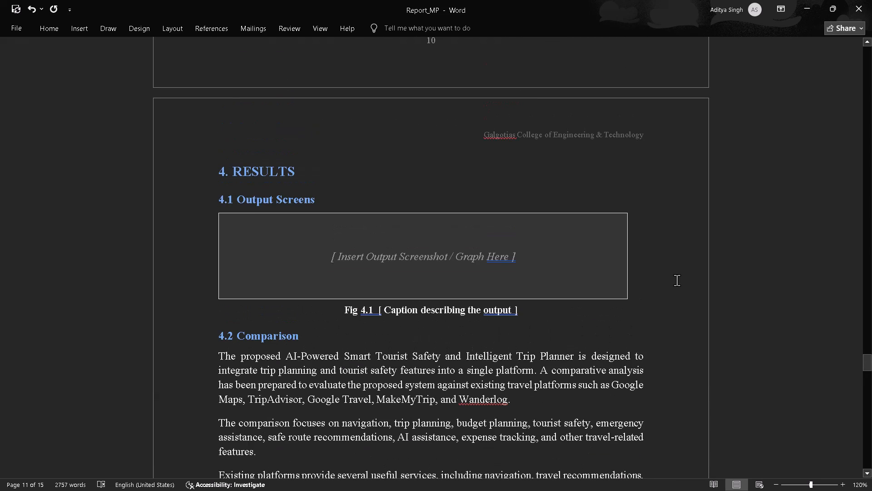
{"action": "scroll", "coordinate": [677, 280], "scroll_direction": "down", "scroll_amount": 9}
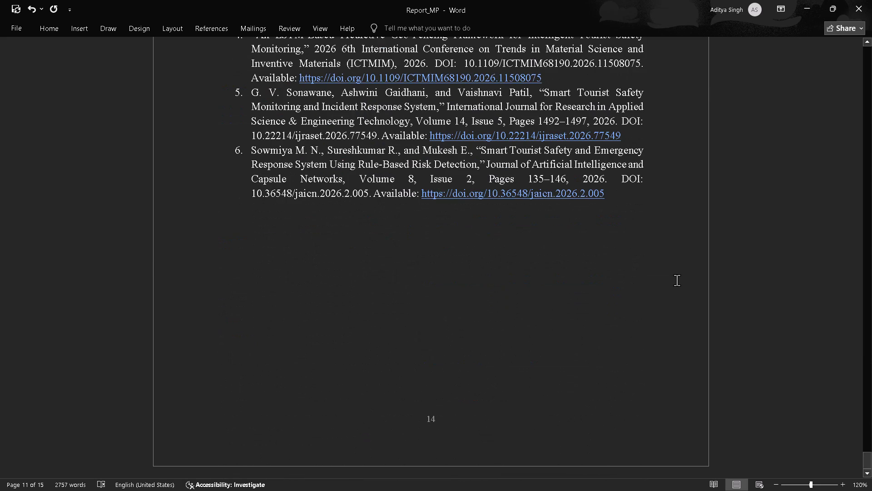
{"action": "scroll", "coordinate": [677, 280], "scroll_direction": "up", "scroll_amount": 1}
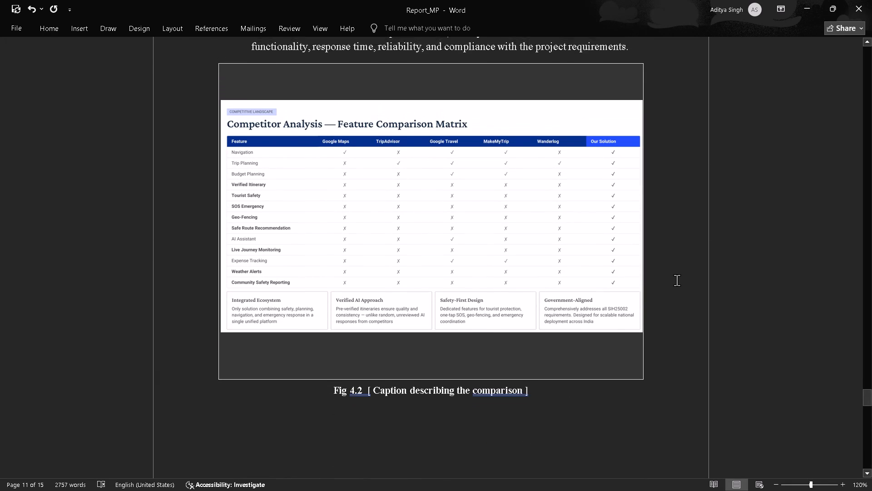
{"action": "scroll", "coordinate": [677, 280], "scroll_direction": "up", "scroll_amount": 2}
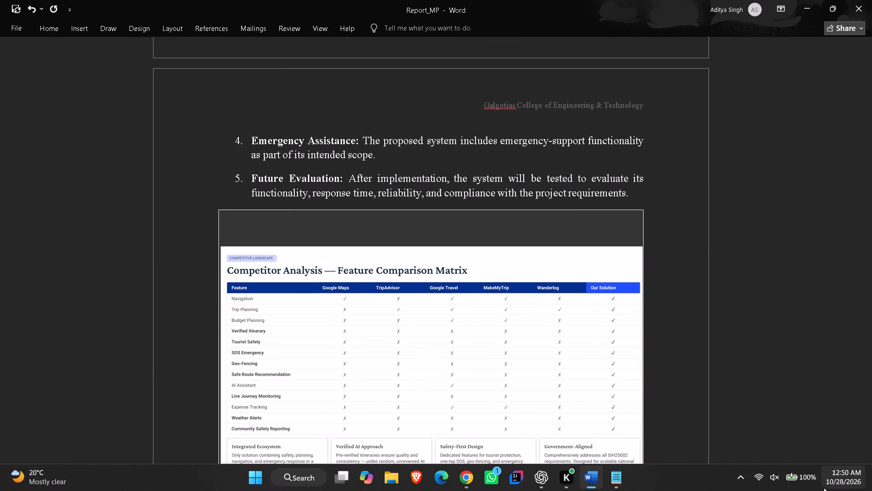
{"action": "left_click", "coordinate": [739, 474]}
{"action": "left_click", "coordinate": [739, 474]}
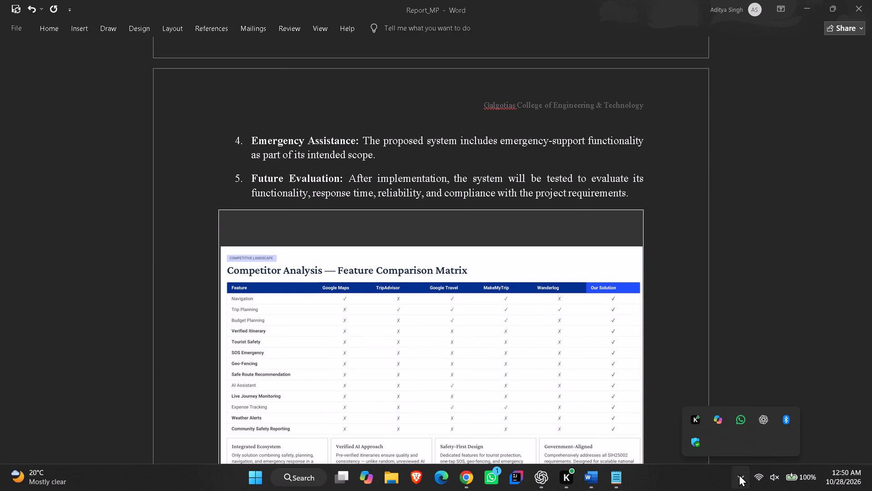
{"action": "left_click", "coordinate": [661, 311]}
Examine chapter 4. Results, covering the output placeholder, the 4.2 Comparison text and the Fig 4.2 feature comparison matrix.
{"action": "scroll", "coordinate": [768, 235], "scroll_direction": "up", "scroll_amount": 1}
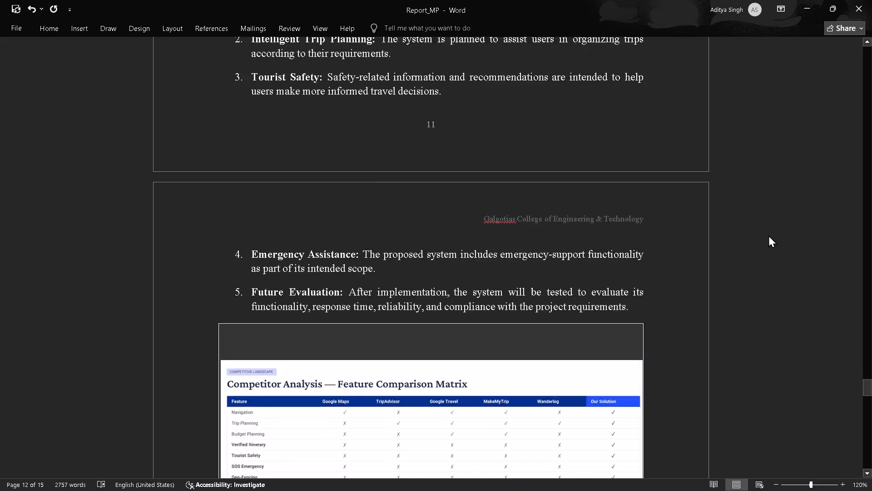
{"action": "scroll", "coordinate": [768, 235], "scroll_direction": "up", "scroll_amount": 1}
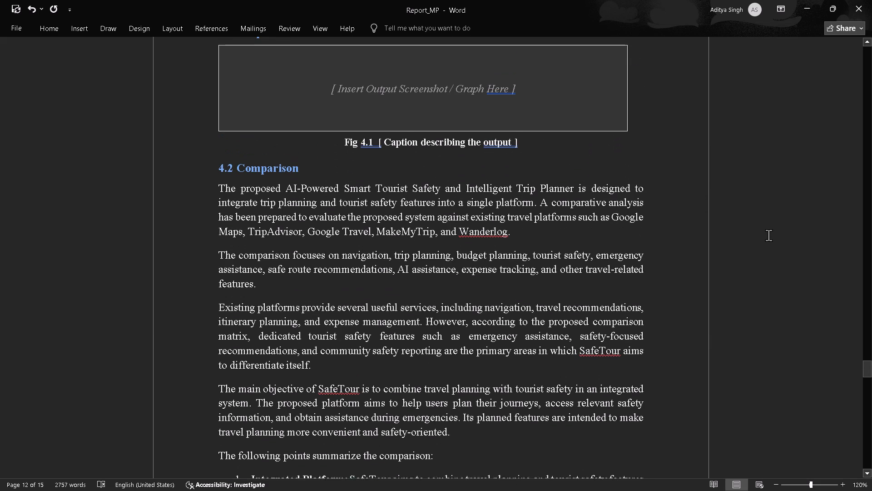
{"action": "scroll", "coordinate": [768, 235], "scroll_direction": "up", "scroll_amount": 1}
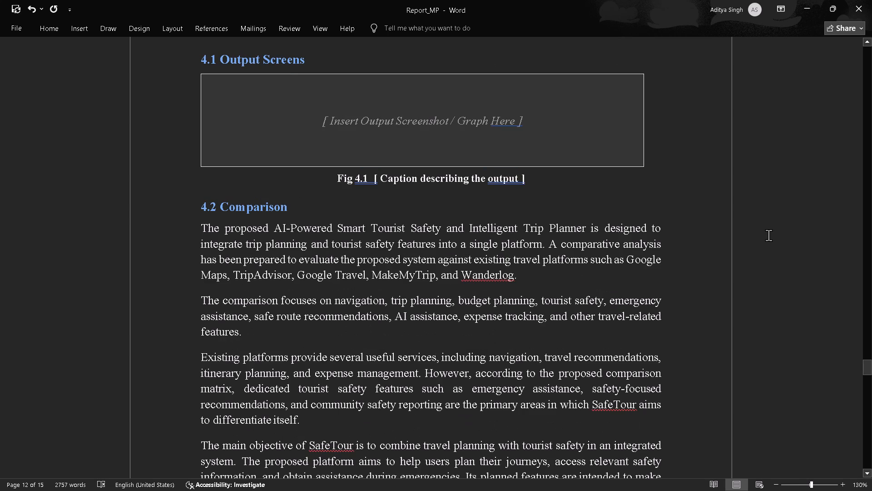
{"action": "scroll", "coordinate": [768, 235], "scroll_direction": "up", "scroll_amount": 1}
{"action": "scroll", "coordinate": [768, 235], "scroll_direction": "down", "scroll_amount": 1}
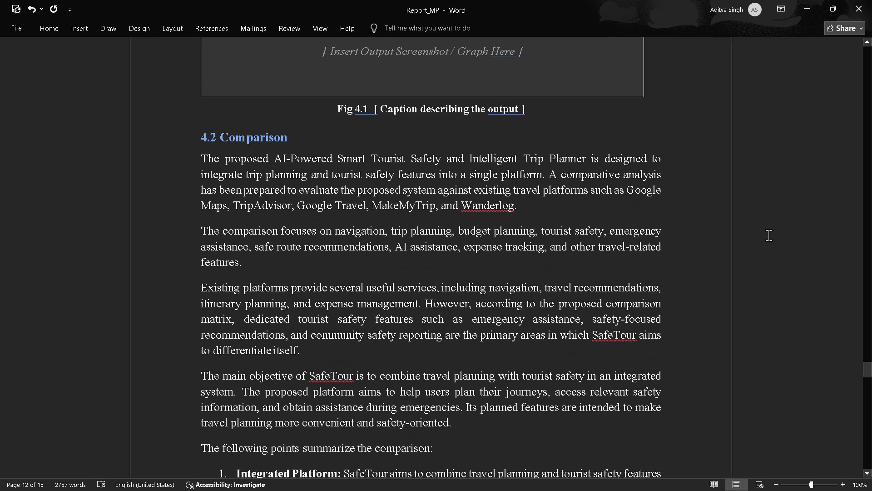
{"action": "scroll", "coordinate": [768, 235], "scroll_direction": "down", "scroll_amount": 1, "text": "ctrl"}
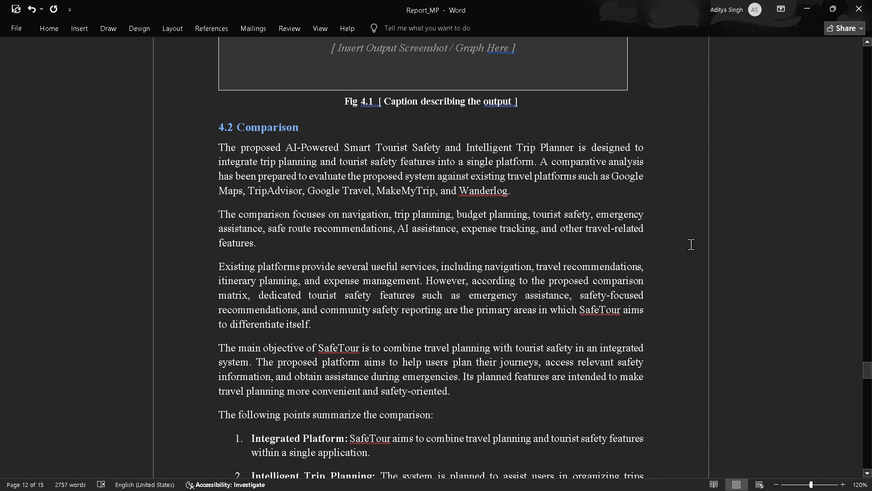
{"action": "scroll", "coordinate": [691, 244], "scroll_direction": "down", "scroll_amount": 1}
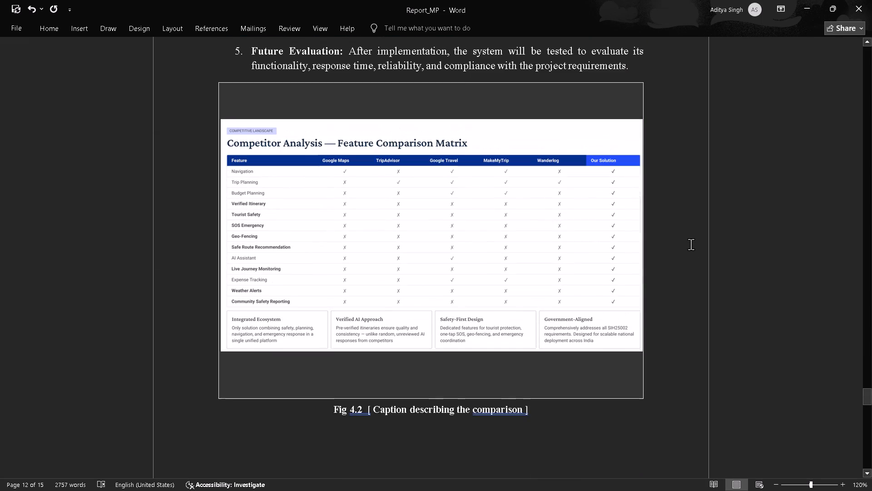
{"action": "scroll", "coordinate": [691, 244], "scroll_direction": "down", "scroll_amount": 1}
{"action": "scroll", "coordinate": [691, 244], "scroll_direction": "up", "scroll_amount": 1}
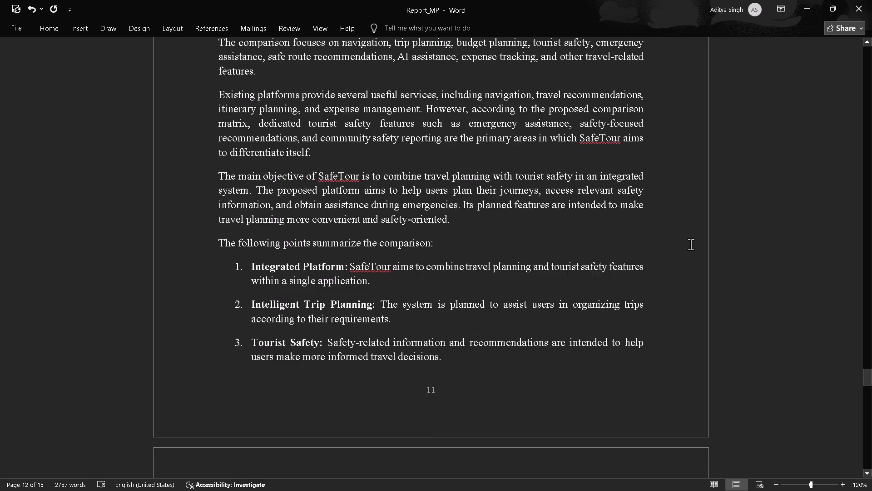
{"action": "scroll", "coordinate": [691, 244], "scroll_direction": "up", "scroll_amount": 1}
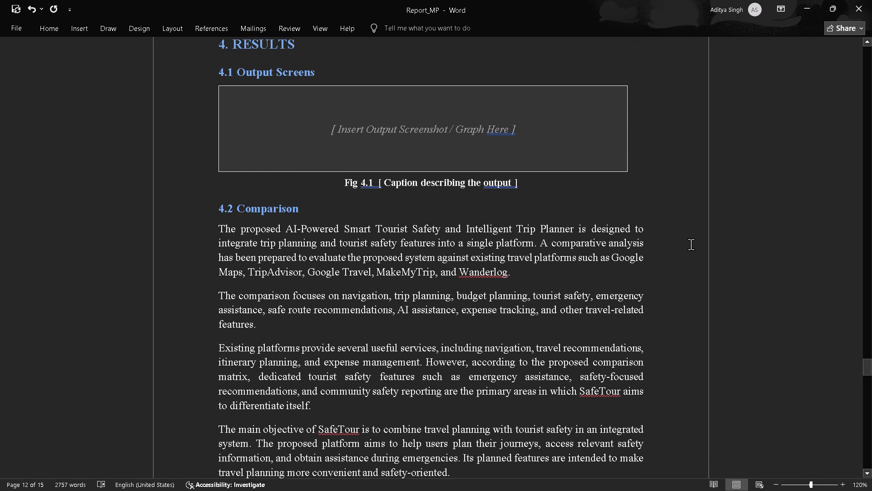
{"action": "scroll", "coordinate": [691, 244], "scroll_direction": "down", "scroll_amount": 1}
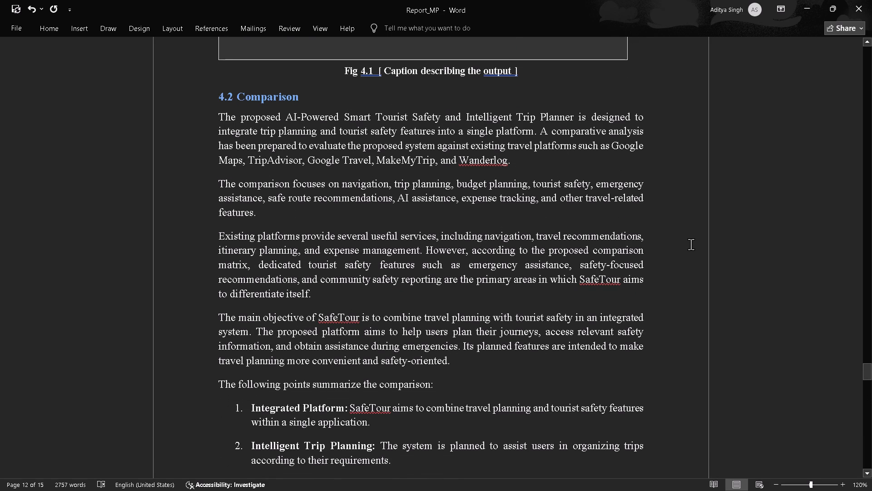
{"action": "scroll", "coordinate": [691, 244], "scroll_direction": "down", "scroll_amount": 1}
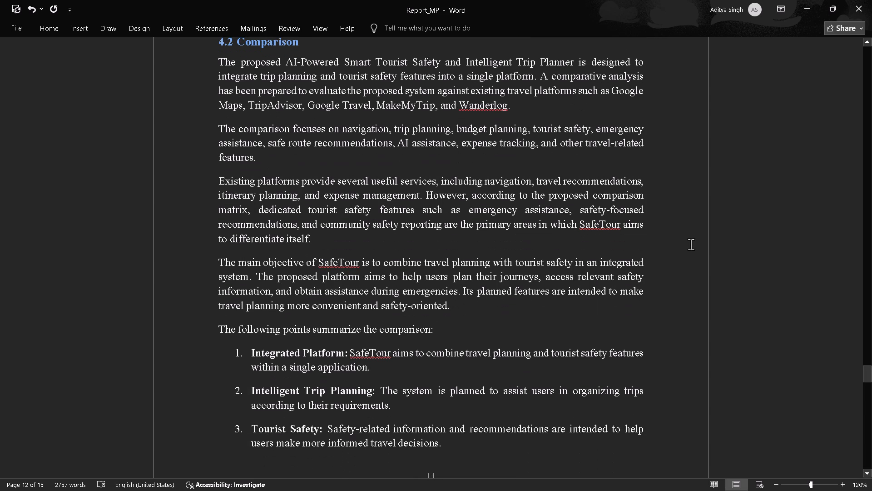
{"action": "scroll", "coordinate": [691, 244], "scroll_direction": "down", "scroll_amount": 1}
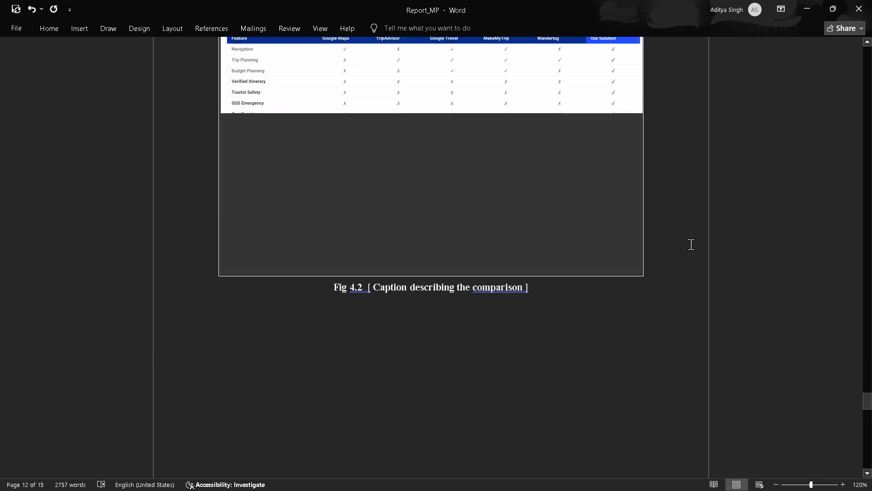
{"action": "scroll", "coordinate": [691, 244], "scroll_direction": "down", "scroll_amount": 1}
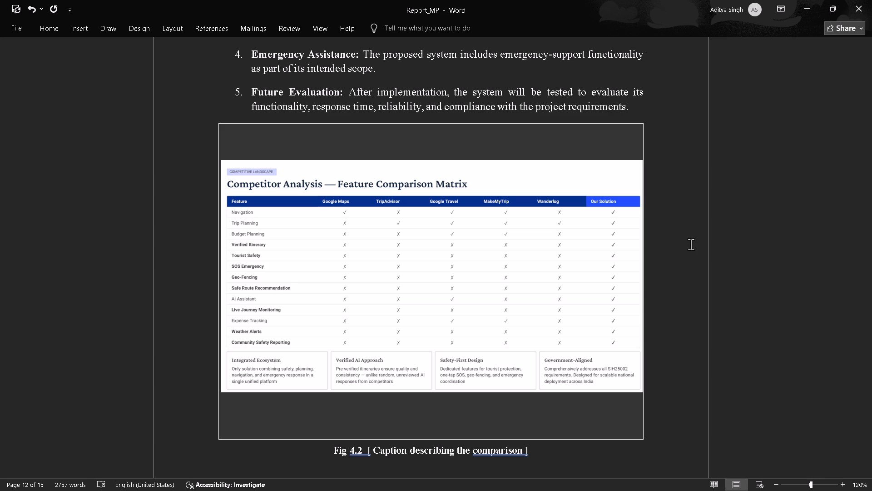
Review the report's front matter from the title page through the Certificate to the Acknowledgement.
{"action": "scroll", "coordinate": [691, 244], "scroll_direction": "up", "scroll_amount": 7}
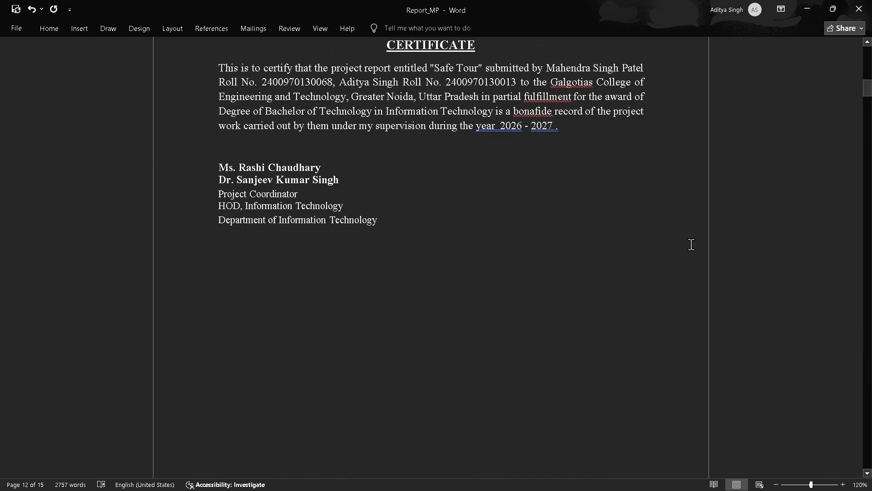
{"action": "scroll", "coordinate": [691, 244], "scroll_direction": "up", "scroll_amount": 9}
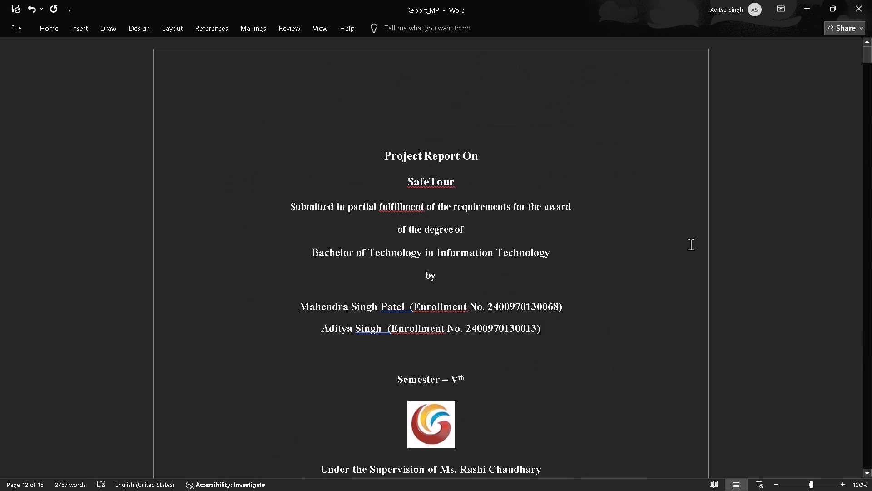
{"action": "scroll", "coordinate": [691, 244], "scroll_direction": "down", "scroll_amount": 1}
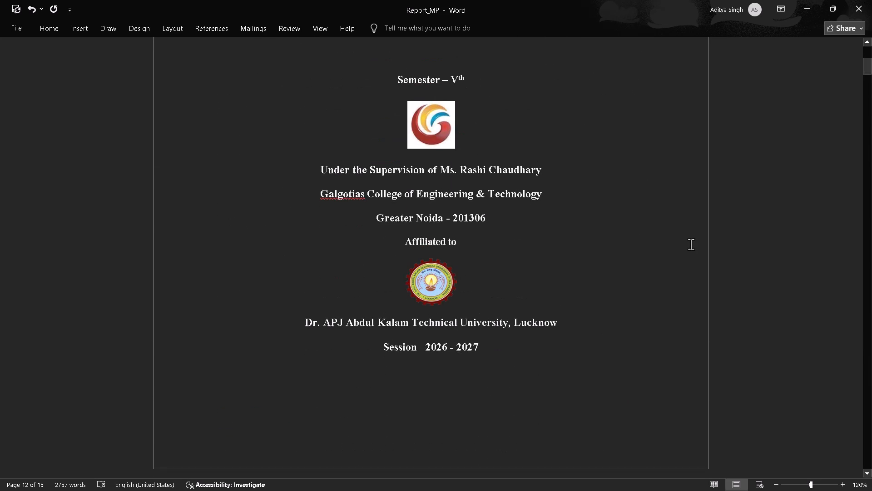
{"action": "scroll", "coordinate": [691, 244], "scroll_direction": "down", "scroll_amount": 1}
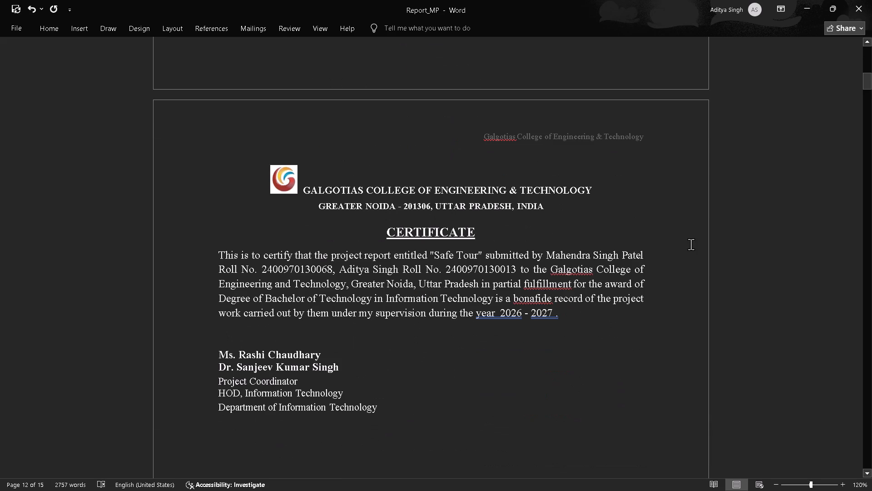
{"action": "scroll", "coordinate": [691, 244], "scroll_direction": "down", "scroll_amount": 1}
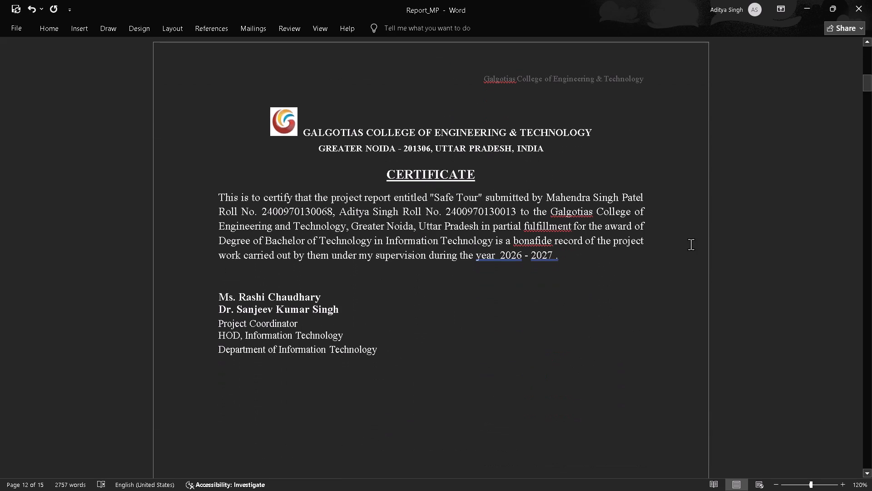
{"action": "scroll", "coordinate": [691, 244], "scroll_direction": "down", "scroll_amount": 3}
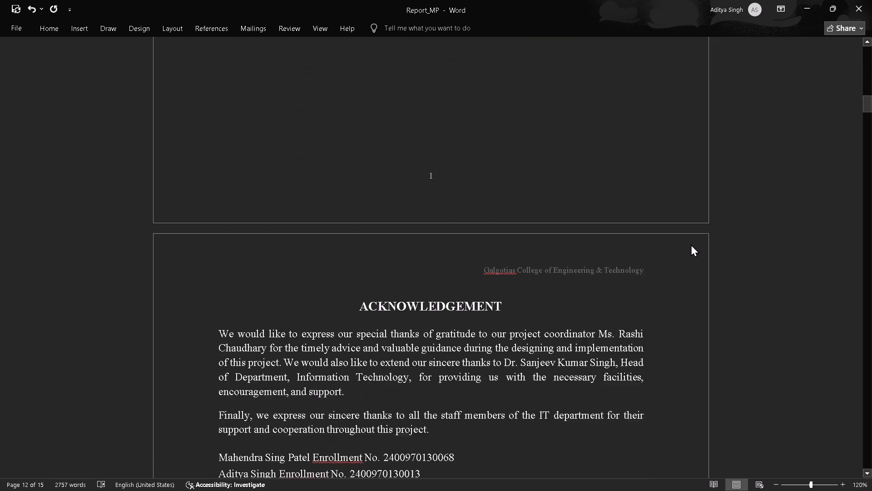
{"action": "scroll", "coordinate": [691, 244], "scroll_direction": "down", "scroll_amount": 1}
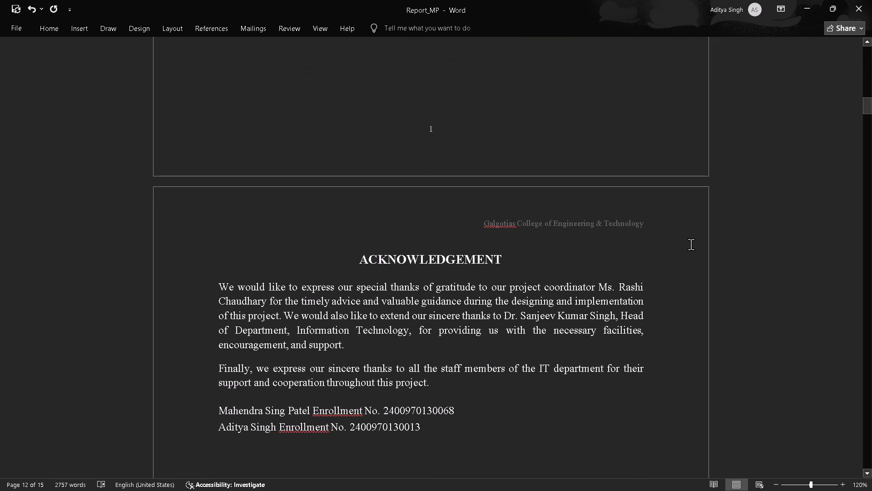
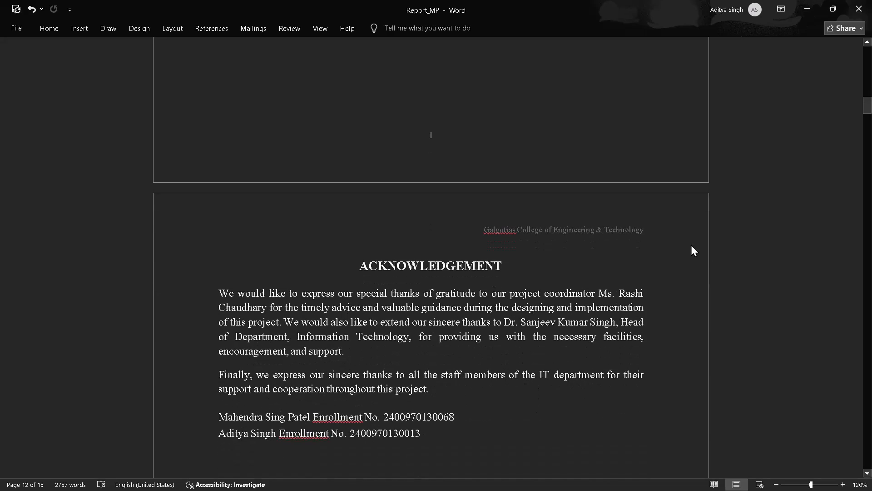
Review the report from the Acknowledgement through the introduction and Related Work to the 2.3.2 Literature Survey Table.
{"action": "scroll", "coordinate": [691, 244], "scroll_direction": "down", "scroll_amount": 2}
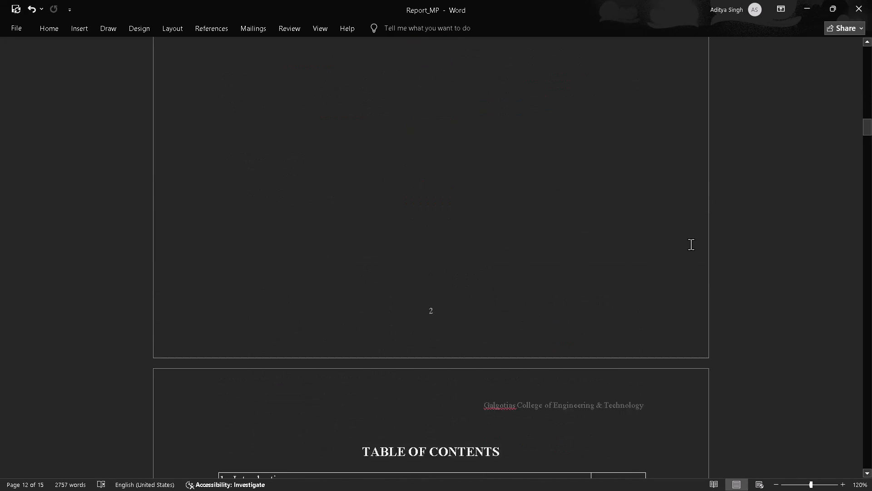
{"action": "scroll", "coordinate": [691, 244], "scroll_direction": "down", "scroll_amount": 5}
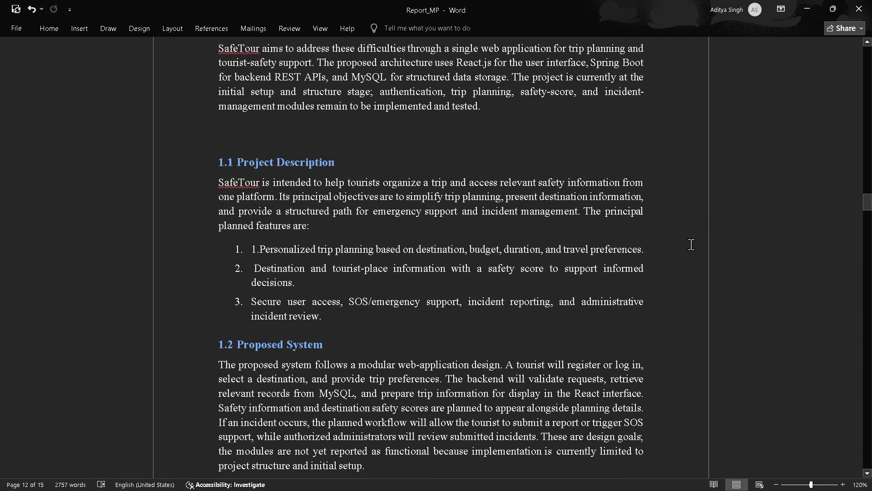
{"action": "scroll", "coordinate": [691, 244], "scroll_direction": "down", "scroll_amount": 1}
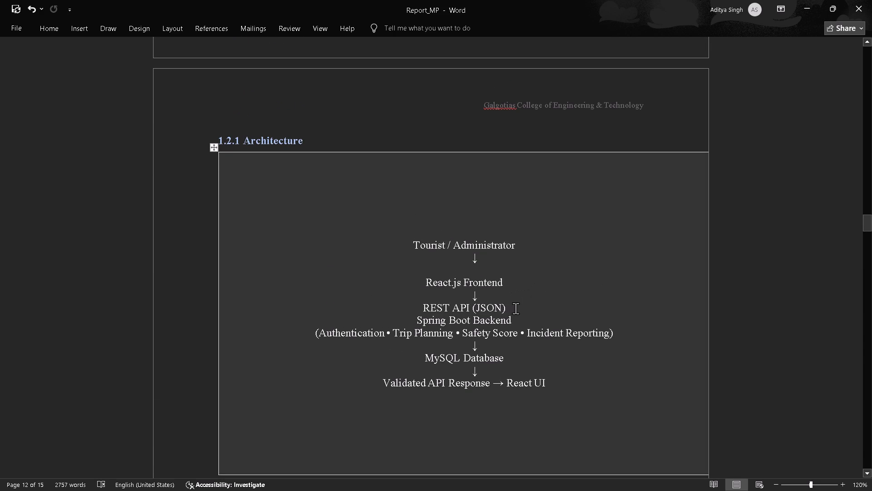
{"action": "scroll", "coordinate": [514, 307], "scroll_direction": "down", "scroll_amount": 1}
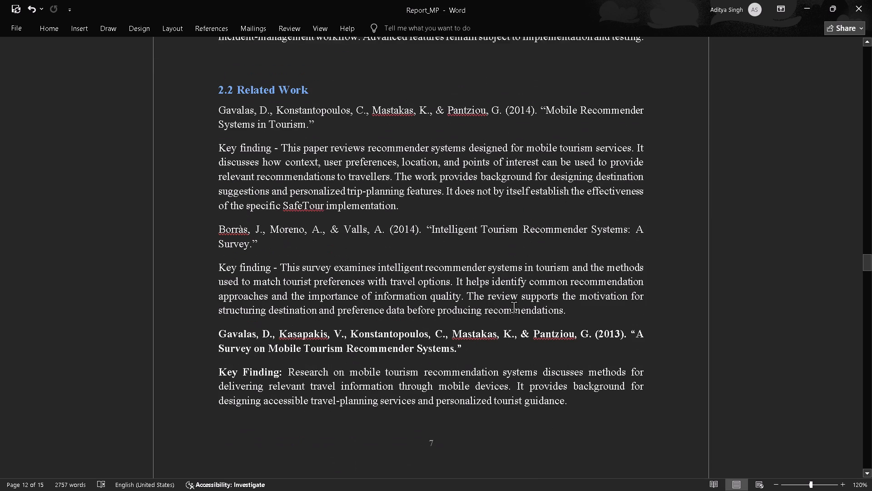
{"action": "scroll", "coordinate": [514, 307], "scroll_direction": "down", "scroll_amount": 2}
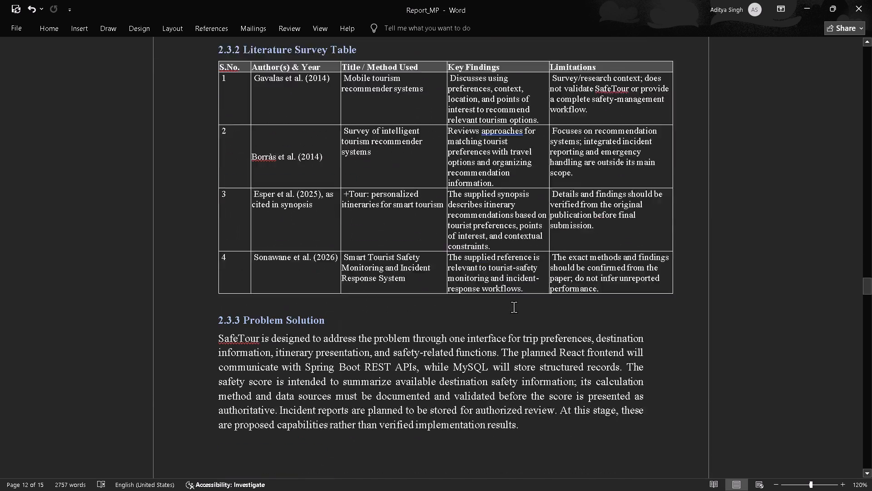
{"action": "scroll", "coordinate": [514, 307], "scroll_direction": "down", "scroll_amount": 1}
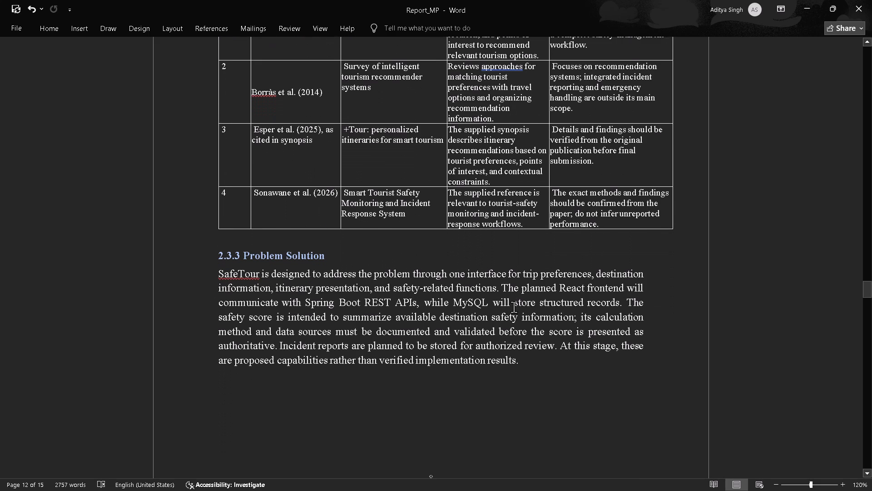
Delete ", as cited in synopsis" from the Author(s) & Year cell in row 3 of the Literature Survey Table.
{"action": "left_click", "coordinate": [315, 143]}
{"action": "key", "text": "BackSpace"}
{"action": "key", "text": "BackSpace"}
{"action": "key", "text": "BackSpace"}
{"action": "key", "text": "BackSpace"}
{"action": "key", "text": "BackSpace"}
{"action": "key", "text": "BackSpace"}
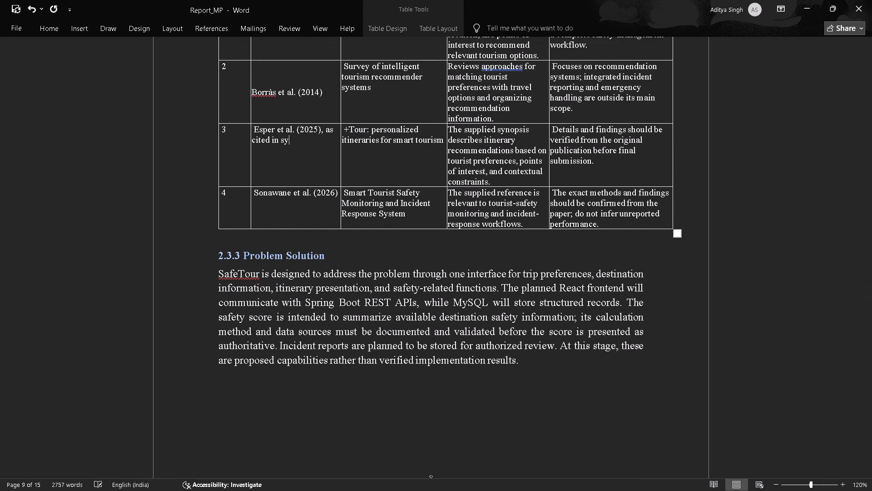
{"action": "key", "text": "BackSpace"}
{"action": "key", "text": "BackSpace"}
{"action": "key", "text": "BackSpace"}
{"action": "key", "text": "BackSpace"}
{"action": "key", "text": "BackSpace"}
{"action": "key", "text": "BackSpace"}
{"action": "key", "text": "BackSpace"}
{"action": "key", "text": "BackSpace"}
{"action": "key", "text": "BackSpace"}
{"action": "key", "text": "BackSpace"}
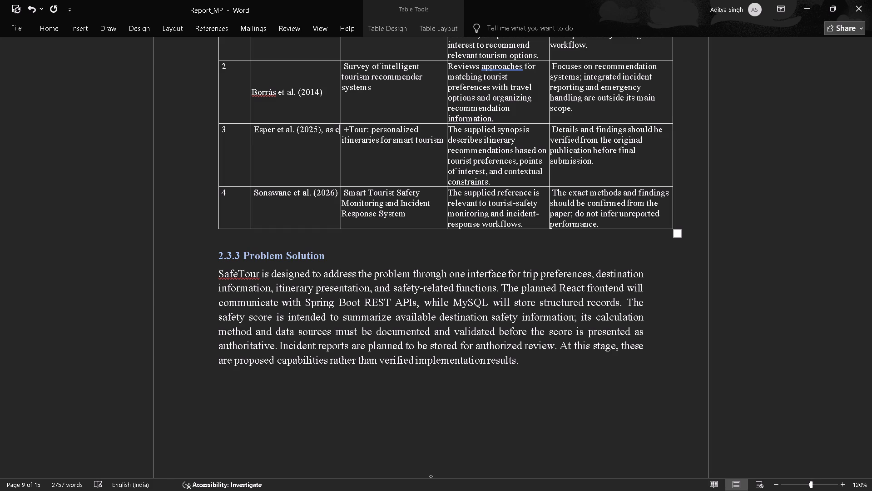
{"action": "key", "text": "BackSpace"}
{"action": "key", "text": "BackSpace"}
{"action": "key", "text": "BackSpace"}
{"action": "key", "text": "BackSpace"}
{"action": "key", "text": "BackSpace"}
{"action": "key", "text": "BackSpace"}
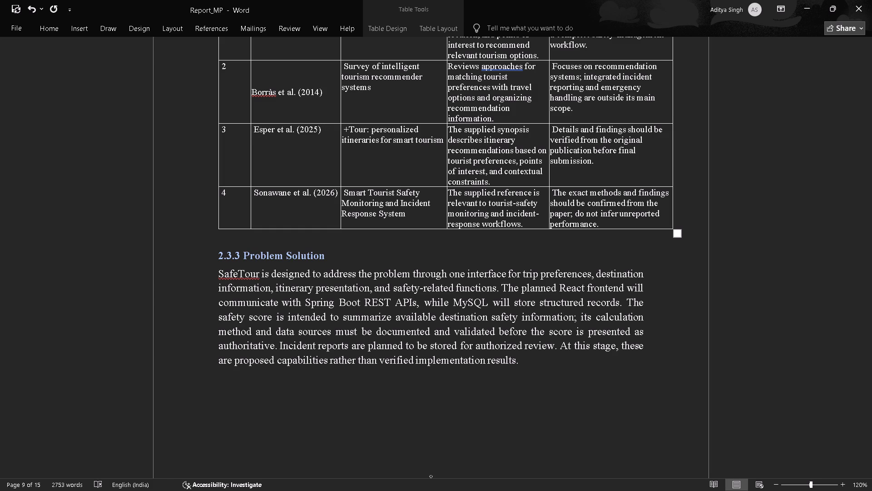
Remove the plus sign before "Tour" in row 3's Title / Method Used cell.
{"action": "left_click", "coordinate": [348, 128]}
{"action": "key", "text": "BackSpace"}
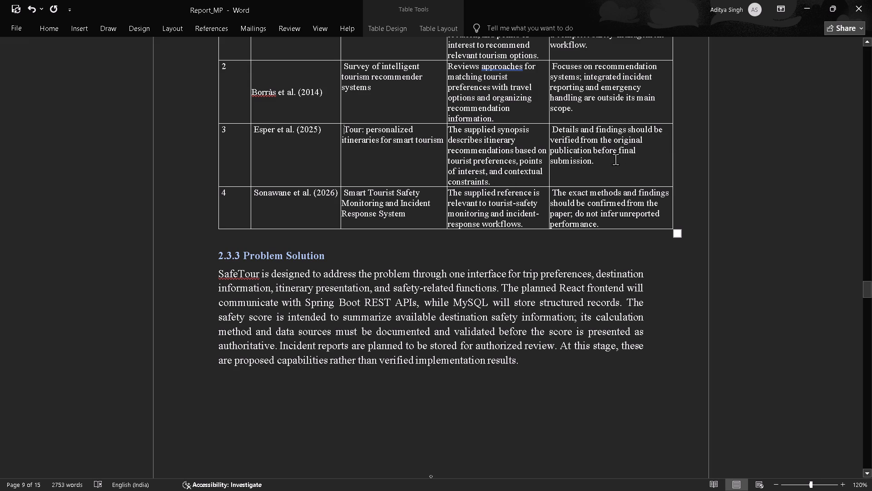
{"action": "scroll", "coordinate": [615, 159], "scroll_direction": "up", "scroll_amount": 1}
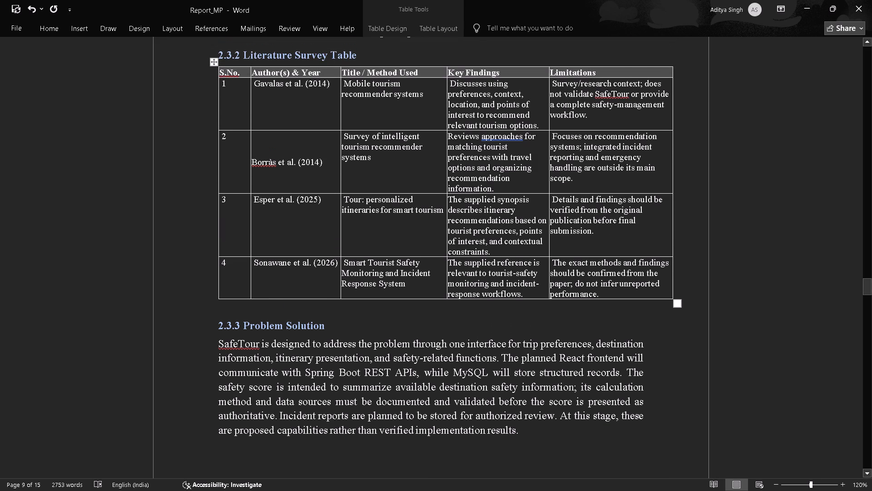
{"action": "scroll", "coordinate": [615, 159], "scroll_direction": "up", "scroll_amount": 1}
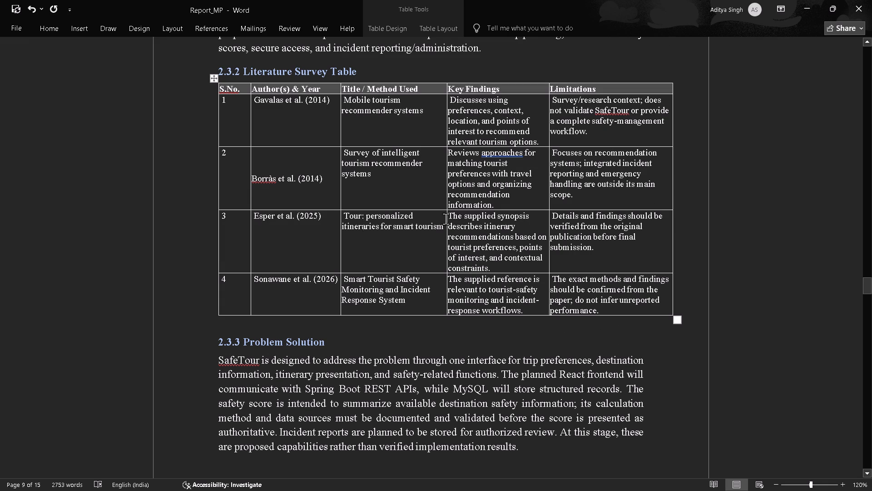
{"action": "left_click_drag", "start_coordinate": [221, 213], "coordinate": [598, 239]}
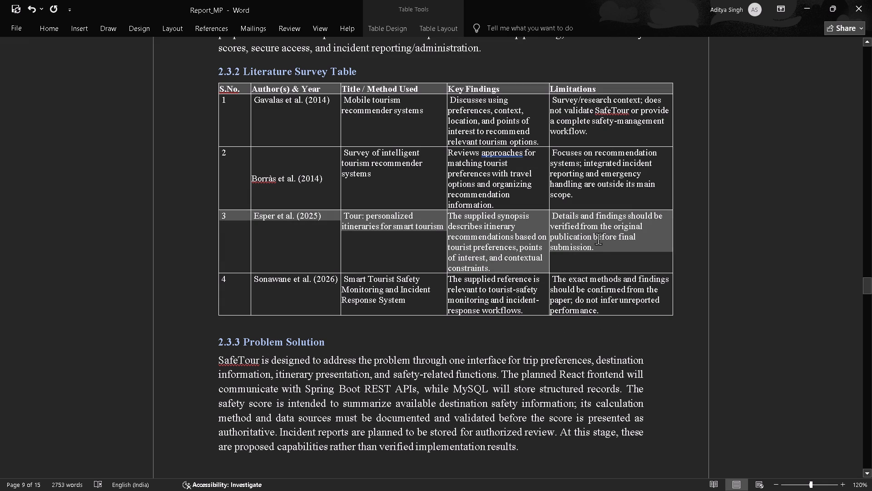
{"action": "left_click_drag", "start_coordinate": [598, 239], "coordinate": [595, 240]}
{"action": "key", "text": "ctrl+c"}
{"action": "key", "text": "alt+Tab"}
{"action": "left_click", "coordinate": [437, 460]}
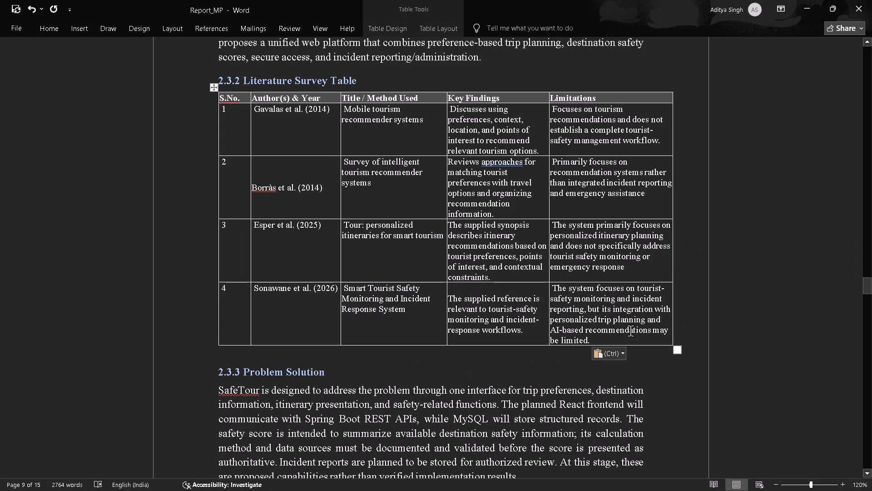
{"action": "left_click", "coordinate": [615, 336]}
{"action": "left_click", "coordinate": [253, 127]}
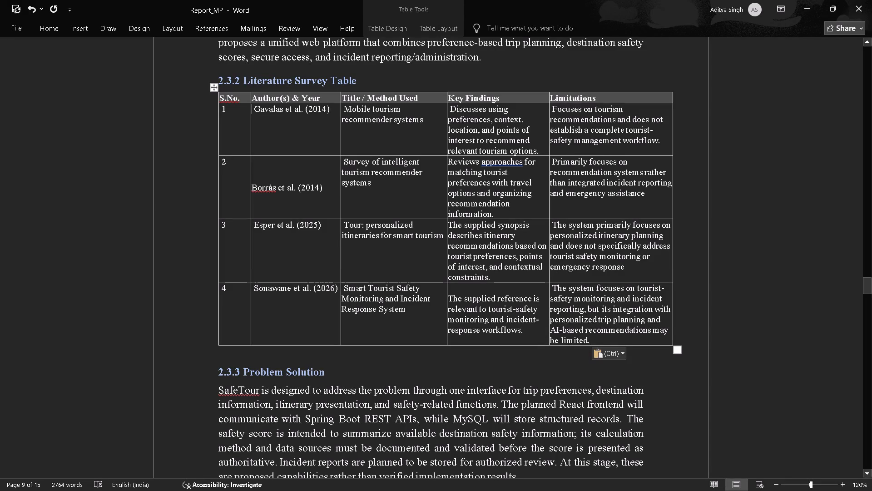
Check the line spacing of the numbered points under 3.2.1 Our Approach.
{"action": "scroll", "coordinate": [317, 133], "scroll_direction": "down", "scroll_amount": 2}
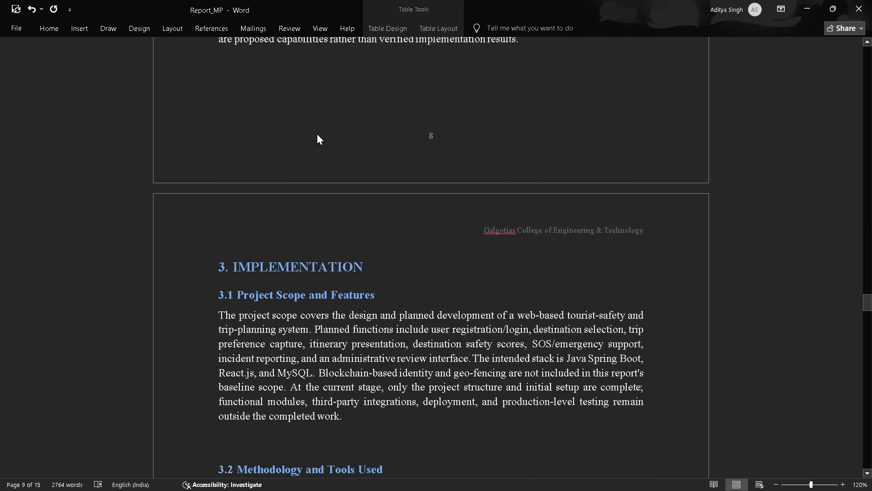
{"action": "scroll", "coordinate": [317, 133], "scroll_direction": "down", "scroll_amount": 2}
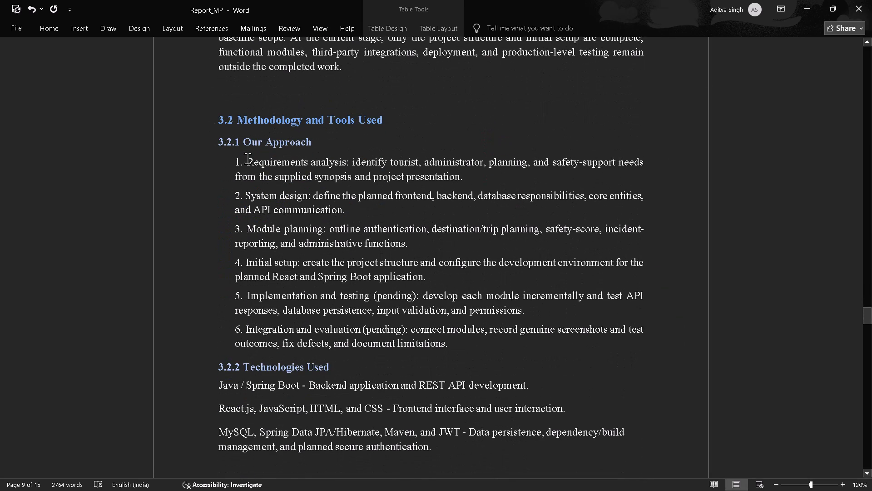
{"action": "left_click_drag", "start_coordinate": [232, 159], "coordinate": [541, 356]}
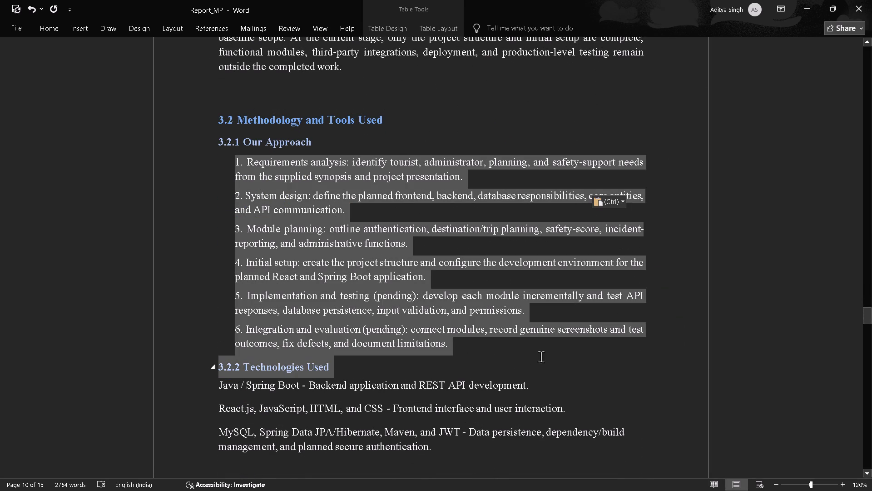
{"action": "left_click_drag", "start_coordinate": [541, 356], "coordinate": [528, 336]}
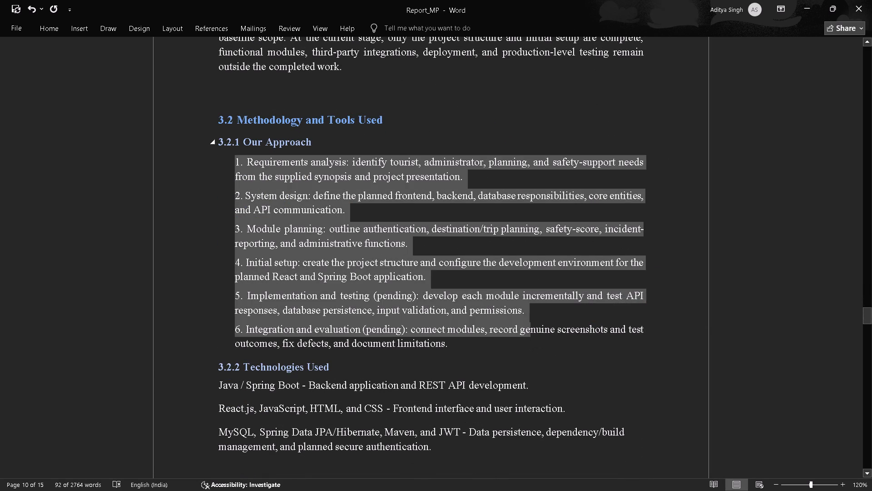
{"action": "left_click", "coordinate": [50, 25]}
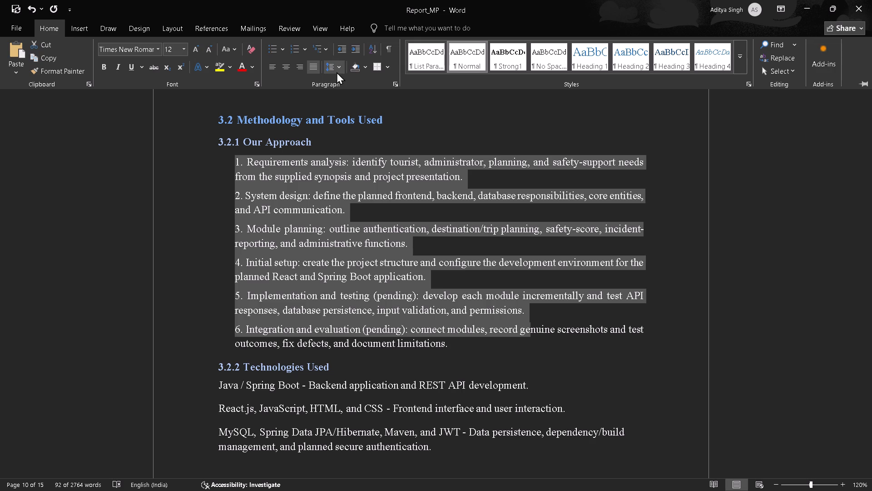
{"action": "left_click", "coordinate": [337, 71]}
{"action": "left_click", "coordinate": [499, 115]}
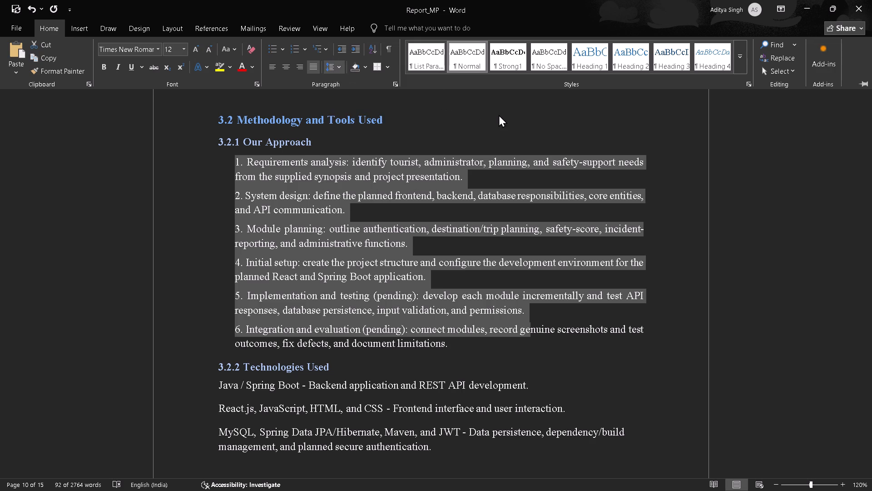
{"action": "left_click", "coordinate": [499, 115]}
{"action": "scroll", "coordinate": [499, 115], "scroll_direction": "down", "scroll_amount": 1}
{"action": "left_click", "coordinate": [499, 115]}
Check the line spacing of the 4.2 Comparison text, from its first paragraph through numbered point 5, Future Evaluation.
{"action": "scroll", "coordinate": [499, 115], "scroll_direction": "down", "scroll_amount": 2}
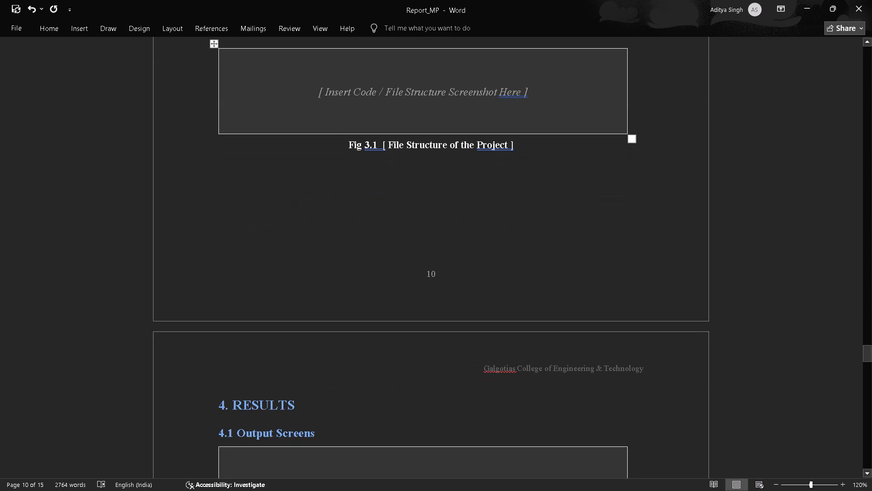
{"action": "scroll", "coordinate": [499, 115], "scroll_direction": "down", "scroll_amount": 1}
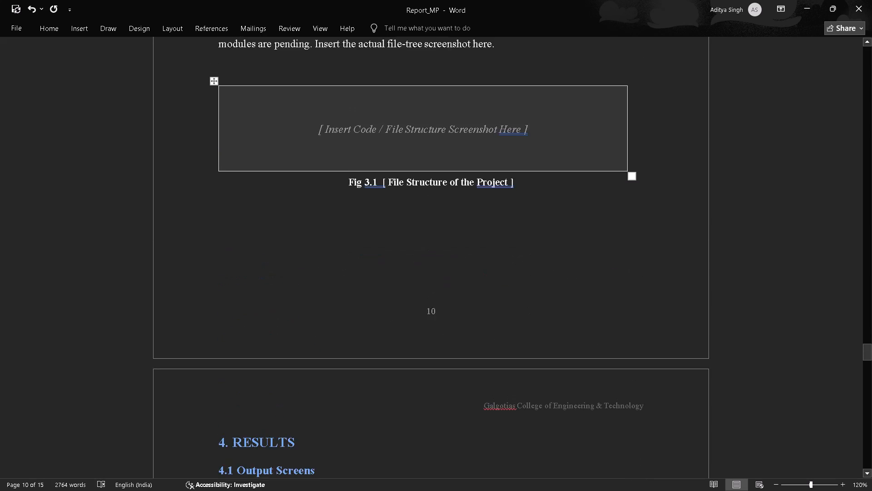
{"action": "scroll", "coordinate": [499, 115], "scroll_direction": "down", "scroll_amount": 1}
{"action": "scroll", "coordinate": [499, 115], "scroll_direction": "right", "scroll_amount": 1}
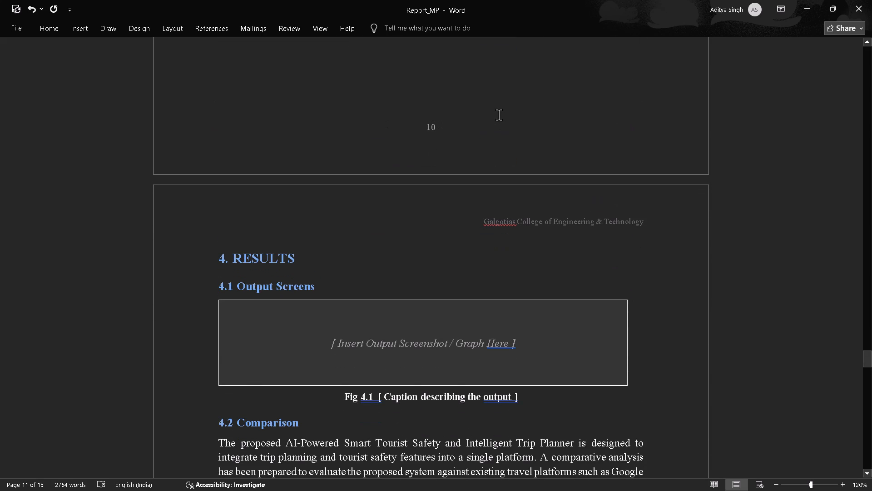
{"action": "scroll", "coordinate": [499, 115], "scroll_direction": "down", "scroll_amount": 2}
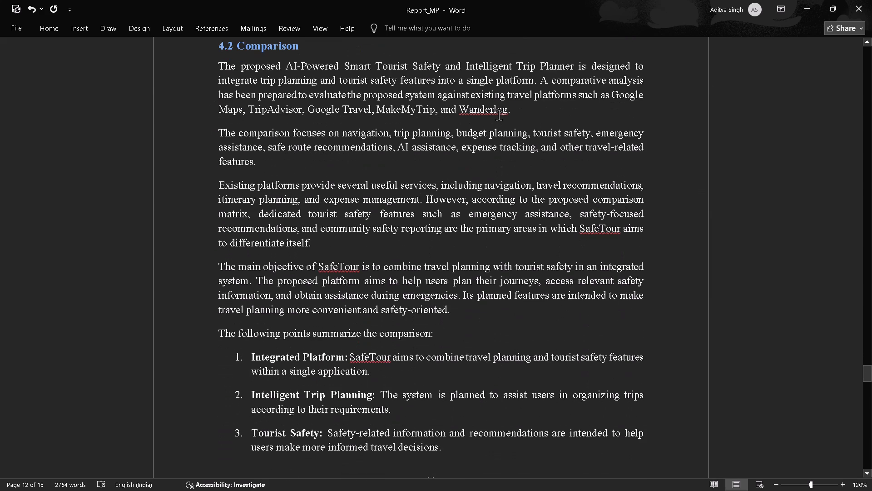
{"action": "left_click_drag", "start_coordinate": [212, 61], "coordinate": [587, 490]}
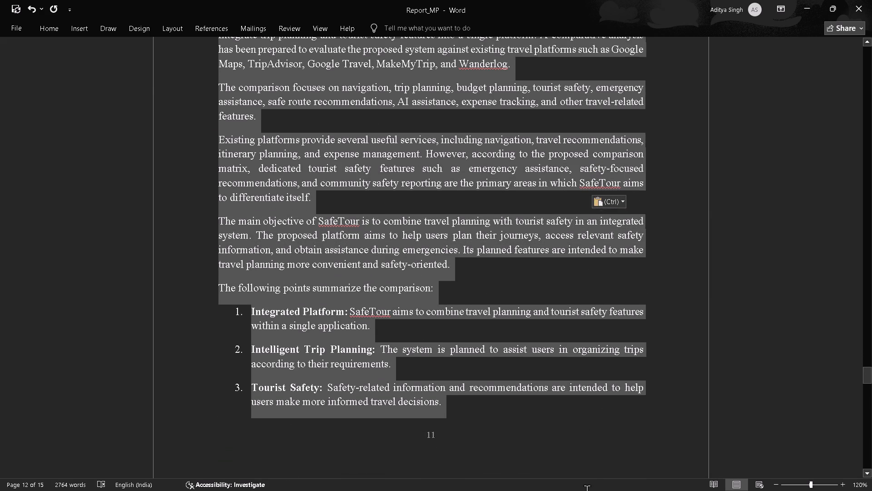
{"action": "left_click_drag", "start_coordinate": [587, 490], "coordinate": [638, 293]}
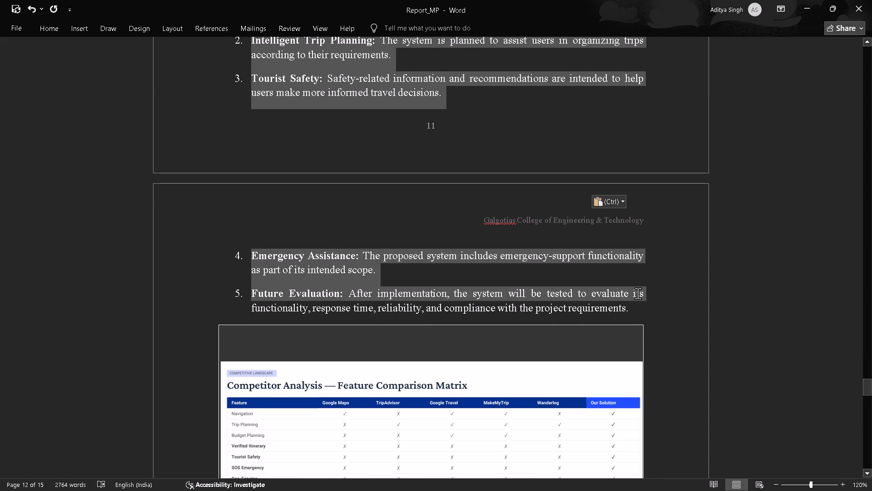
{"action": "left_click_drag", "start_coordinate": [638, 293], "coordinate": [633, 311]}
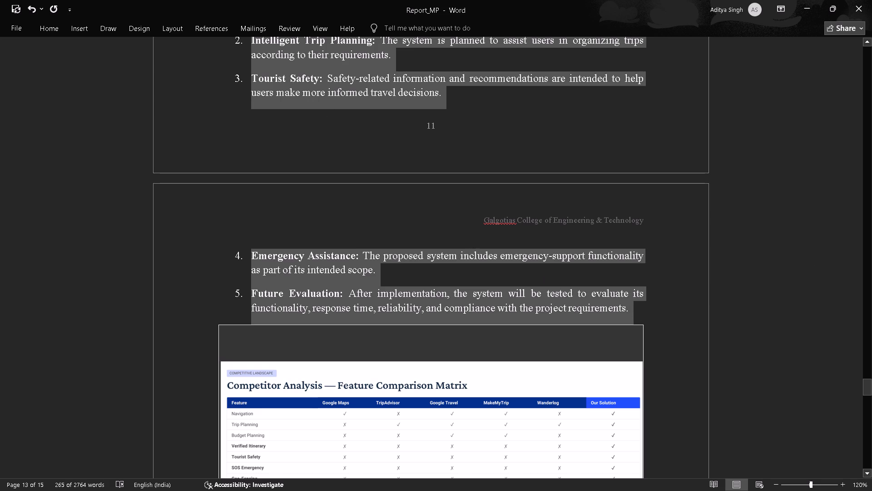
{"action": "left_click", "coordinate": [59, 26]}
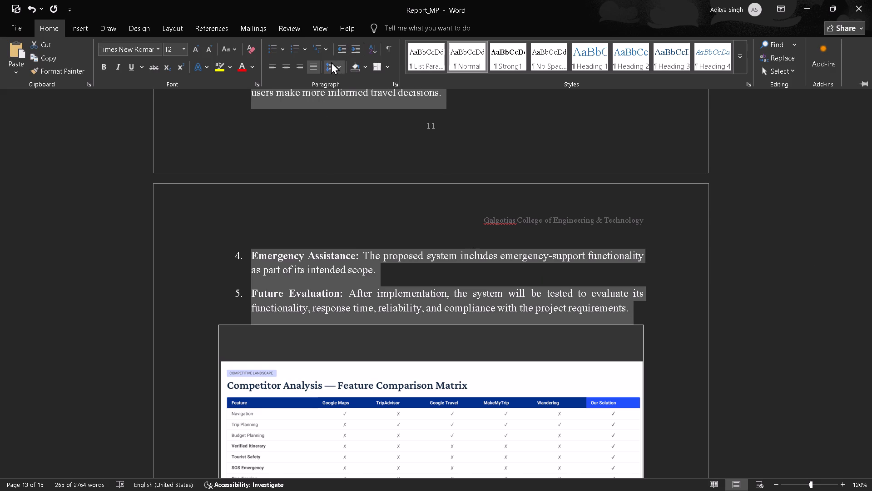
{"action": "left_click", "coordinate": [331, 62]}
{"action": "left_click", "coordinate": [350, 92]}
{"action": "left_click", "coordinate": [458, 174]}
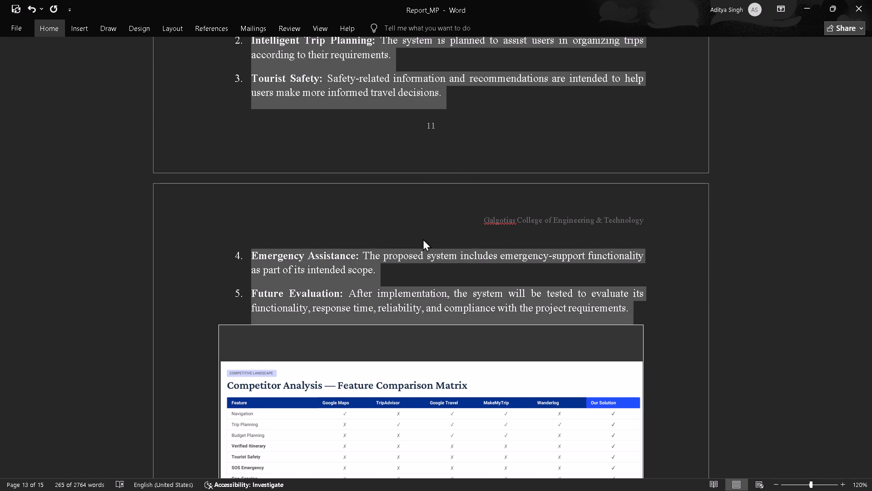
{"action": "left_click", "coordinate": [423, 239]}
Insert unnumbered blank lines between point 5, Future Evaluation, and the Competitor Analysis figure in section 4.2.
{"action": "scroll", "coordinate": [423, 239], "scroll_direction": "down", "scroll_amount": 1}
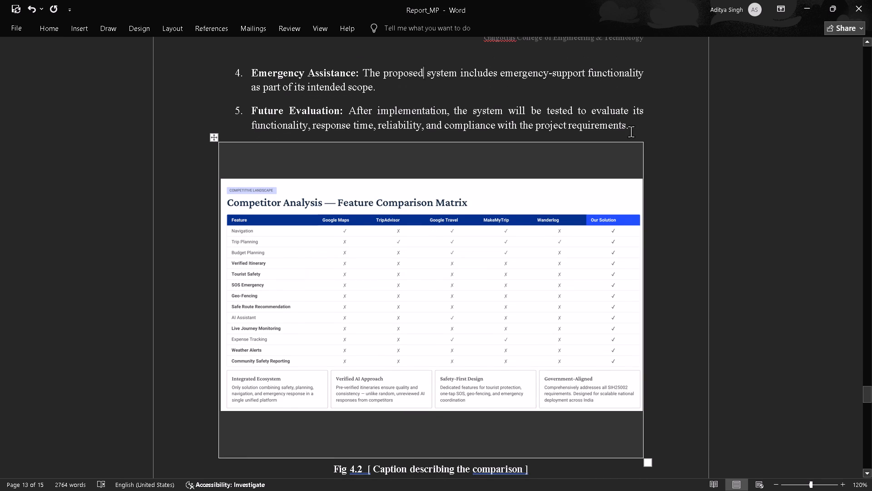
{"action": "left_click", "coordinate": [632, 130]}
{"action": "key", "text": "Return"}
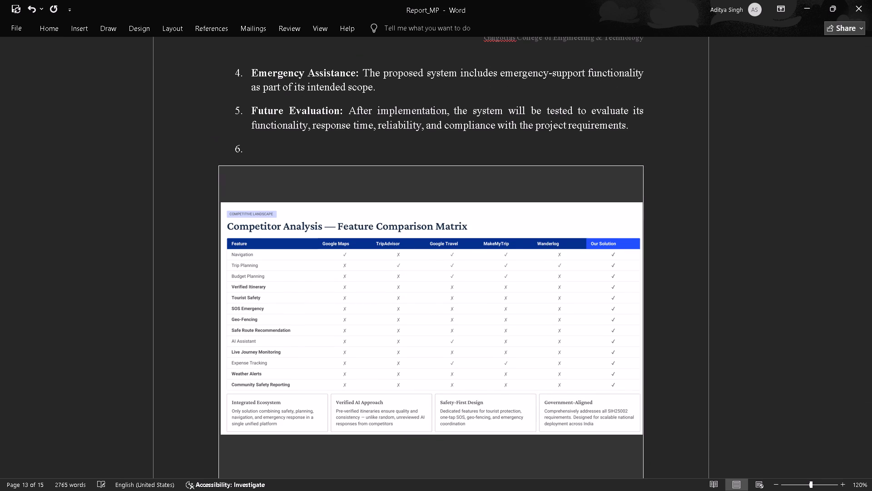
{"action": "key", "text": "Return"}
{"action": "key", "text": "Return"}
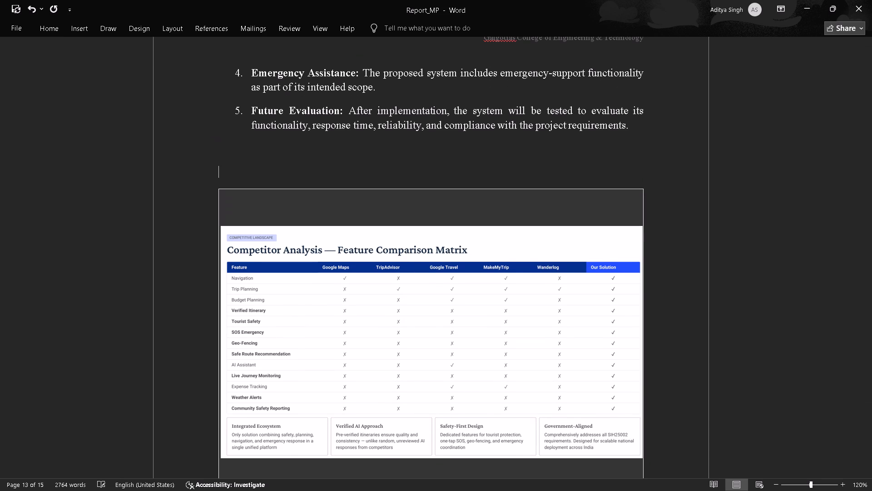
Examine how the Competitor Analysis figure and its Fig 4.2 caption sit on the page at different zoom levels.
{"action": "scroll", "coordinate": [632, 130], "scroll_direction": "right", "scroll_amount": 1}
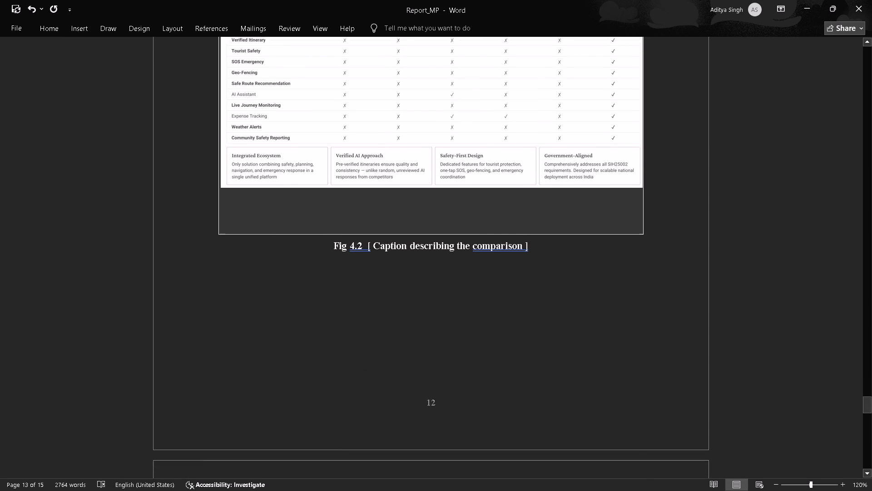
{"action": "scroll", "coordinate": [632, 130], "scroll_direction": "right", "scroll_amount": 1}
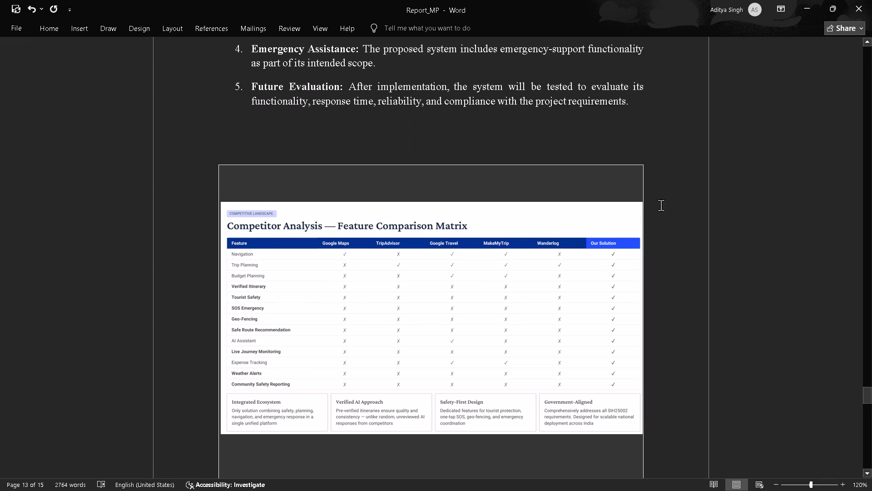
{"action": "left_click", "coordinate": [476, 270]}
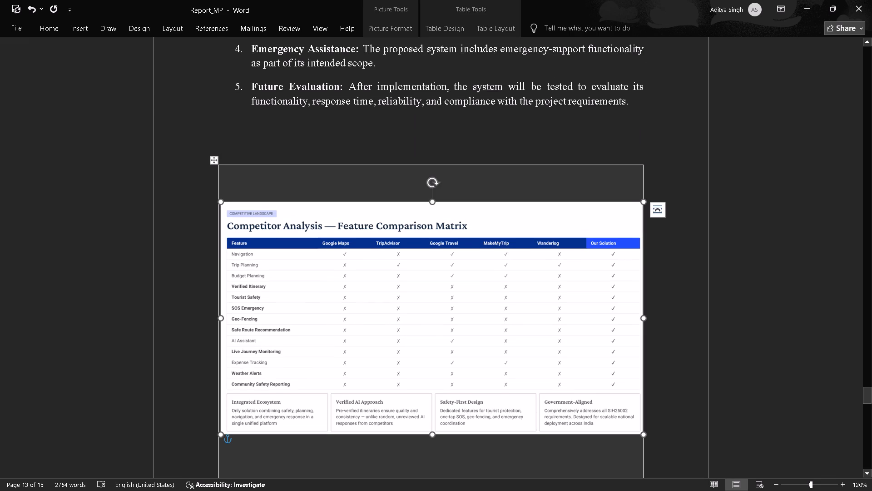
{"action": "scroll", "coordinate": [476, 270], "scroll_direction": "up", "scroll_amount": 2, "text": "ctrl"}
{"action": "scroll", "coordinate": [476, 270], "scroll_direction": "down", "scroll_amount": 2, "text": "ctrl"}
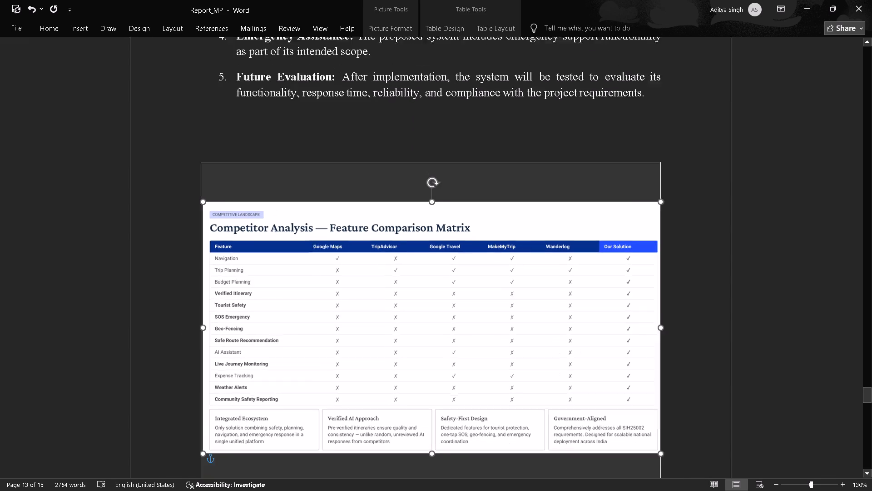
{"action": "scroll", "coordinate": [476, 270], "scroll_direction": "down", "scroll_amount": 1, "text": "ctrl"}
{"action": "left_click", "coordinate": [405, 297]}
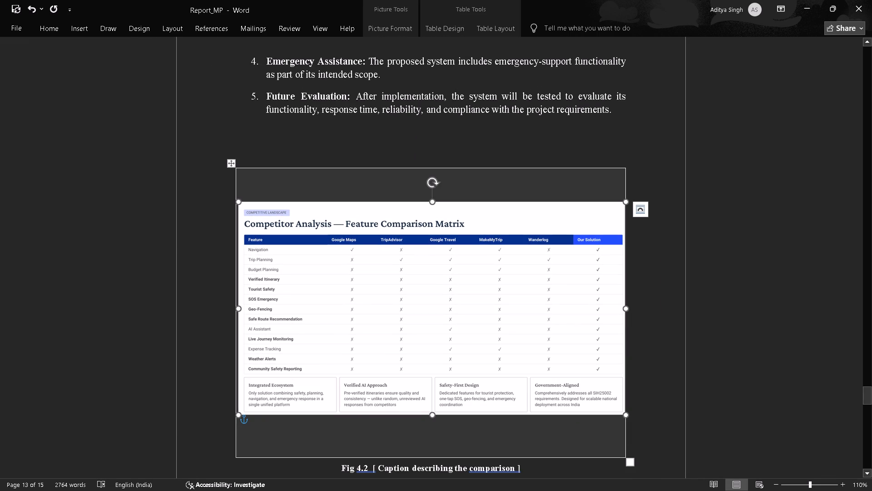
{"action": "left_click", "coordinate": [405, 297]}
{"action": "scroll", "coordinate": [405, 297], "scroll_direction": "up", "scroll_amount": 1, "text": "ctrl"}
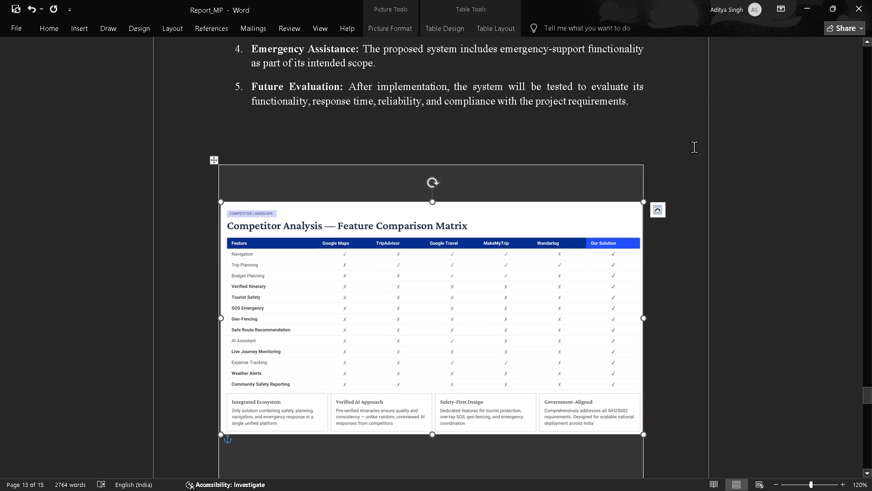
{"action": "left_click", "coordinate": [635, 148]}
{"action": "scroll", "coordinate": [635, 148], "scroll_direction": "down", "scroll_amount": 1, "text": "ctrl"}
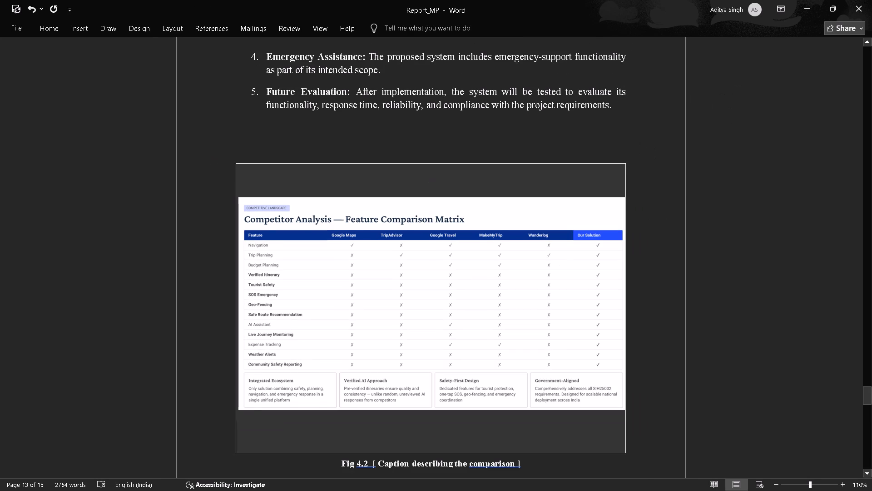
{"action": "scroll", "coordinate": [635, 148], "scroll_direction": "down", "scroll_amount": 1, "text": "ctrl"}
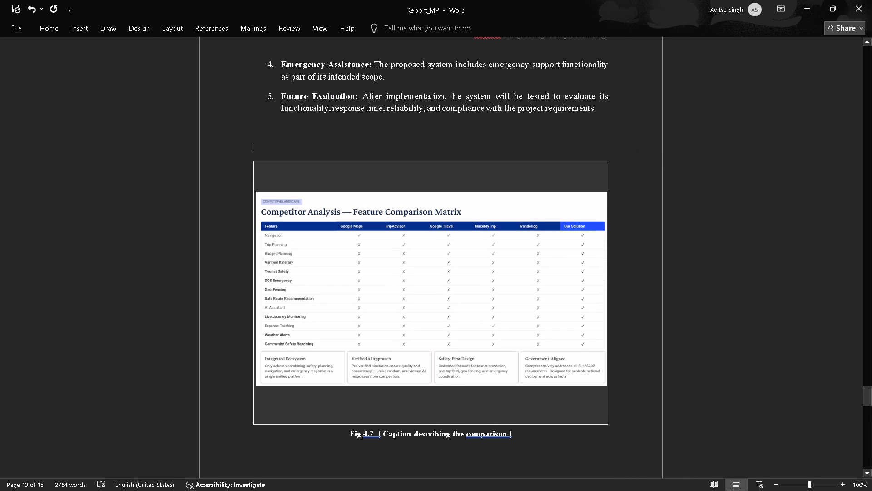
{"action": "scroll", "coordinate": [667, 170], "scroll_direction": "down", "scroll_amount": 1}
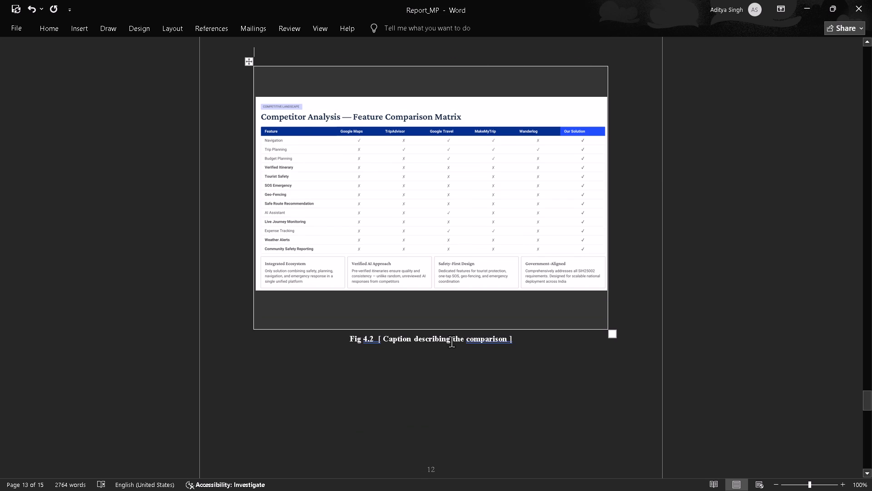
{"action": "left_click", "coordinate": [508, 339]}
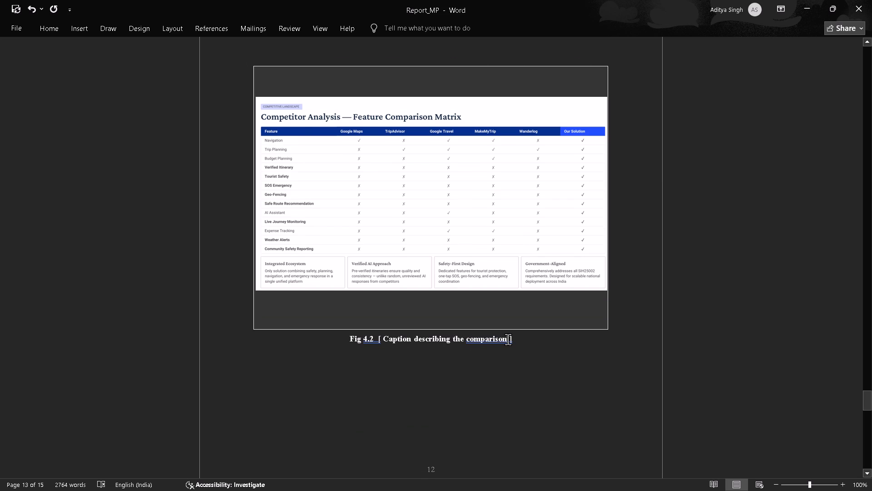
Review the layout of the 5. Conclusion and Future Scope and References pages.
{"action": "scroll", "coordinate": [508, 339], "scroll_direction": "down", "scroll_amount": 1}
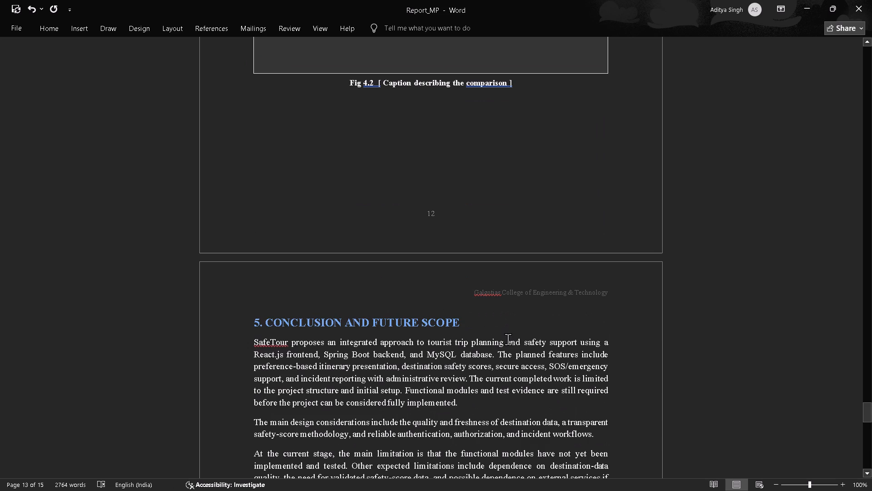
{"action": "scroll", "coordinate": [508, 339], "scroll_direction": "down", "scroll_amount": 2}
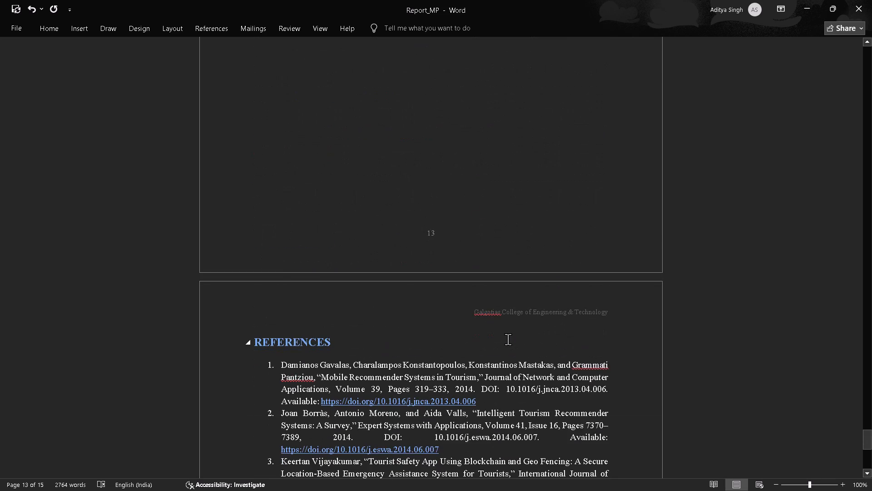
{"action": "scroll", "coordinate": [508, 339], "scroll_direction": "down", "scroll_amount": 1}
{"action": "scroll", "coordinate": [508, 339], "scroll_direction": "up", "scroll_amount": 1}
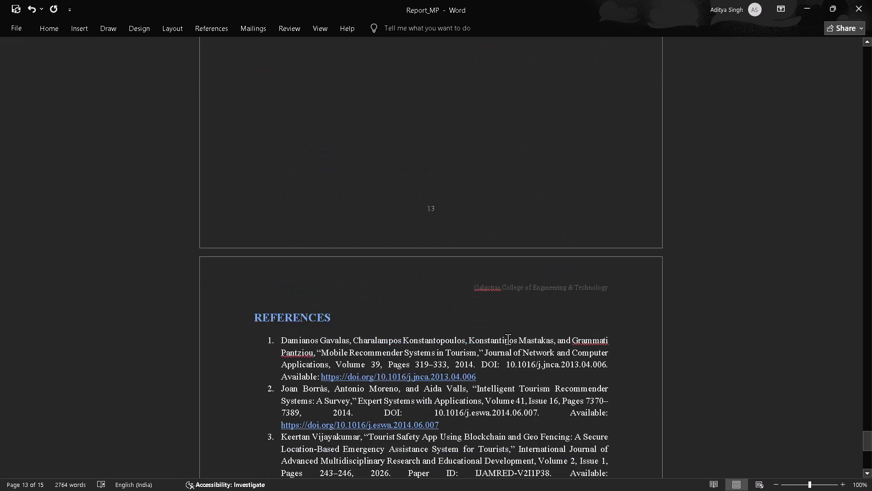
{"action": "scroll", "coordinate": [508, 339], "scroll_direction": "up", "scroll_amount": 2}
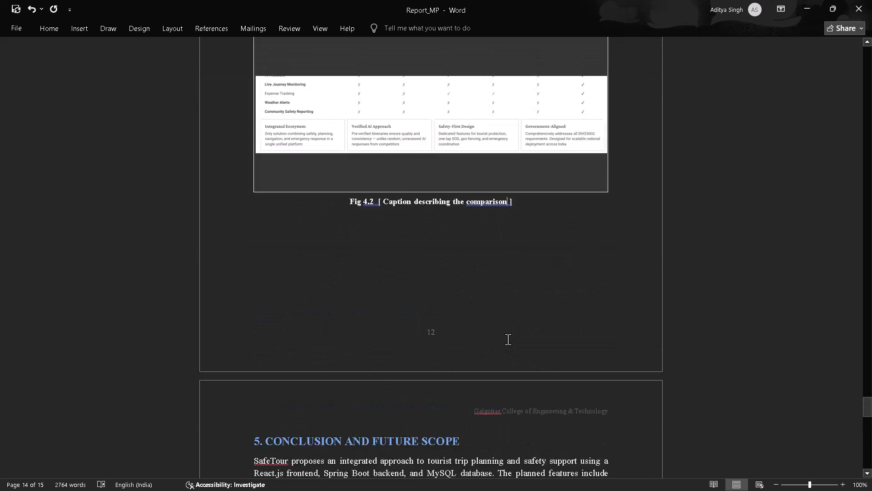
{"action": "scroll", "coordinate": [508, 339], "scroll_direction": "up", "scroll_amount": 1}
{"action": "scroll", "coordinate": [508, 339], "scroll_direction": "down", "scroll_amount": 1}
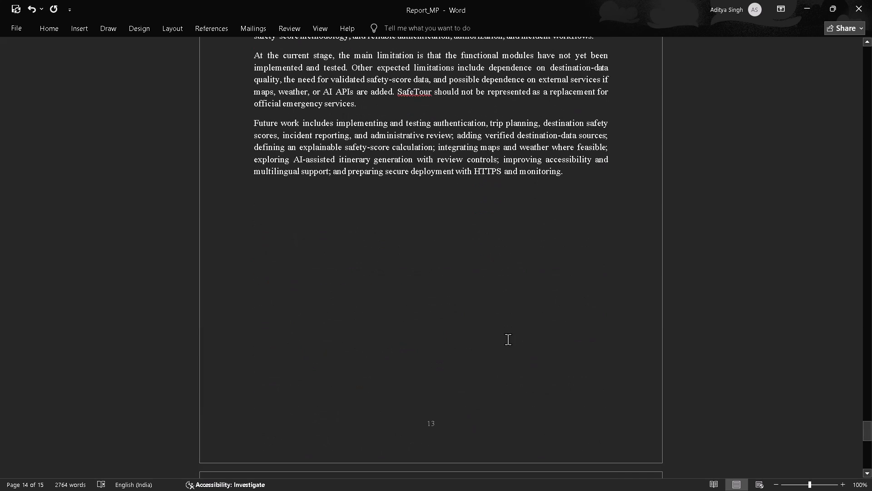
{"action": "scroll", "coordinate": [454, 230], "scroll_direction": "up", "scroll_amount": 1}
Check the line spacing of the first two paragraphs under 5. Conclusion and Future Scope.
{"action": "left_click_drag", "start_coordinate": [548, 350], "coordinate": [374, 289]}
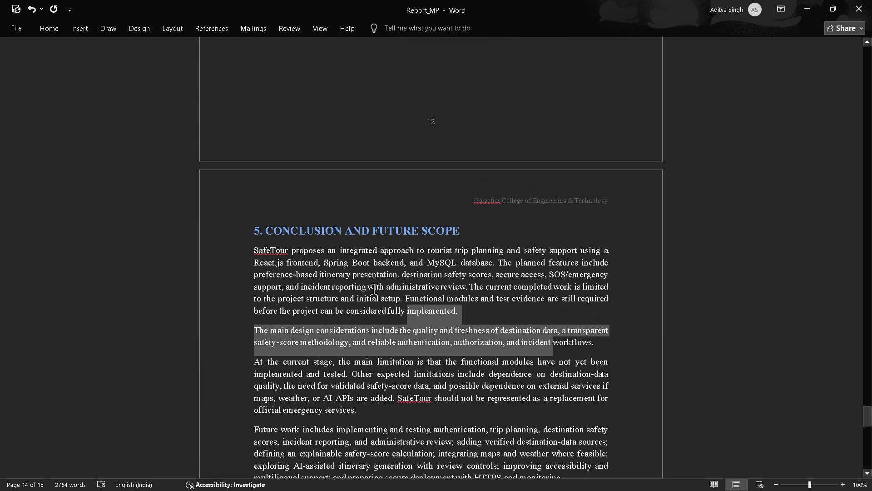
{"action": "left_click_drag", "start_coordinate": [374, 289], "coordinate": [332, 268]}
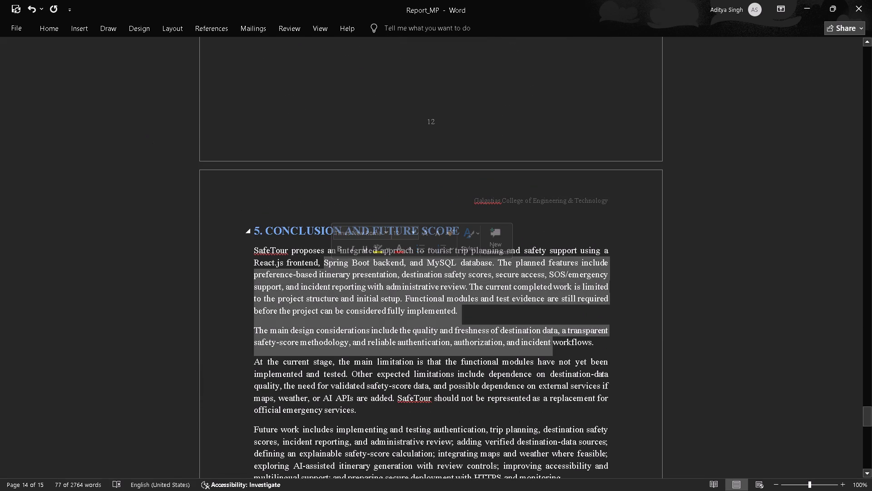
{"action": "left_click", "coordinate": [57, 24]}
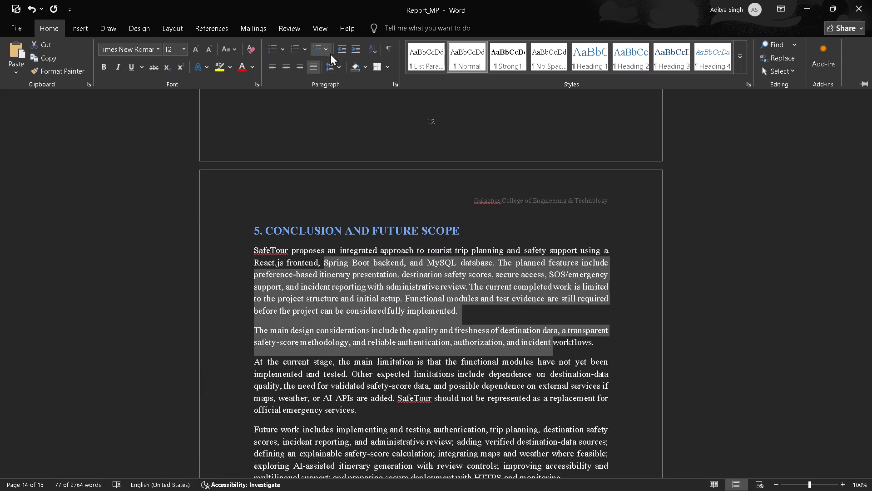
{"action": "left_click", "coordinate": [336, 66]}
{"action": "left_click", "coordinate": [156, 177]}
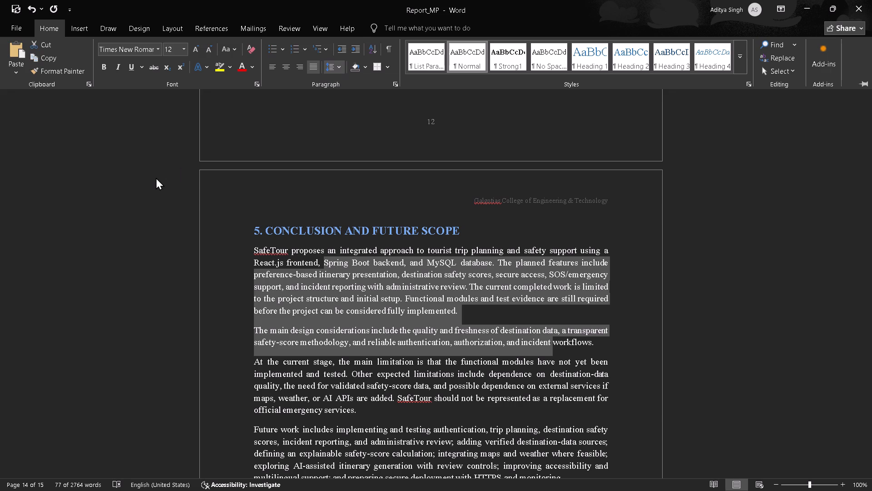
{"action": "left_click", "coordinate": [156, 177]}
{"action": "left_click", "coordinate": [156, 177]}
{"action": "left_click", "coordinate": [156, 177]}
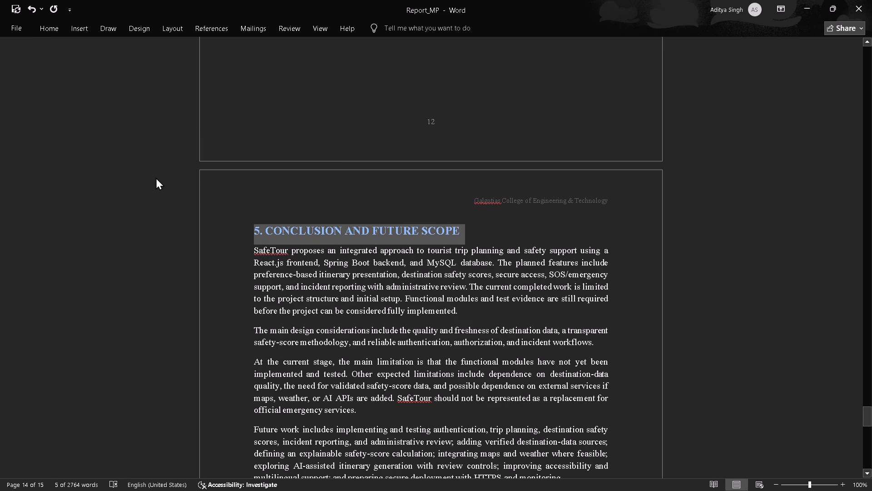
{"action": "scroll", "coordinate": [156, 177], "scroll_direction": "right", "scroll_amount": 1}
{"action": "scroll", "coordinate": [156, 177], "scroll_direction": "up", "scroll_amount": 1}
{"action": "left_click", "coordinate": [264, 117]}
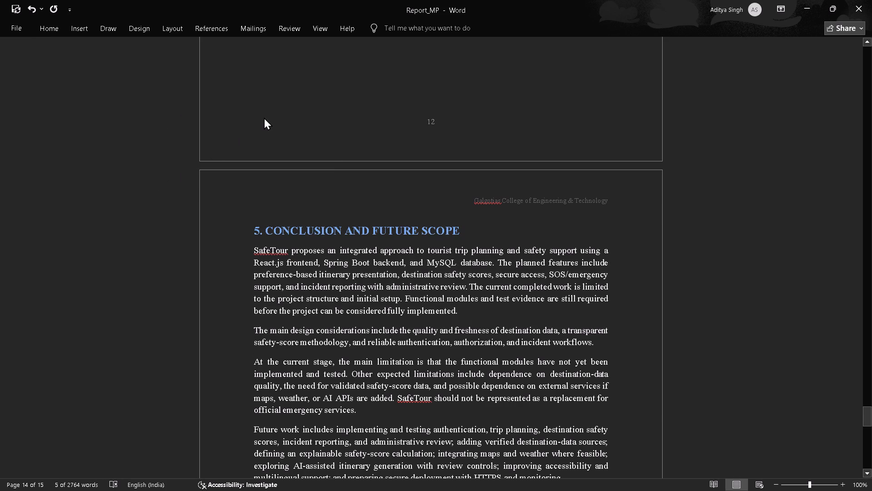
Review the layout of the report pages from the 4.2 comparison figure back through the 3. Implementation chapter.
{"action": "scroll", "coordinate": [264, 117], "scroll_direction": "up", "scroll_amount": 1}
{"action": "scroll", "coordinate": [260, 154], "scroll_direction": "up", "scroll_amount": 1}
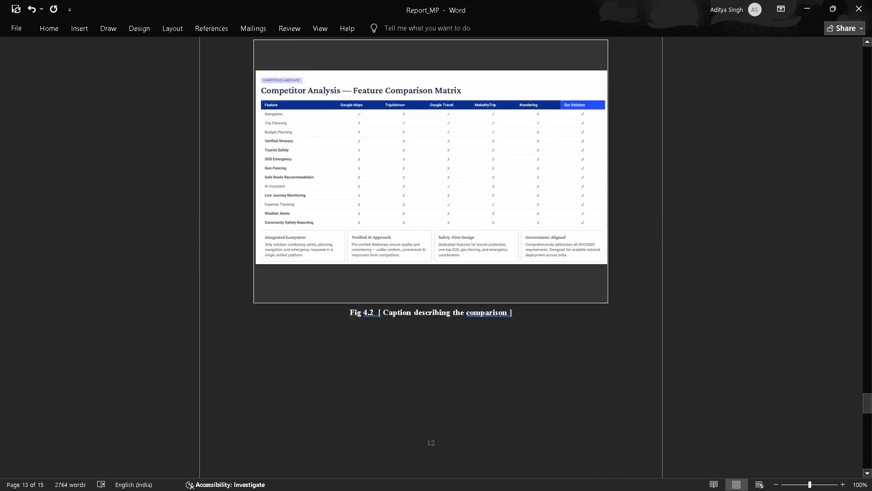
{"action": "scroll", "coordinate": [260, 154], "scroll_direction": "up", "scroll_amount": 3}
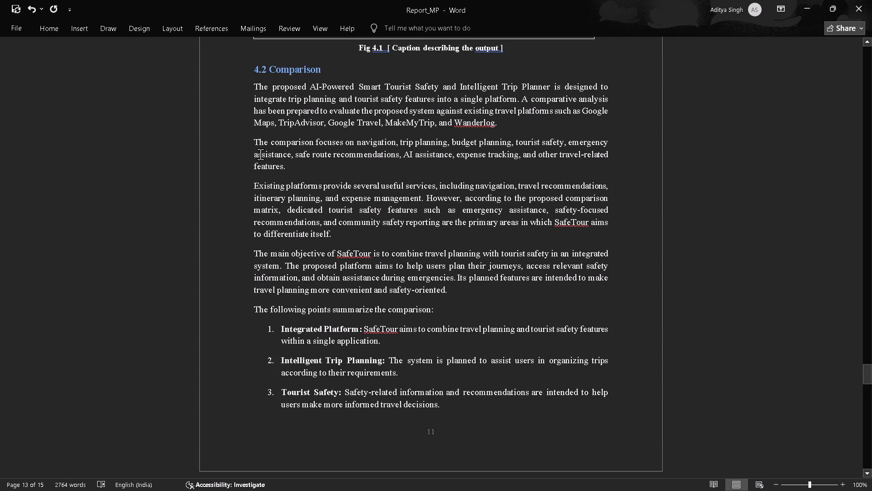
{"action": "scroll", "coordinate": [260, 154], "scroll_direction": "up", "scroll_amount": 1}
{"action": "scroll", "coordinate": [260, 154], "scroll_direction": "down", "scroll_amount": 1}
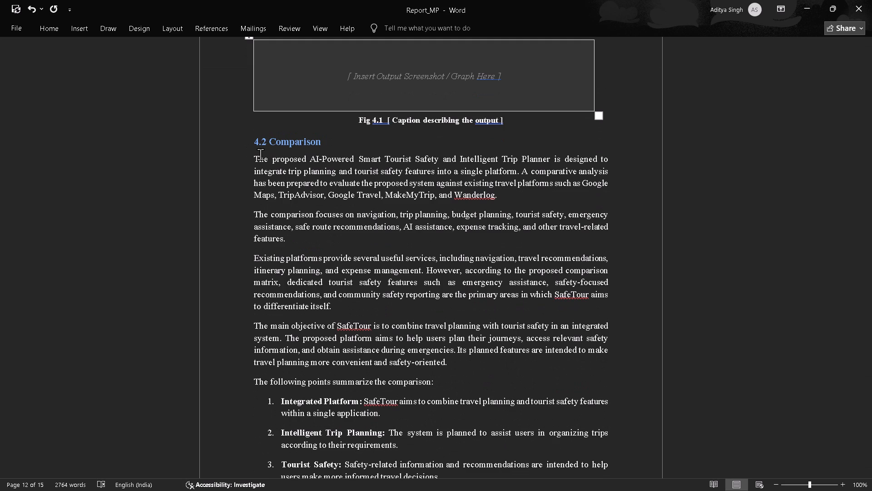
{"action": "scroll", "coordinate": [301, 282], "scroll_direction": "up", "scroll_amount": 2}
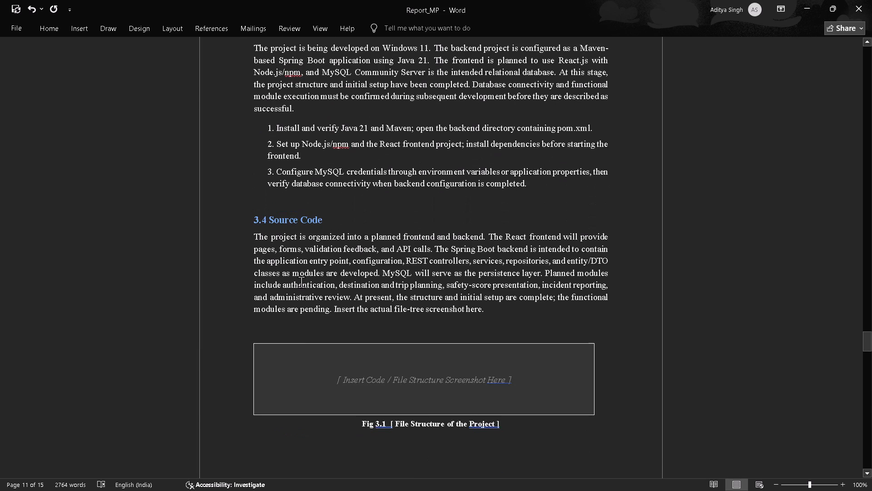
{"action": "scroll", "coordinate": [301, 282], "scroll_direction": "up", "scroll_amount": 2}
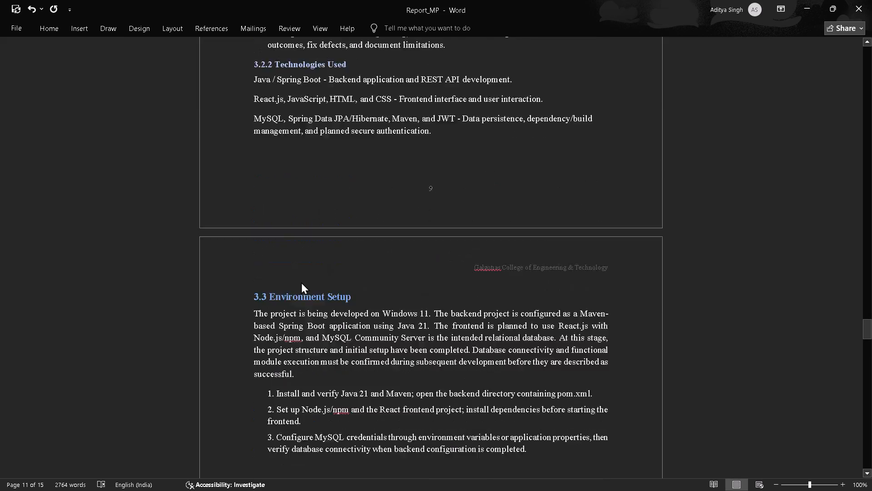
{"action": "scroll", "coordinate": [301, 282], "scroll_direction": "up", "scroll_amount": 2}
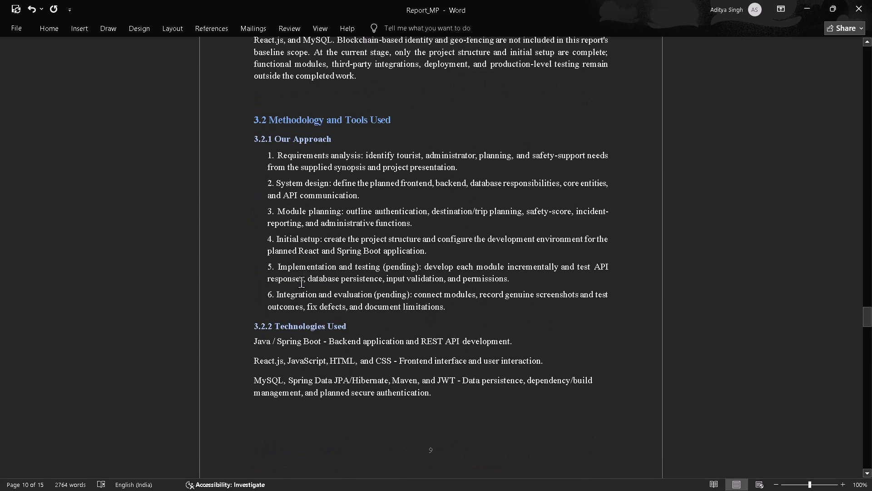
{"action": "scroll", "coordinate": [301, 282], "scroll_direction": "up", "scroll_amount": 3}
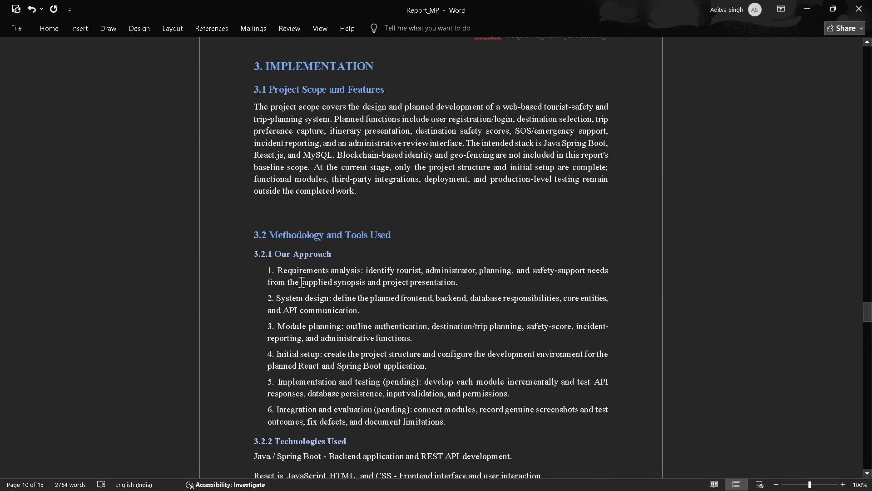
{"action": "scroll", "coordinate": [301, 282], "scroll_direction": "up", "scroll_amount": 2}
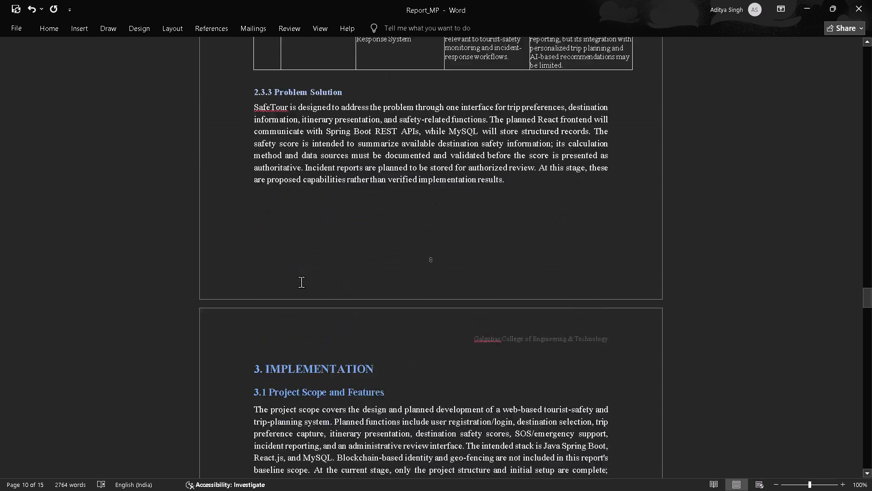
Review the layout of the Literature Review and Introduction chapters, working back to the Abstract page.
{"action": "scroll", "coordinate": [301, 282], "scroll_direction": "up", "scroll_amount": 3}
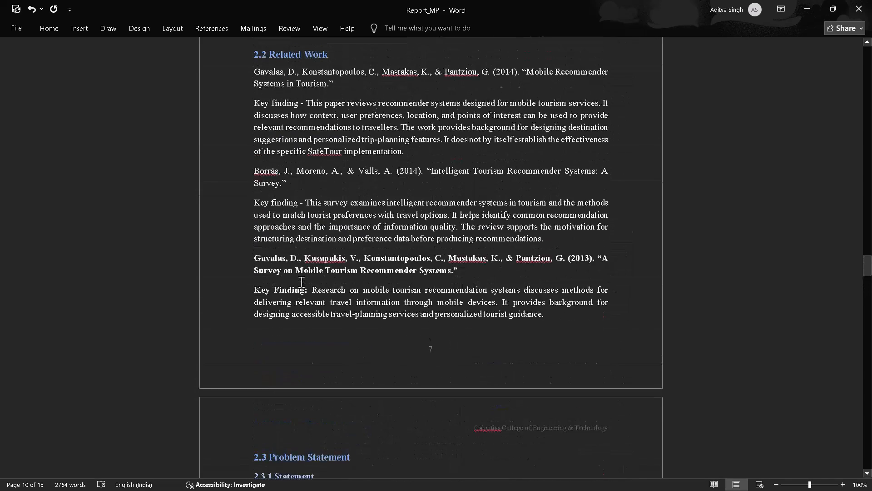
{"action": "scroll", "coordinate": [301, 282], "scroll_direction": "up", "scroll_amount": 3}
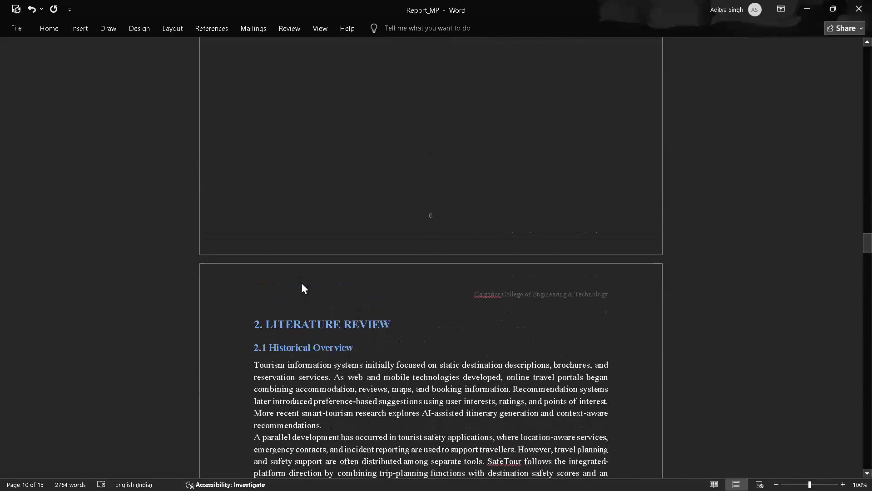
{"action": "scroll", "coordinate": [301, 282], "scroll_direction": "up", "scroll_amount": 3}
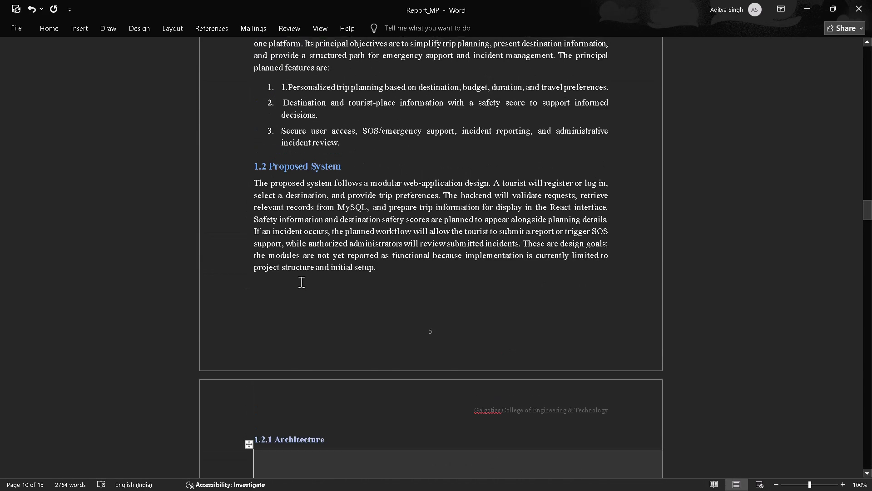
{"action": "scroll", "coordinate": [301, 282], "scroll_direction": "up", "scroll_amount": 3}
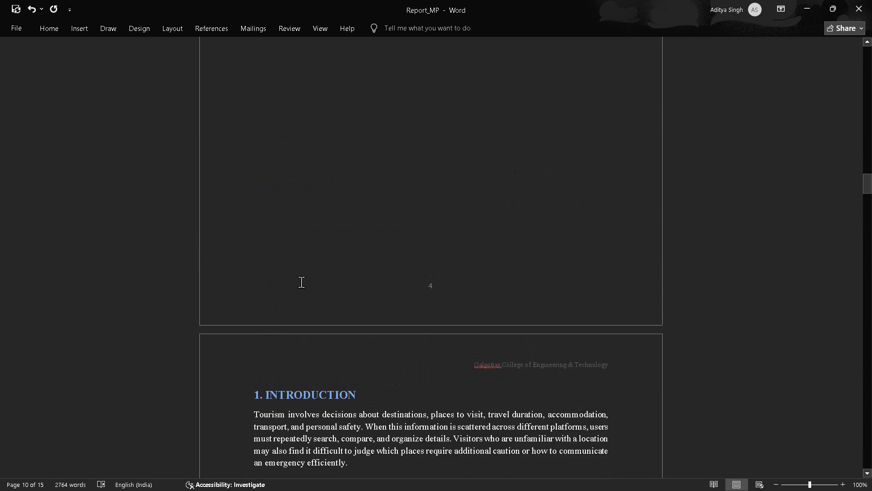
{"action": "scroll", "coordinate": [301, 282], "scroll_direction": "up", "scroll_amount": 2}
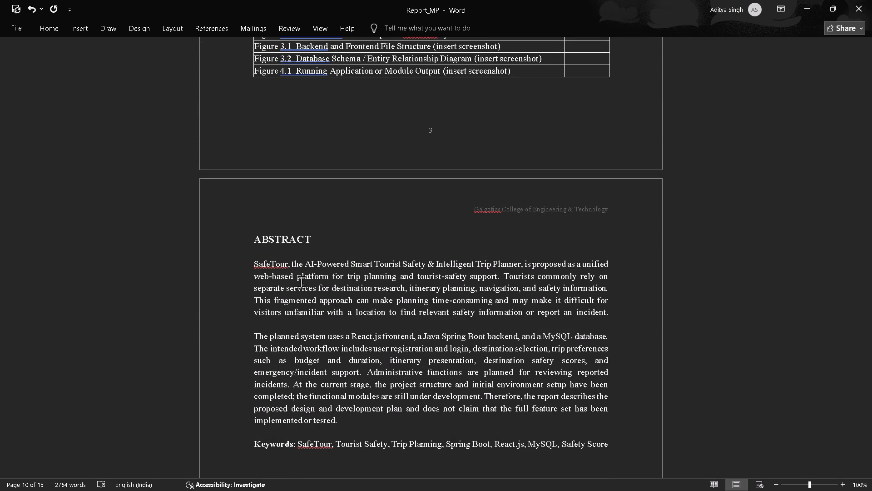
Shift the ABSTRACT heading towards the middle of the line by inserting spaces in front of it.
{"action": "left_click", "coordinate": [252, 238]}
{"action": "key", "text": "space"}
{"action": "key", "text": "space"}
{"action": "key", "text": "space"}
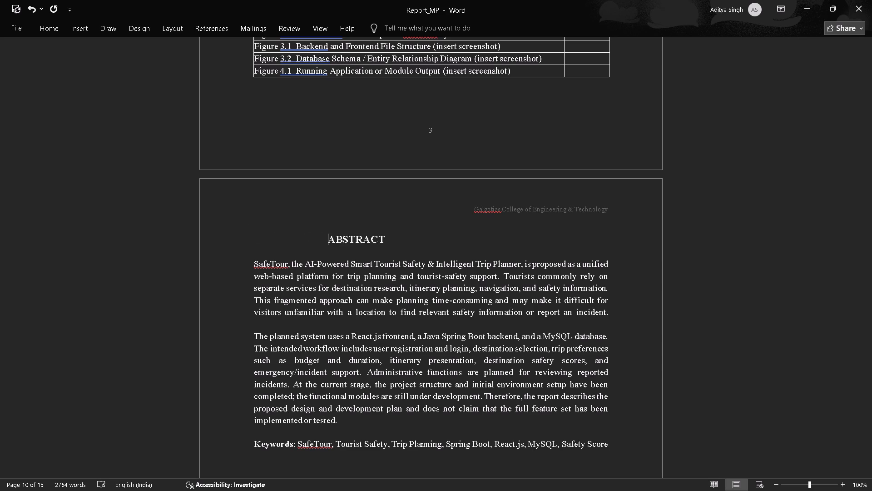
{"action": "key", "text": "space"}
{"action": "key", "text": "space"}
{"action": "key", "text": "space"}
{"action": "key", "text": "space"}
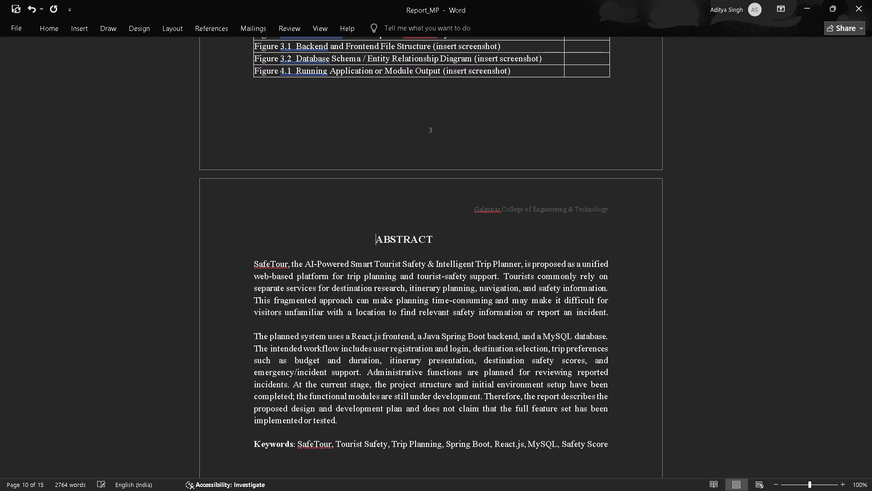
{"action": "key", "text": "space"}
{"action": "key", "text": "space"}
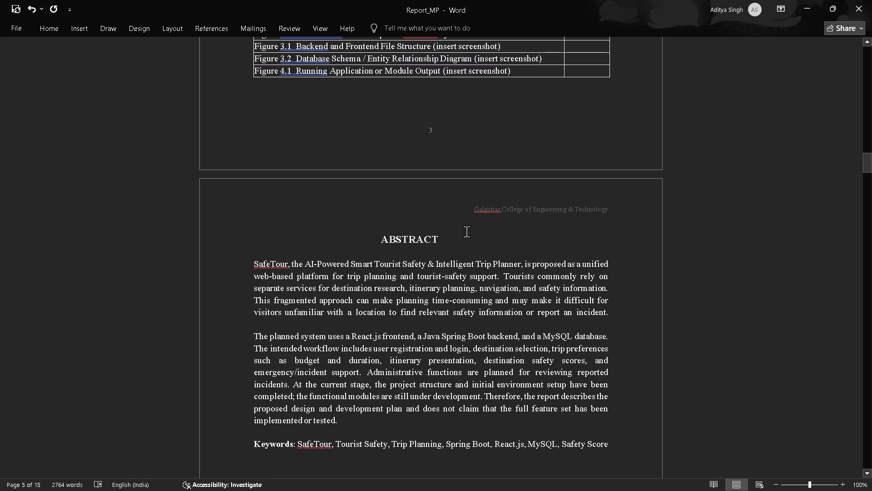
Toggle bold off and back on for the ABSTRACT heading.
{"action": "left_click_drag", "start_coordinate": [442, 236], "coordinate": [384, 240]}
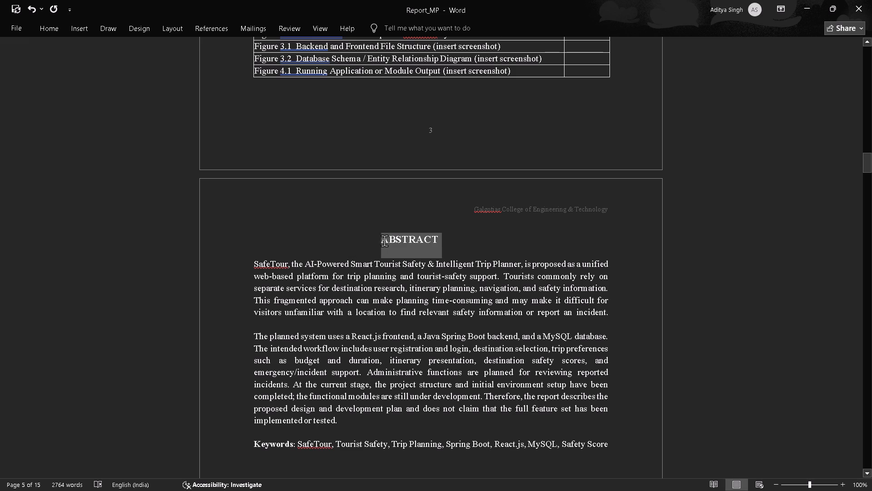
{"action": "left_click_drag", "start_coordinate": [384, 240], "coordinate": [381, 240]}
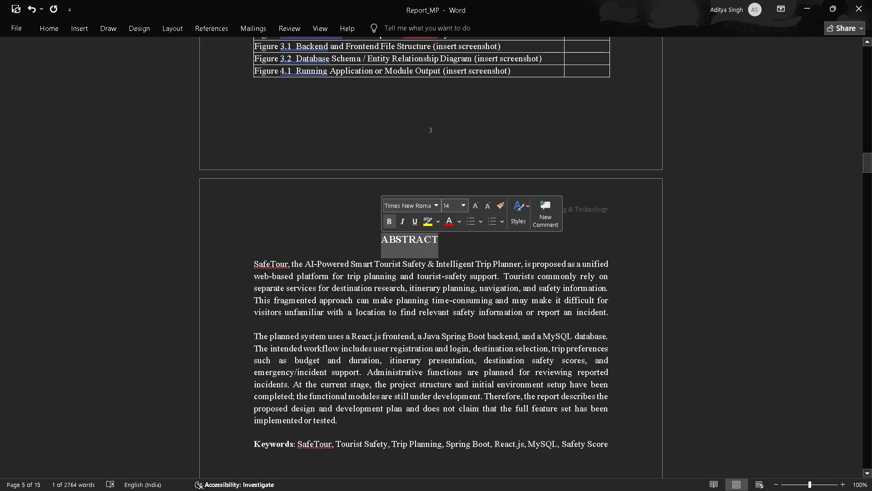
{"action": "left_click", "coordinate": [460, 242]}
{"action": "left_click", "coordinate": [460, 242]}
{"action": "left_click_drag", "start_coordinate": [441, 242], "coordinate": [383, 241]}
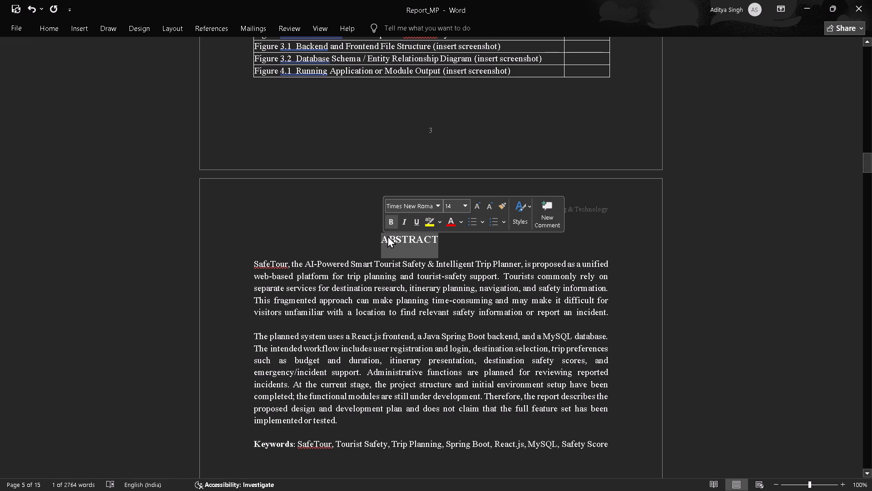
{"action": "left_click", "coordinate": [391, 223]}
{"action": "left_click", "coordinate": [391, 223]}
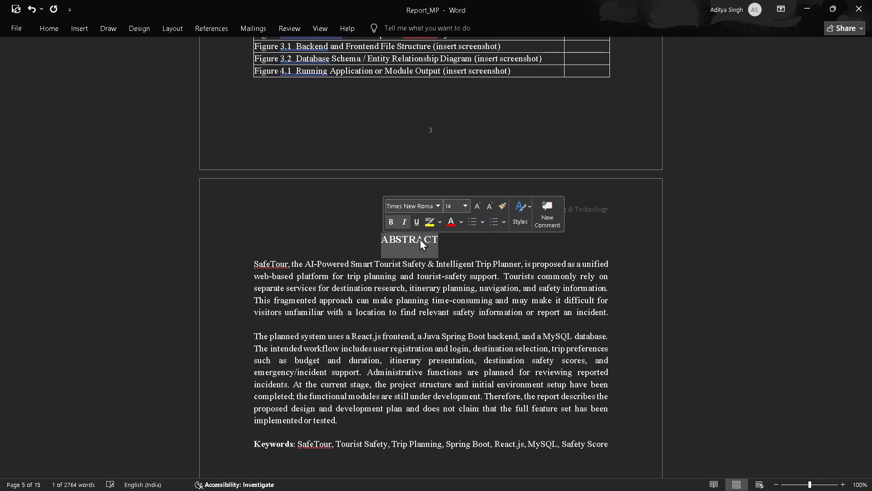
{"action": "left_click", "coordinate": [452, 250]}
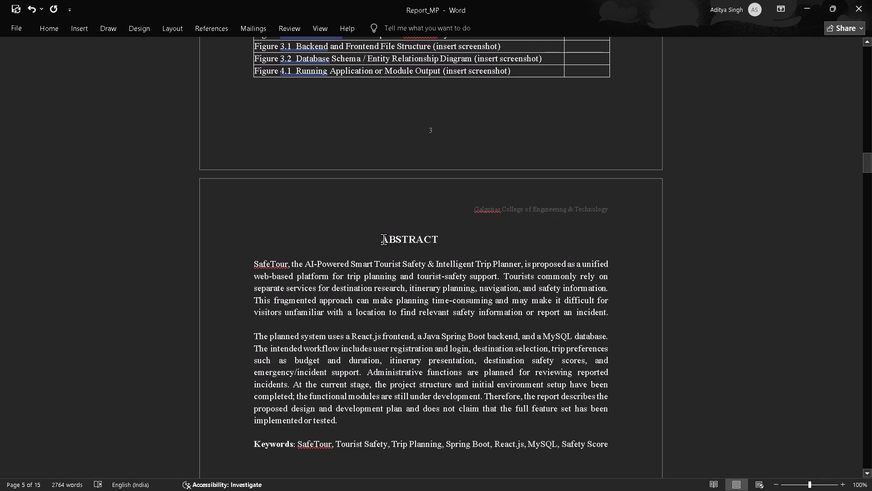
Fine-tune the ABSTRACT heading's centring by adding a net three more spaces in front of it.
{"action": "left_click", "coordinate": [383, 239]}
{"action": "key", "text": "space"}
{"action": "key", "text": "space"}
{"action": "key", "text": "space"}
{"action": "key", "text": "space"}
{"action": "key", "text": "space"}
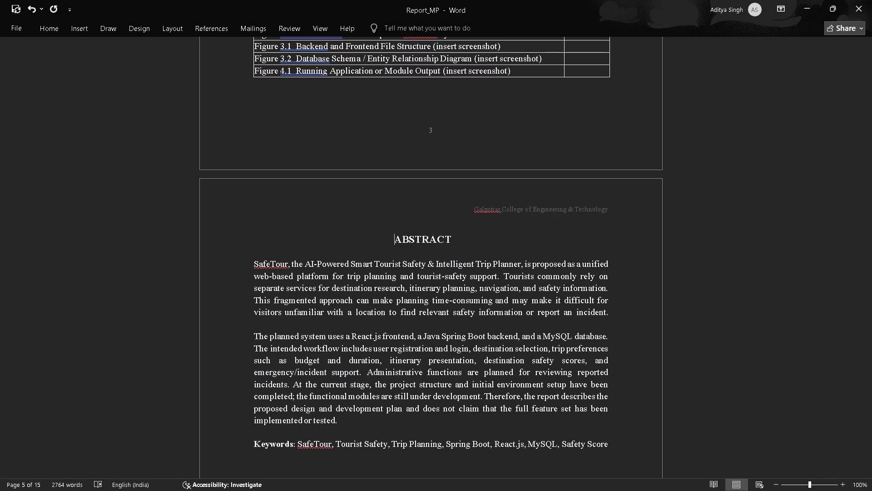
{"action": "key", "text": "space"}
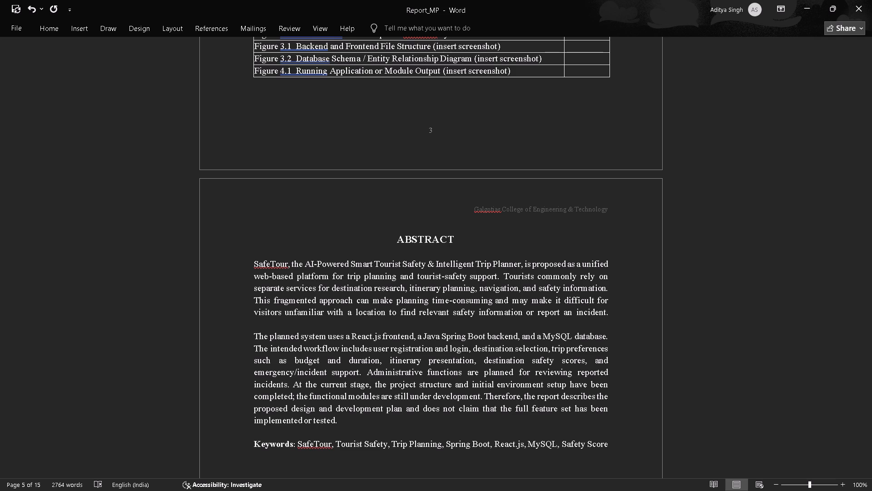
{"action": "key", "text": "BackSpace"}
{"action": "key", "text": "BackSpace"}
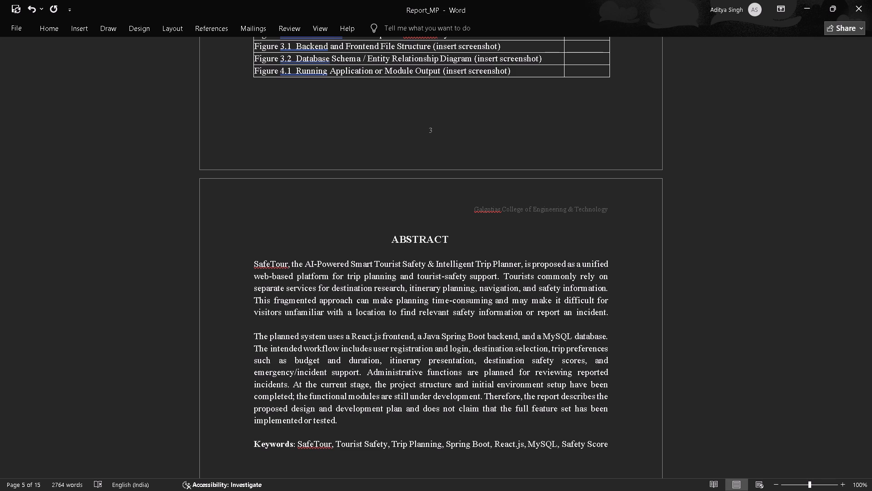
{"action": "key", "text": "BackSpace"}
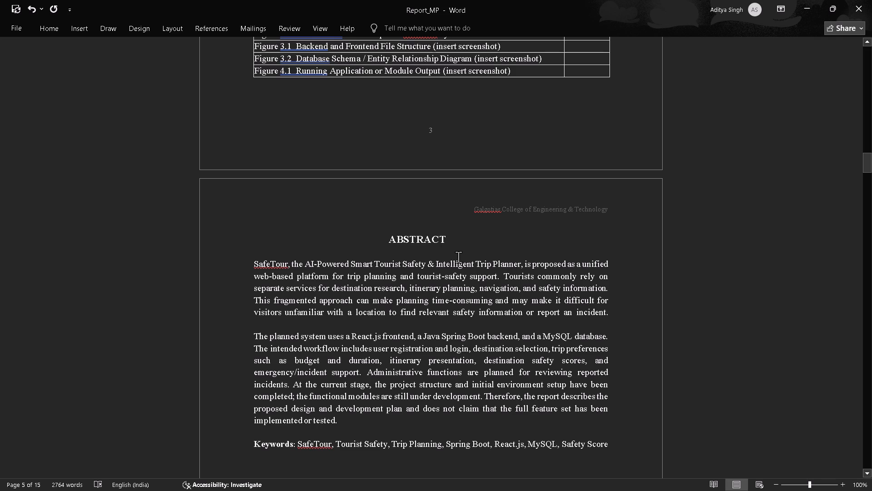
{"action": "left_click", "coordinate": [461, 256]}
Check the line spacing of the Certificate page text, from the CERTIFICATE heading down to the department line.
{"action": "scroll", "coordinate": [461, 256], "scroll_direction": "down", "scroll_amount": 1}
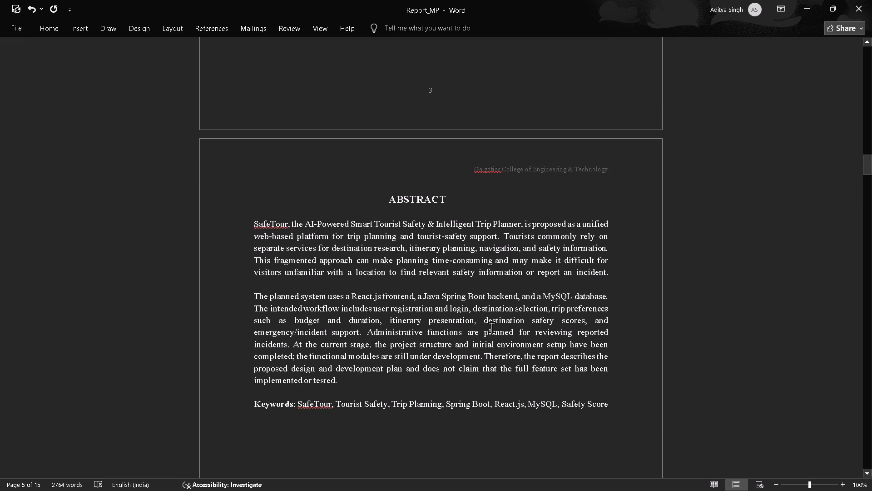
{"action": "scroll", "coordinate": [491, 328], "scroll_direction": "up", "scroll_amount": 1}
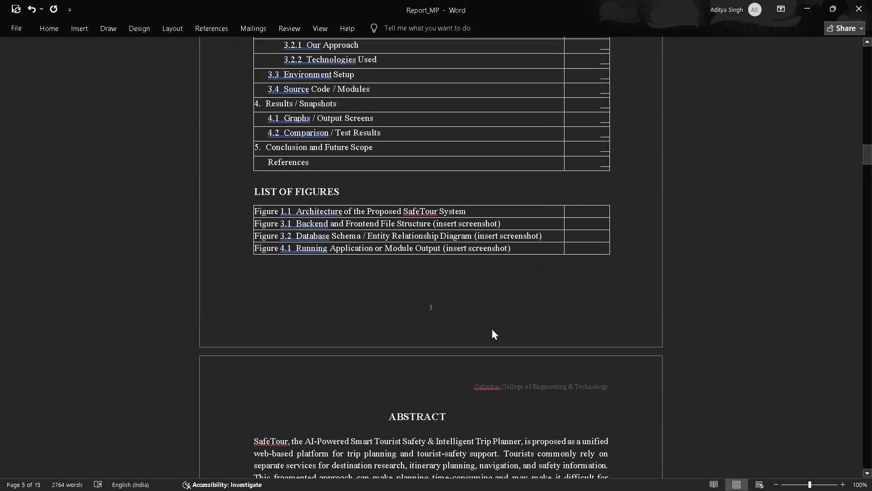
{"action": "scroll", "coordinate": [491, 328], "scroll_direction": "up", "scroll_amount": 2}
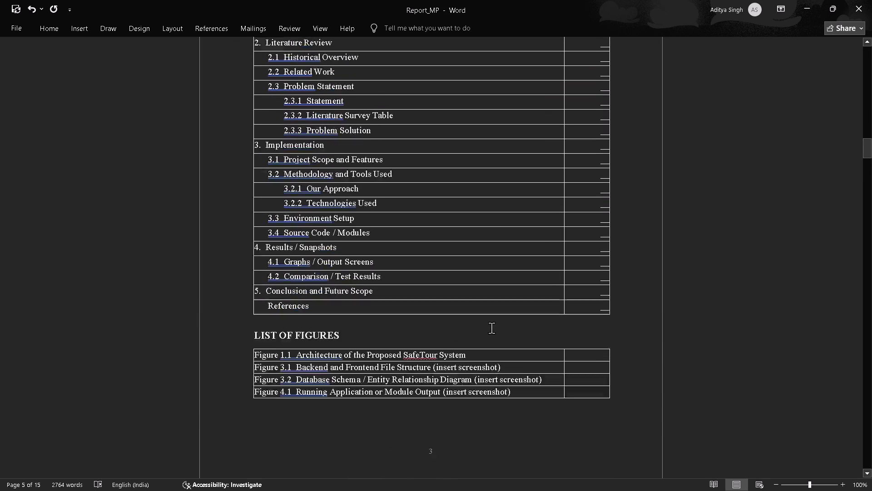
{"action": "scroll", "coordinate": [491, 328], "scroll_direction": "up", "scroll_amount": 2}
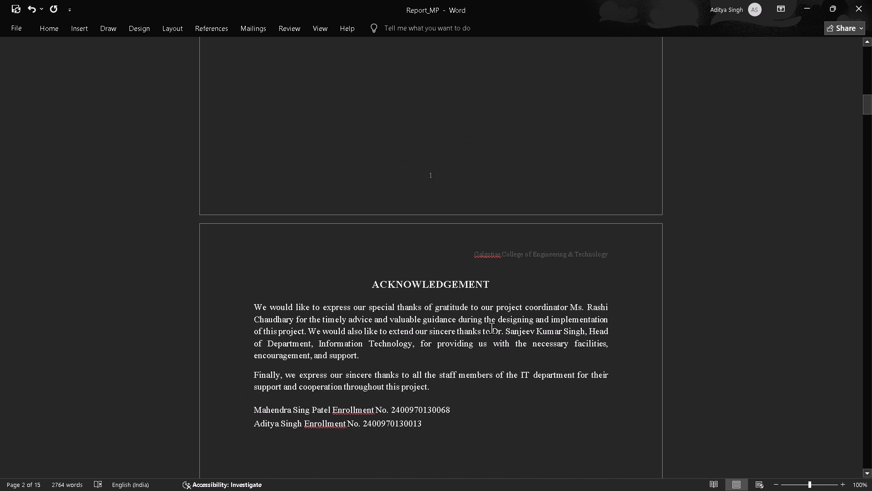
{"action": "scroll", "coordinate": [491, 328], "scroll_direction": "up", "scroll_amount": 1}
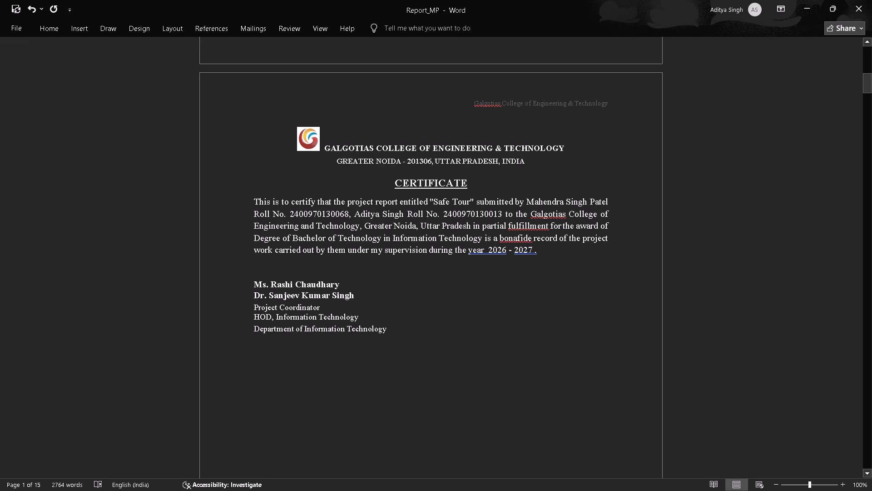
{"action": "left_click_drag", "start_coordinate": [246, 190], "coordinate": [412, 335]}
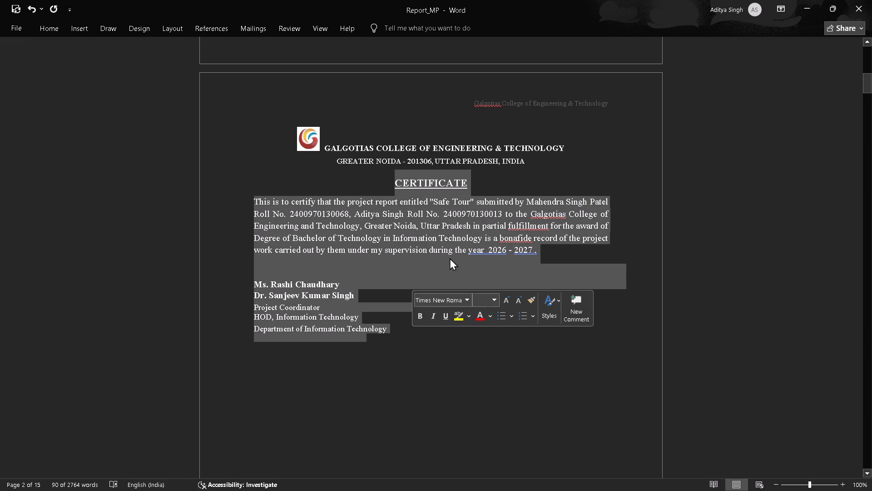
{"action": "left_click", "coordinate": [45, 29]}
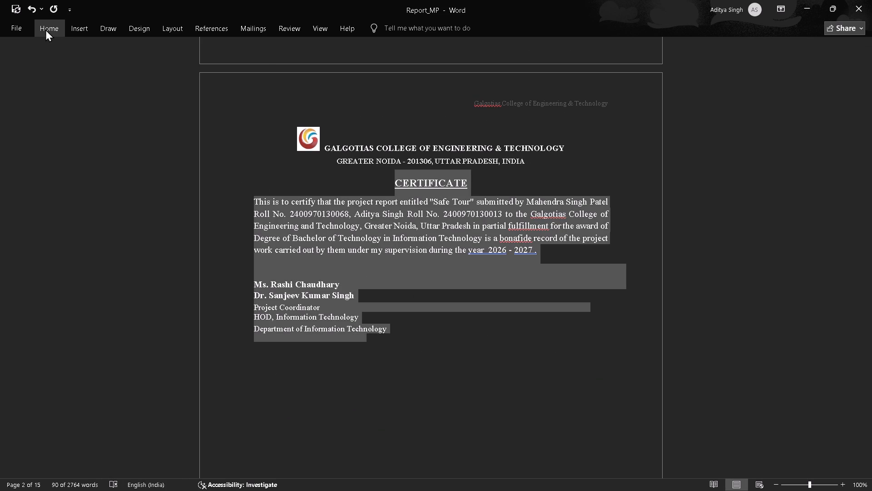
{"action": "left_click", "coordinate": [336, 62]}
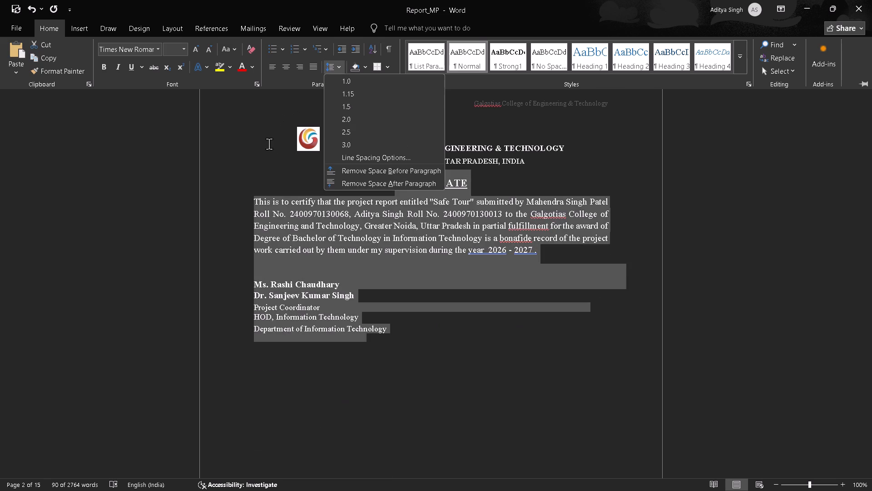
{"action": "left_click", "coordinate": [269, 144]}
{"action": "left_click", "coordinate": [269, 144]}
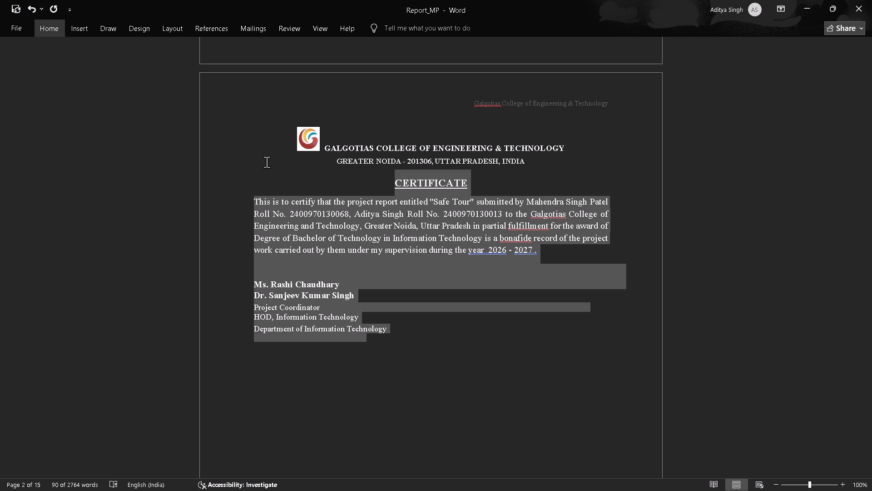
Remove the extra space before 2026 and the space after the hyphen in the Certificate paragraph's year range.
{"action": "left_click", "coordinate": [268, 168]}
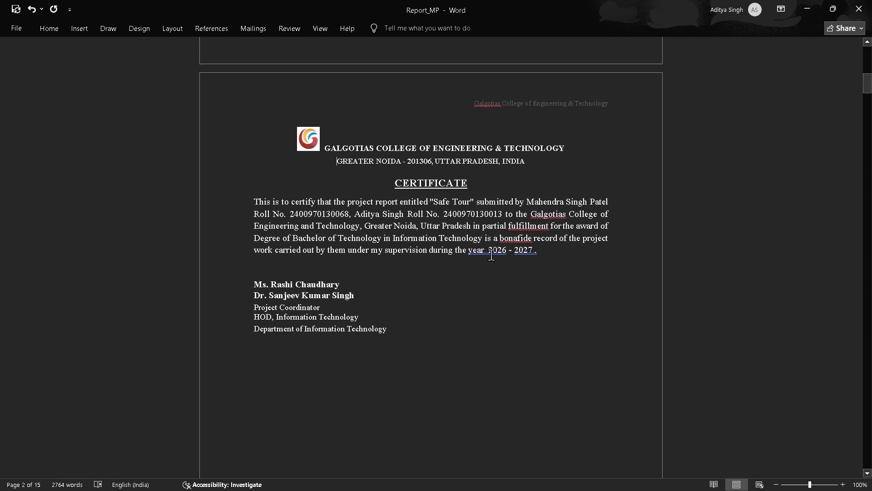
{"action": "left_click", "coordinate": [490, 254]}
{"action": "key", "text": "Left"}
{"action": "key", "text": "BackSpace"}
{"action": "key", "text": "Right"}
{"action": "key", "text": "Right"}
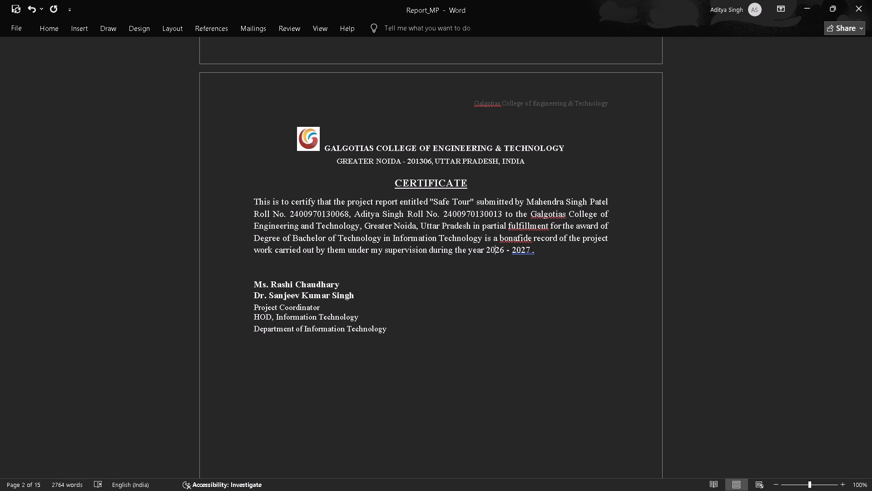
{"action": "key", "text": "Right"}
{"action": "key", "text": "Right"}
{"action": "key", "text": "Right"}
{"action": "key", "text": "Right"}
{"action": "key", "text": "Right"}
{"action": "key", "text": "BackSpace"}
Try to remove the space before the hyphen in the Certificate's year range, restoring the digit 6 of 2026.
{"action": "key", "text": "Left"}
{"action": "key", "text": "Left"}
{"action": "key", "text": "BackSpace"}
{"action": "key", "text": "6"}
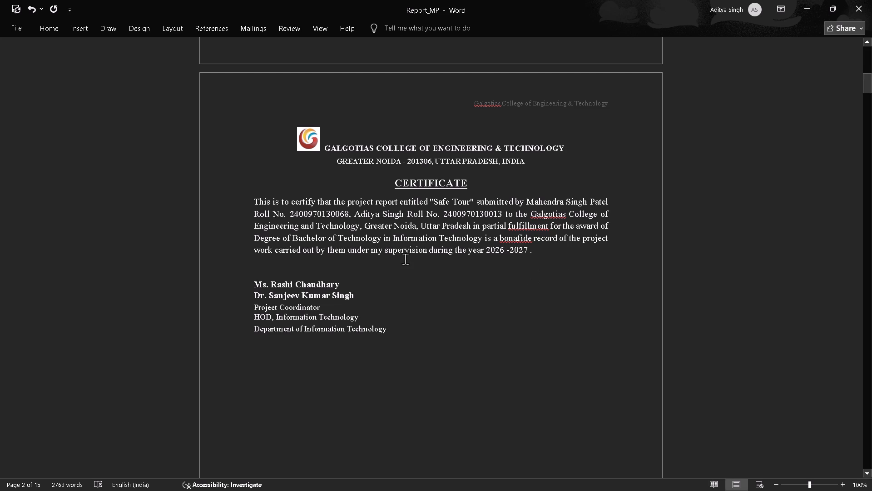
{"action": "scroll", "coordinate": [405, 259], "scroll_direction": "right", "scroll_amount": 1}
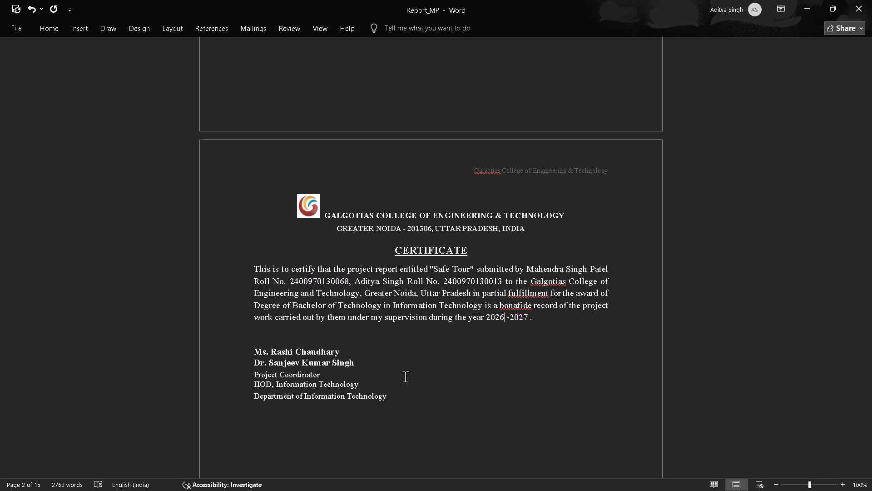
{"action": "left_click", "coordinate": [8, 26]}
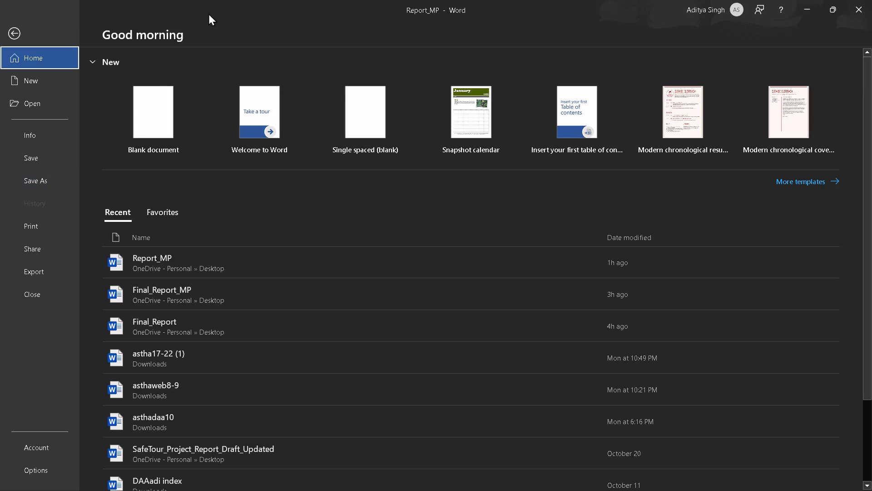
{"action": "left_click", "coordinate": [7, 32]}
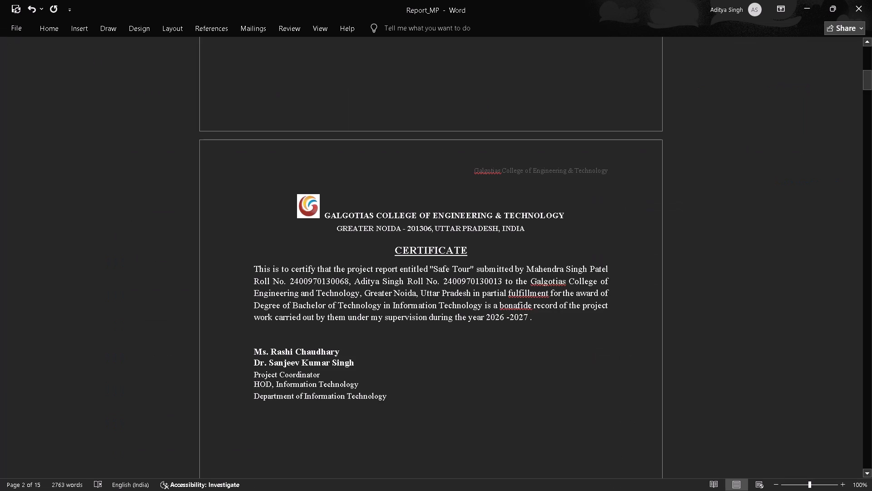
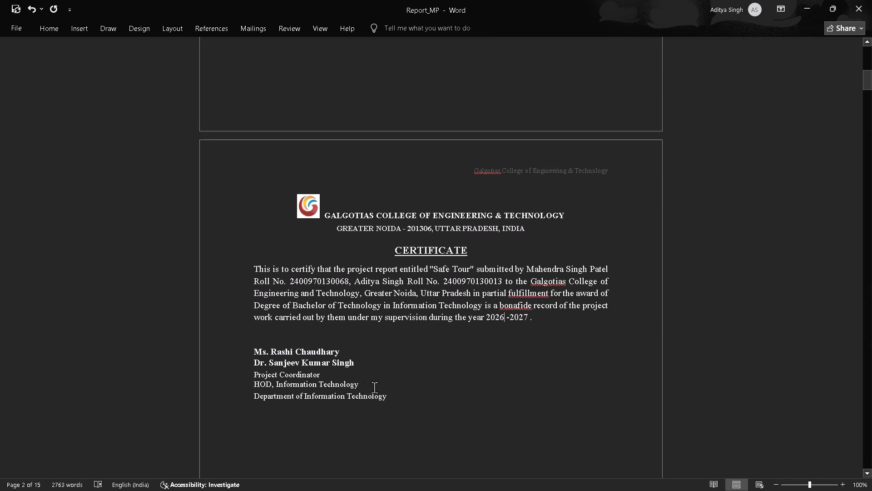
Save a copy of the document as Report in the OneDrive Desktop folder, keeping the Word Document format.
{"action": "left_click", "coordinate": [428, 363]}
{"action": "left_click", "coordinate": [19, 32]}
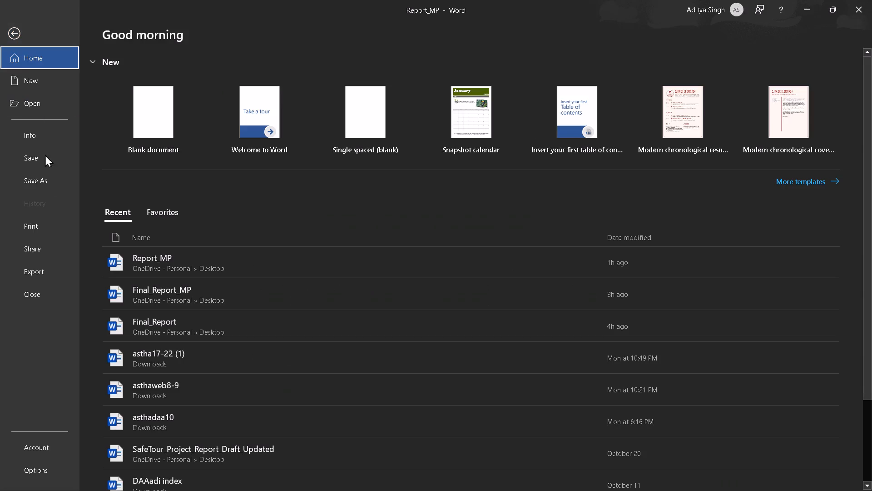
{"action": "left_click", "coordinate": [46, 183]}
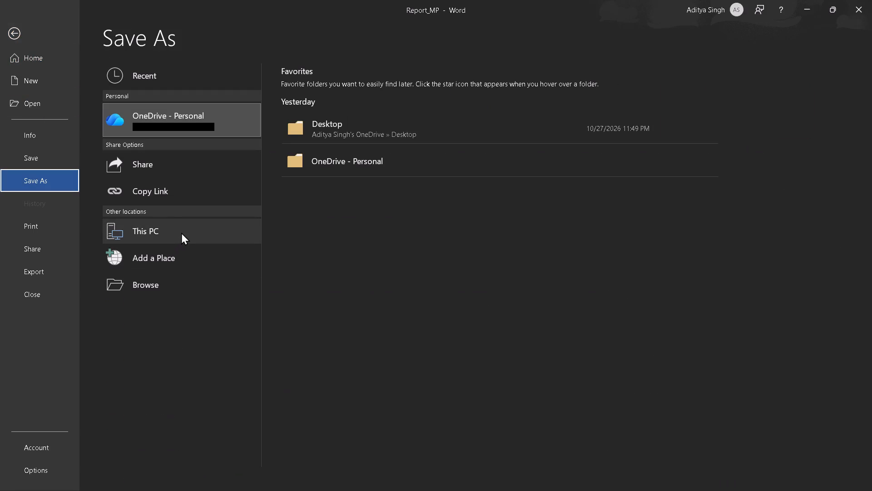
{"action": "left_click", "coordinate": [181, 232]}
{"action": "left_click", "coordinate": [317, 226]}
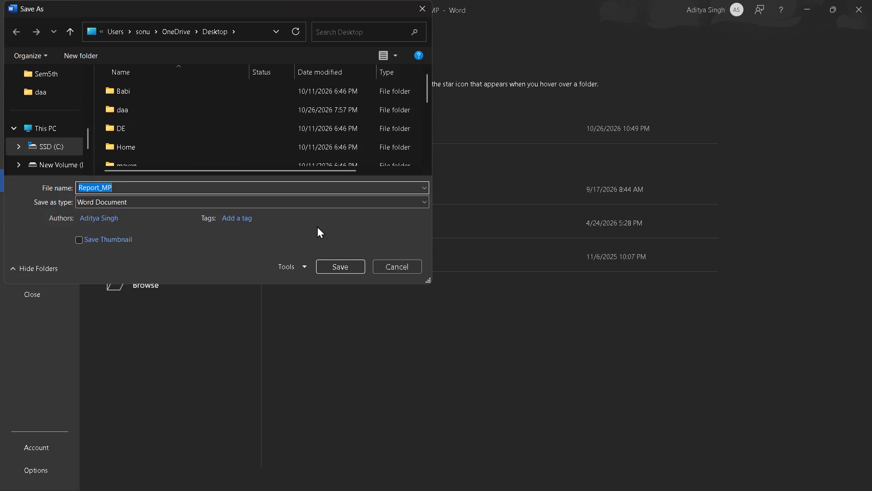
{"action": "left_click", "coordinate": [184, 184]}
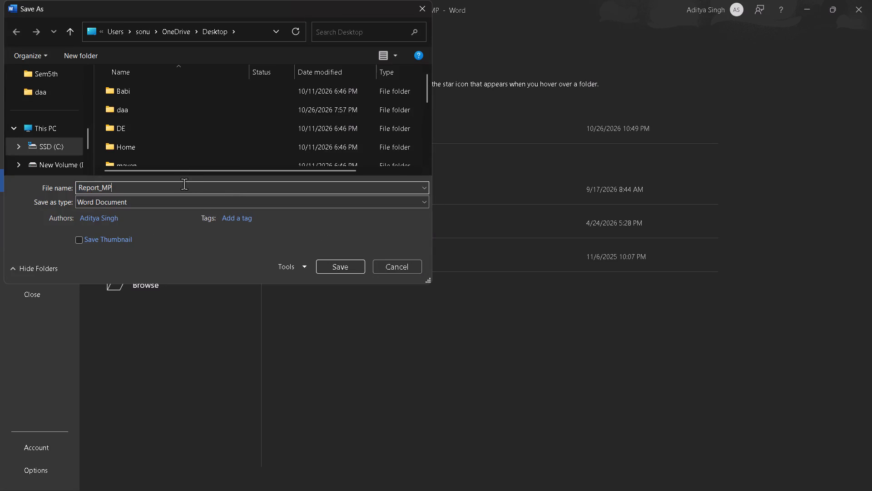
{"action": "key", "text": "BackSpace"}
{"action": "key", "text": "BackSpace"}
{"action": "key", "text": "BackSpace"}
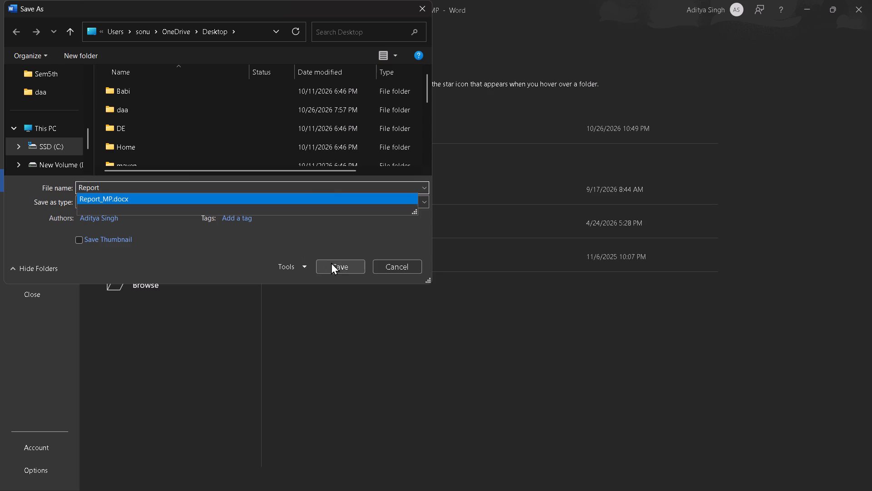
{"action": "left_click", "coordinate": [122, 191]}
{"action": "left_click", "coordinate": [345, 269]}
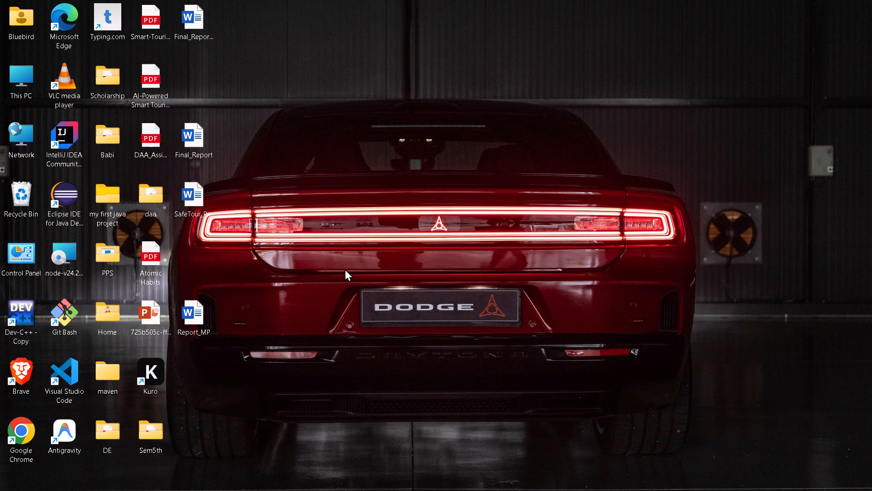
Move the Report file aside on the desktop and place SafeTour_Project_Report_Draft_Updated between Final_Report_MP and Final_Report.
{"action": "left_click", "coordinate": [226, 295]}
{"action": "left_click_drag", "start_coordinate": [198, 111], "coordinate": [197, 203]}
{"action": "left_click_drag", "start_coordinate": [197, 203], "coordinate": [198, 208]}
{"action": "left_click_drag", "start_coordinate": [196, 81], "coordinate": [284, 129]}
{"action": "left_click_drag", "start_coordinate": [193, 95], "coordinate": [219, 332]}
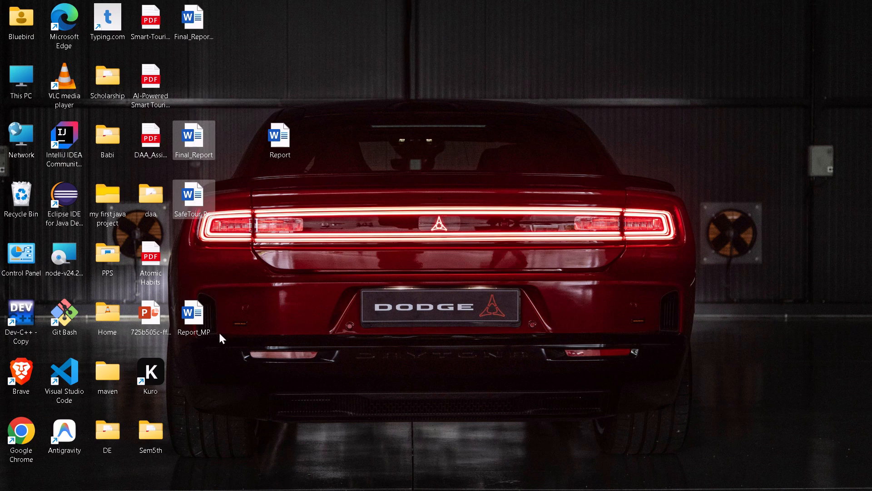
{"action": "left_click_drag", "start_coordinate": [219, 332], "coordinate": [189, 197]}
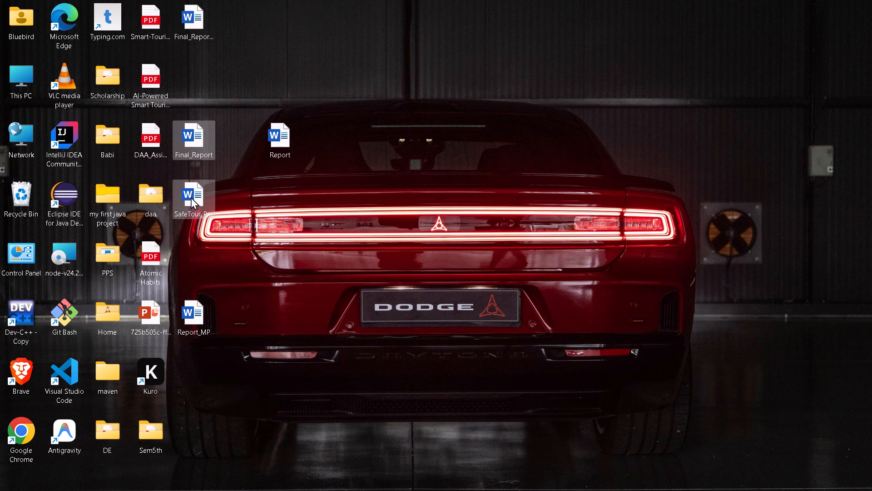
{"action": "left_click", "coordinate": [194, 195]}
{"action": "left_click", "coordinate": [194, 195]}
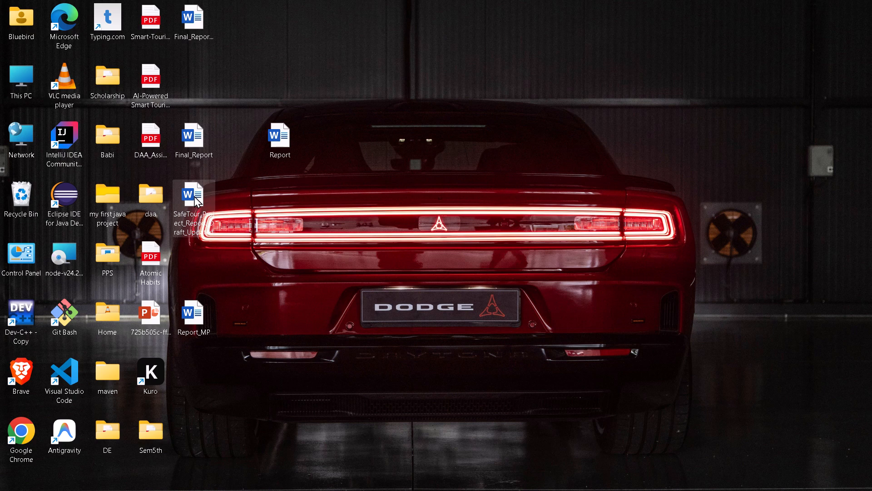
{"action": "left_click_drag", "start_coordinate": [194, 195], "coordinate": [200, 96]}
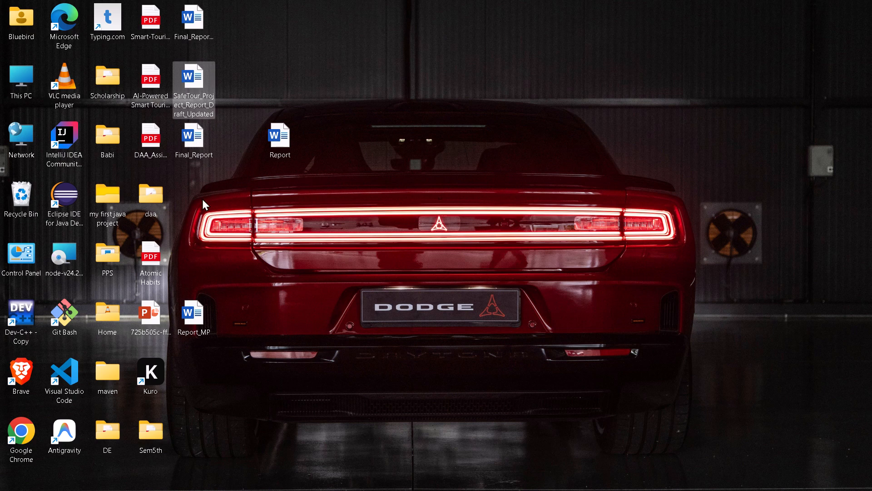
{"action": "left_click_drag", "start_coordinate": [200, 310], "coordinate": [200, 281]}
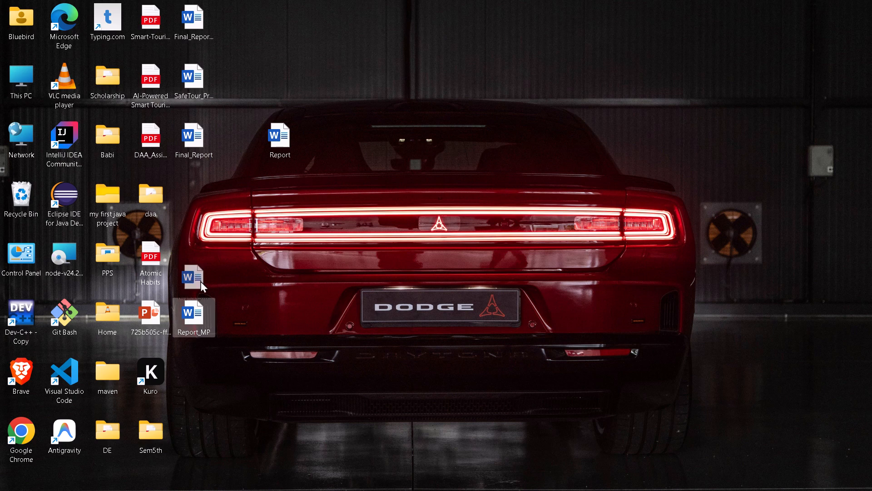
{"action": "left_click_drag", "start_coordinate": [200, 281], "coordinate": [201, 303]}
Move the Final_Report_MP, SafeTour_Project_Report_Draft_Updated and Final_Report files together into the Recycle Bin.
{"action": "left_click_drag", "start_coordinate": [186, 180], "coordinate": [202, 44]}
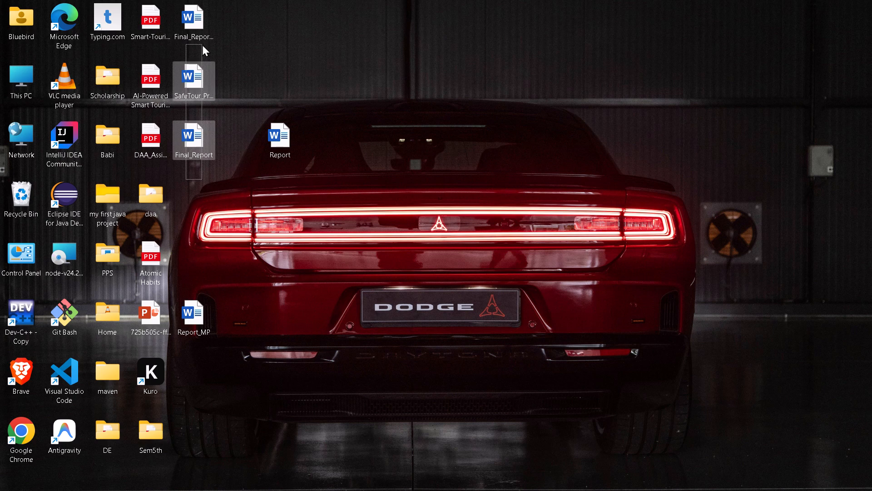
{"action": "left_click_drag", "start_coordinate": [202, 44], "coordinate": [200, 30]}
{"action": "left_click_drag", "start_coordinate": [200, 30], "coordinate": [24, 114]}
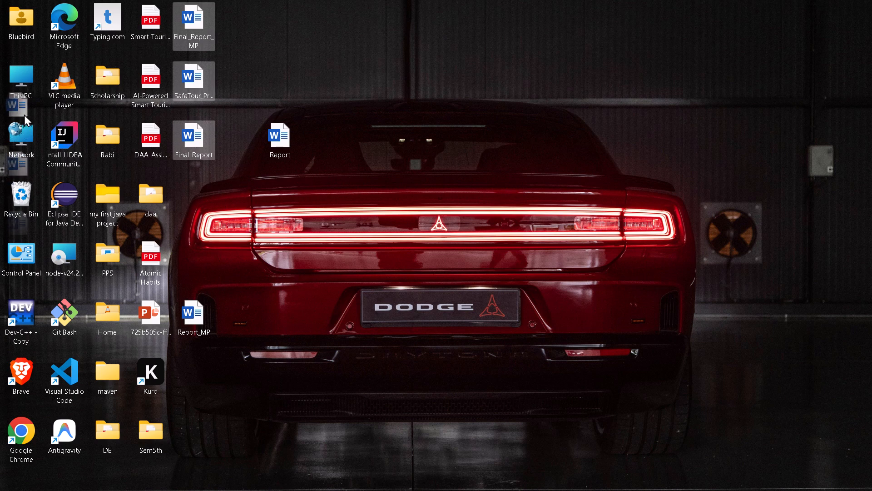
{"action": "left_click_drag", "start_coordinate": [24, 114], "coordinate": [20, 189]}
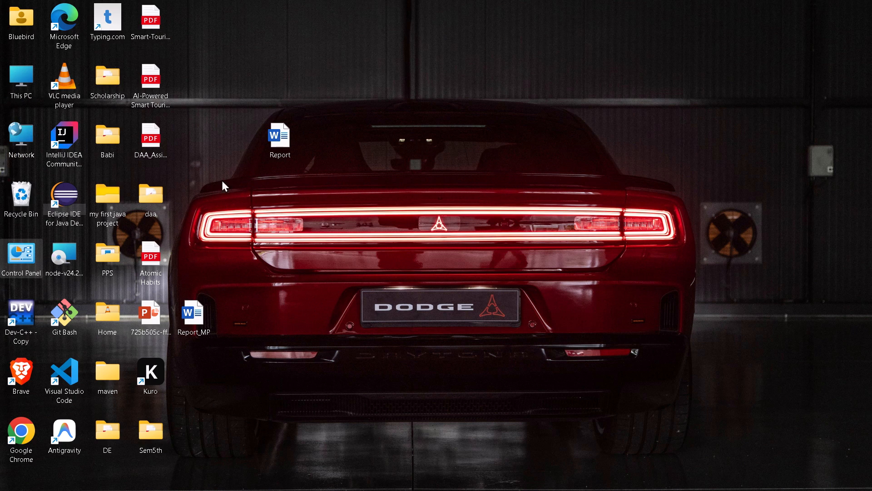
Place Report_MP at the top of the fifth desktop icon column and Report directly below it.
{"action": "left_click_drag", "start_coordinate": [199, 315], "coordinate": [189, 45]}
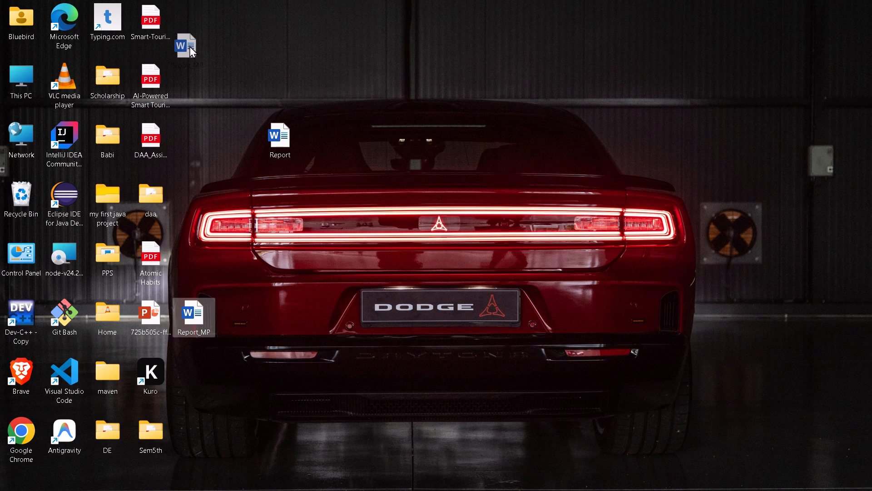
{"action": "left_click_drag", "start_coordinate": [189, 45], "coordinate": [195, 41]}
{"action": "left_click_drag", "start_coordinate": [279, 127], "coordinate": [203, 81]}
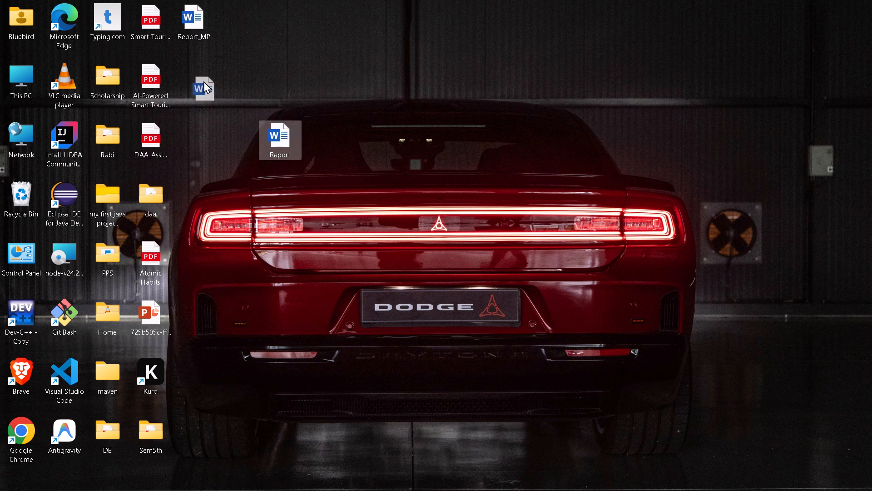
{"action": "left_click_drag", "start_coordinate": [203, 81], "coordinate": [203, 80]}
Open the Report document from the desktop in Word and view its title page.
{"action": "double_click", "coordinate": [203, 80]}
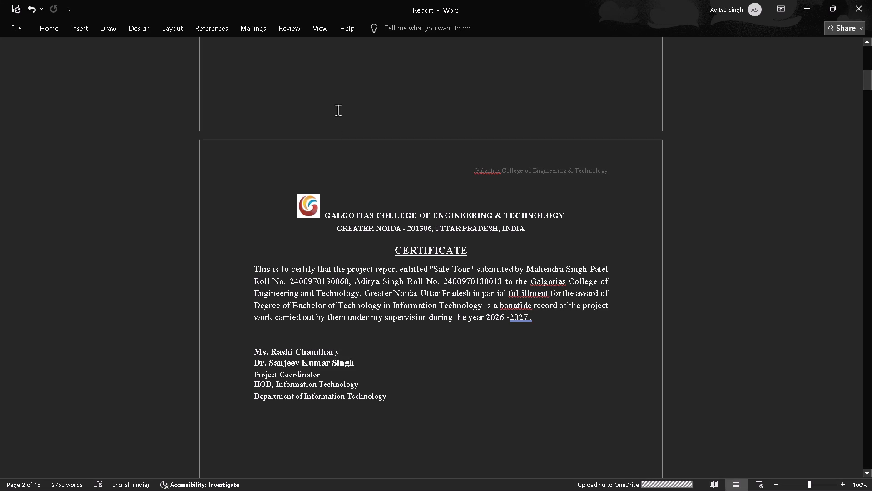
{"action": "scroll", "coordinate": [338, 108], "scroll_direction": "up", "scroll_amount": 4}
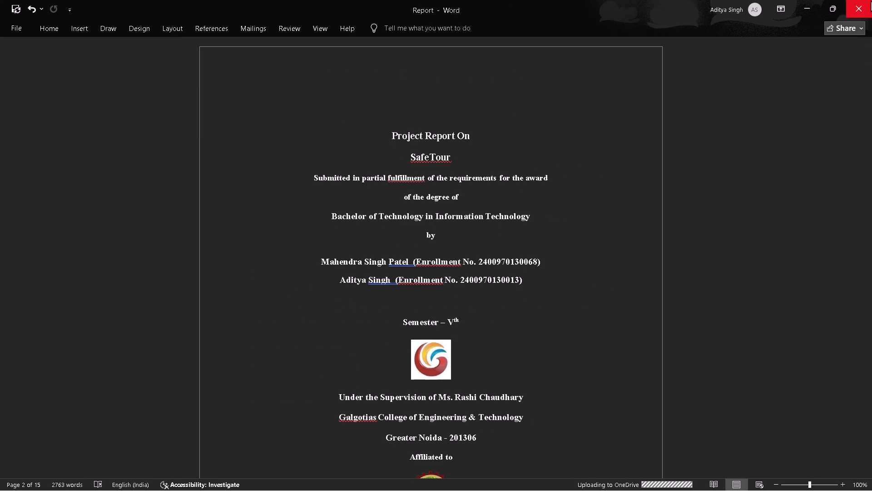